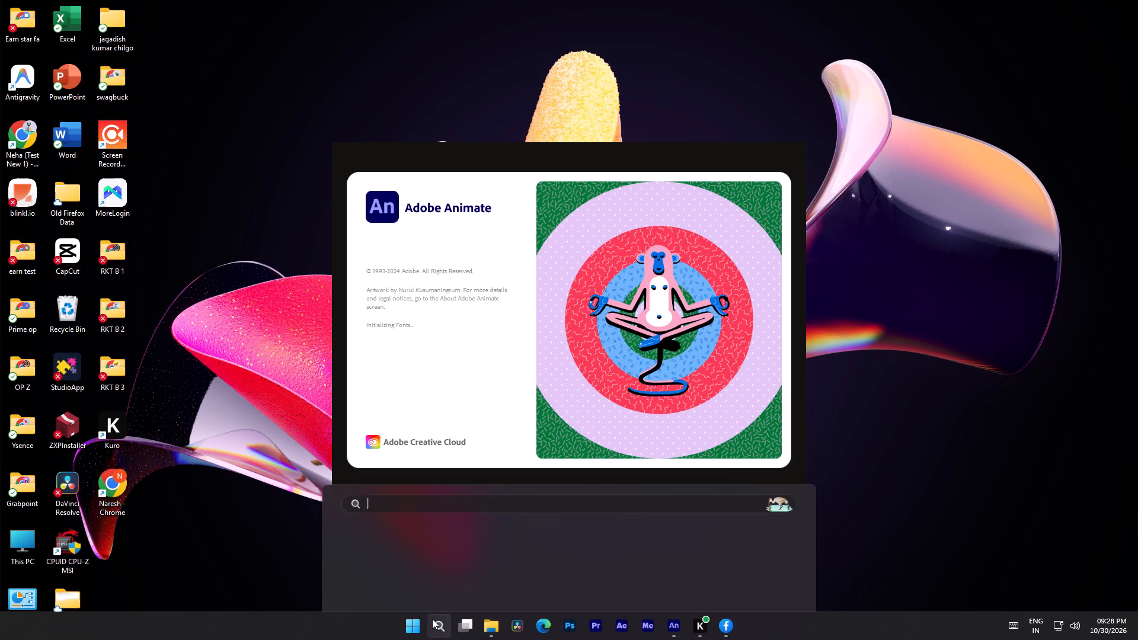
Open Task Manager from the recent apps in Windows Search while Adobe Animate loads.
left_click(397, 185)
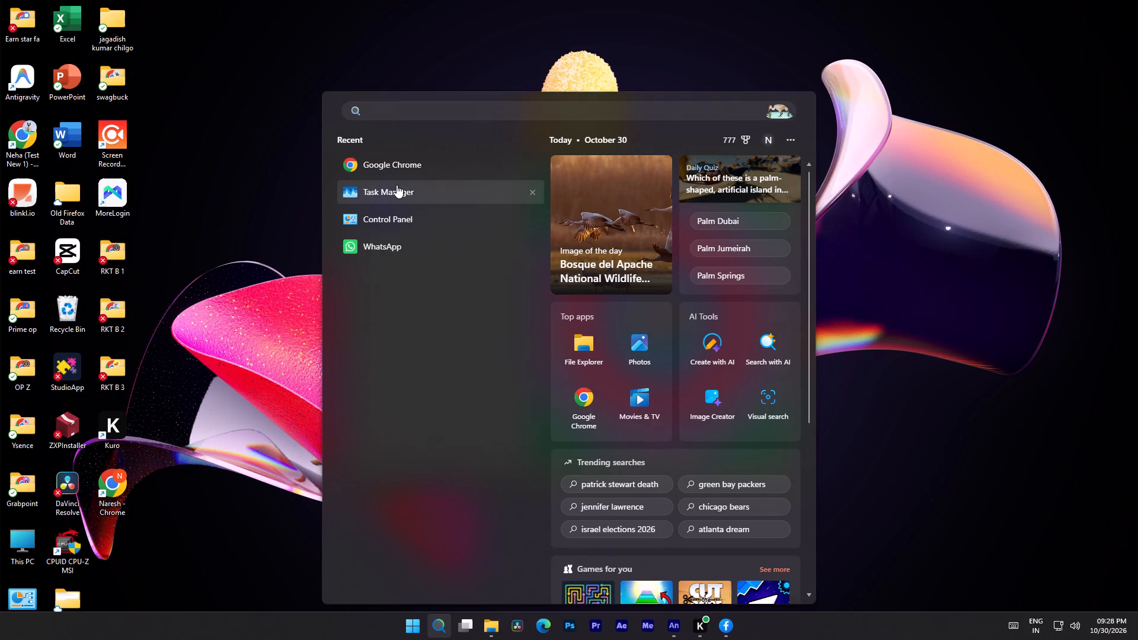
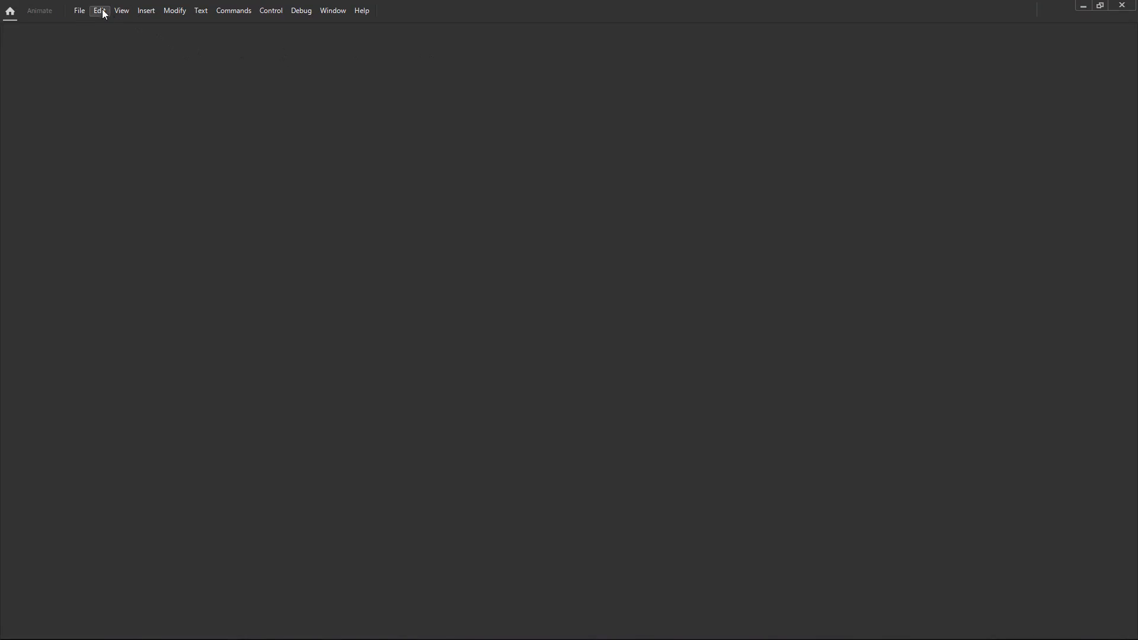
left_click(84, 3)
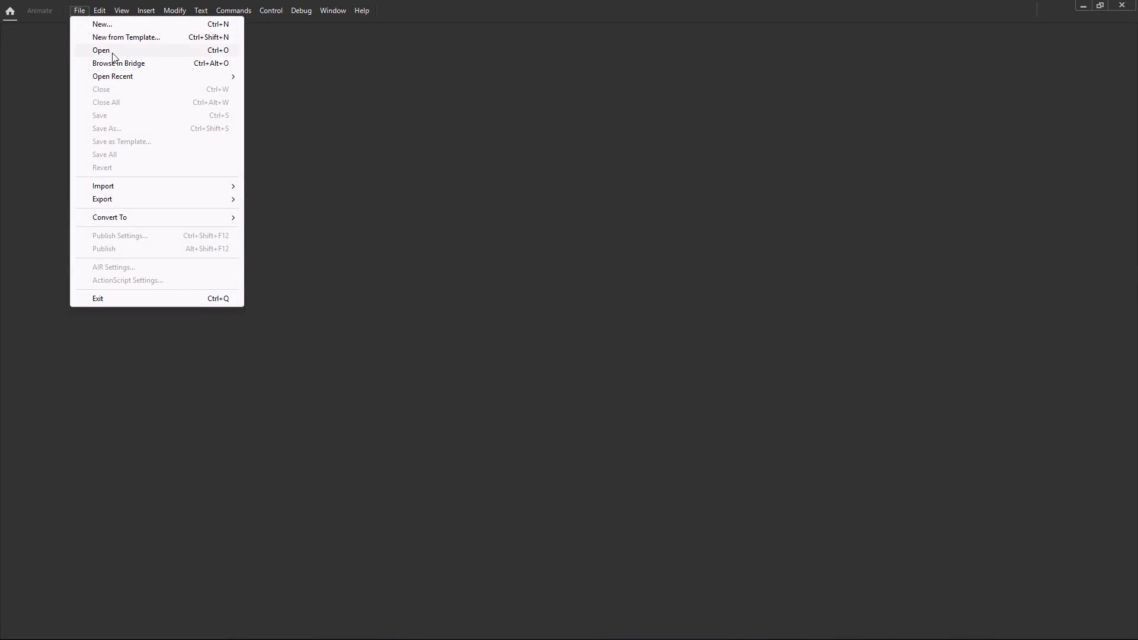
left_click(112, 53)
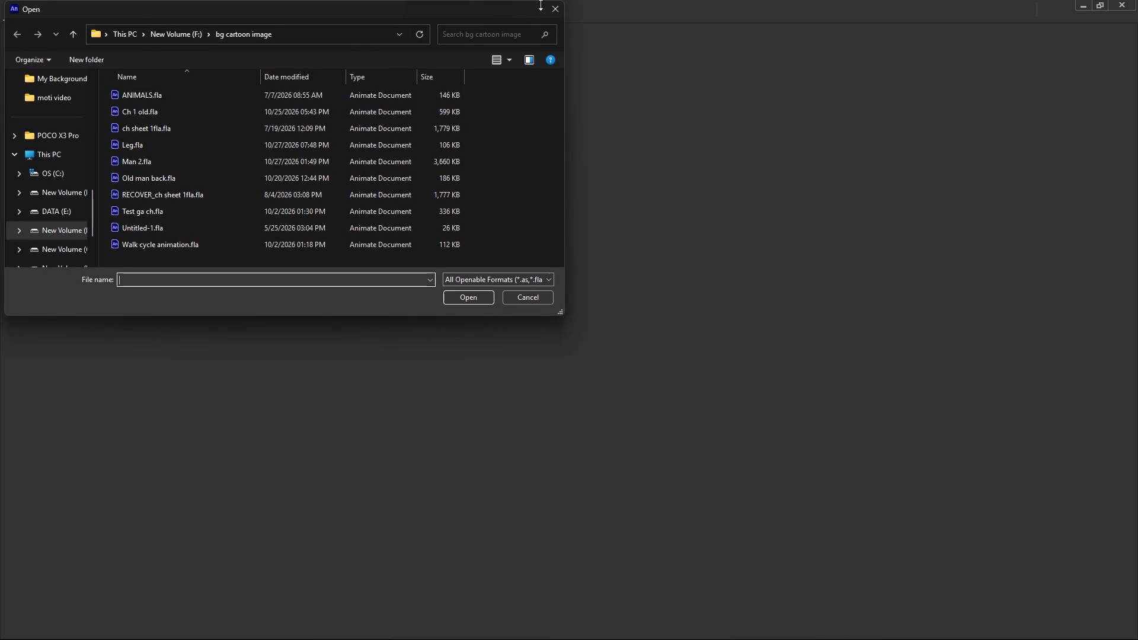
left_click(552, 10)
Open the recent document Leg.fla from the bg cartoon image folder.
left_click(75, 12)
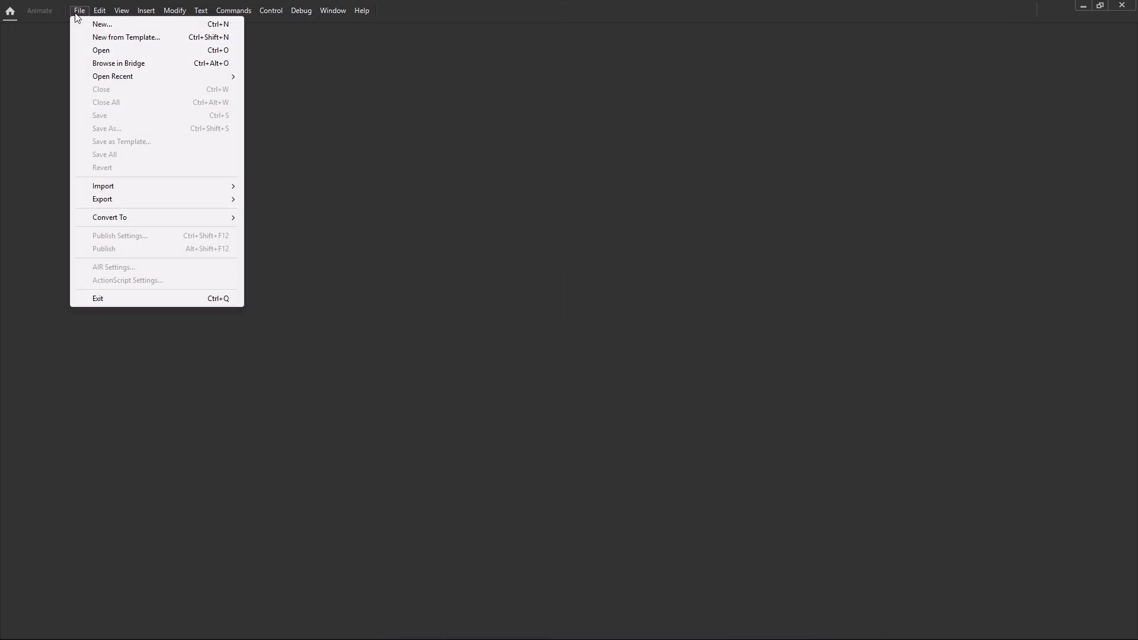
left_click(116, 77)
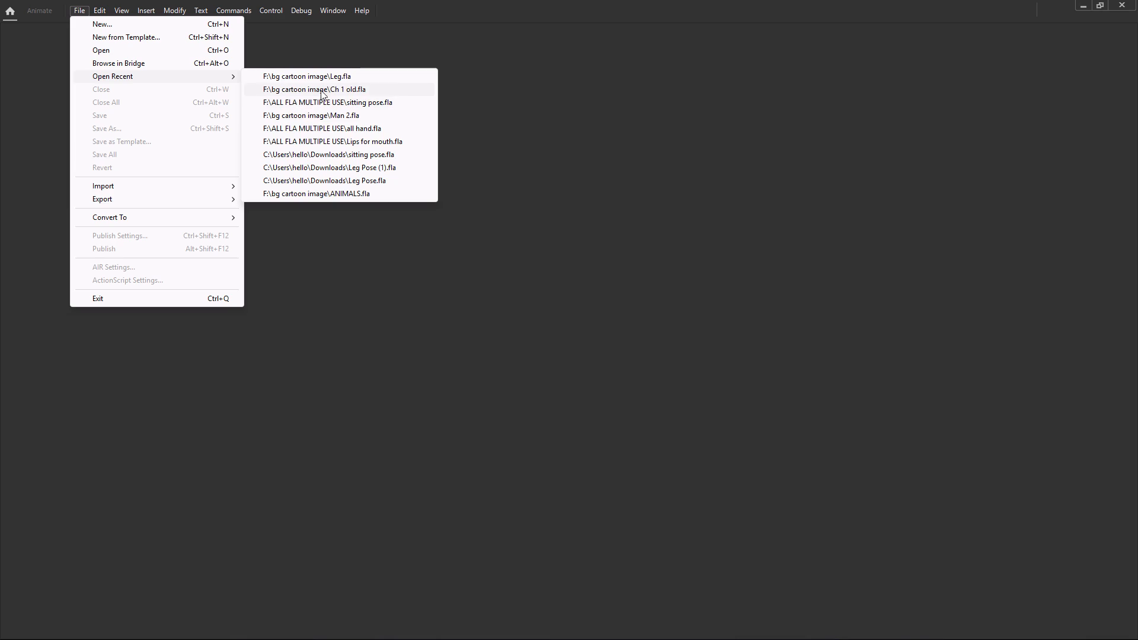
left_click(329, 76)
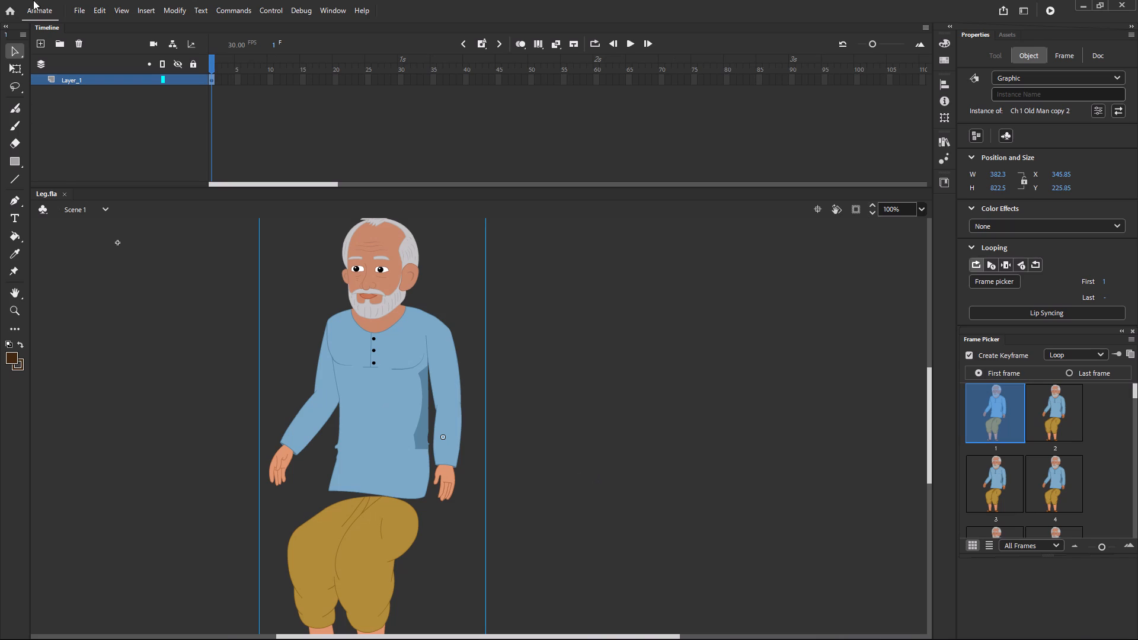
Open the recent document Ch 1 old.fla from the bg cartoon image folder alongside Leg.fla.
left_click(69, 7)
left_click(86, 4)
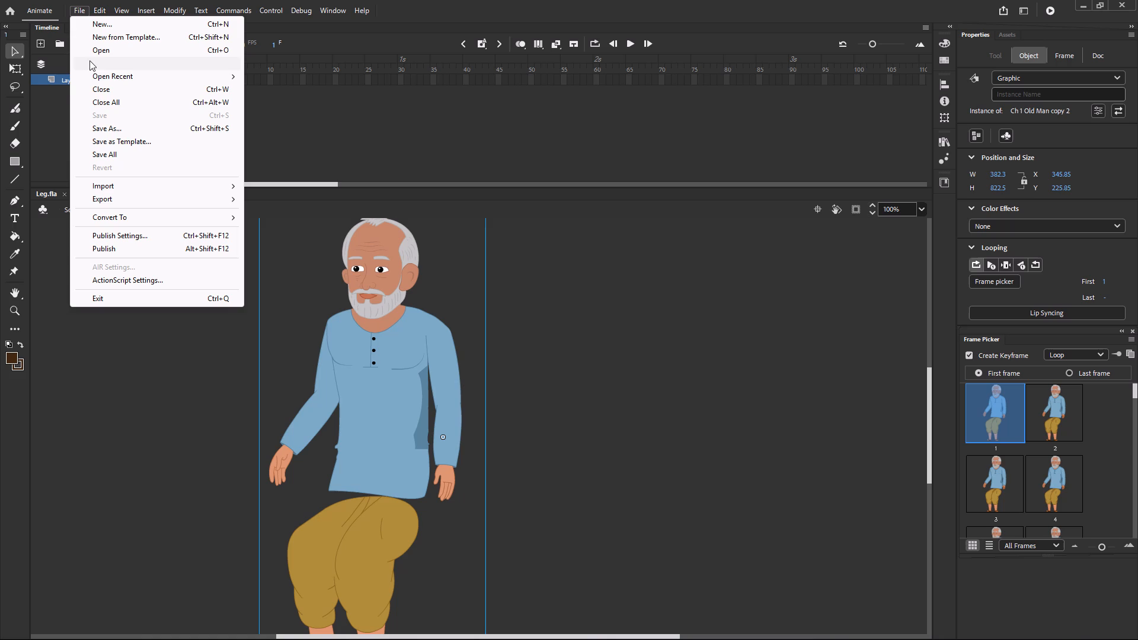
left_click(138, 74)
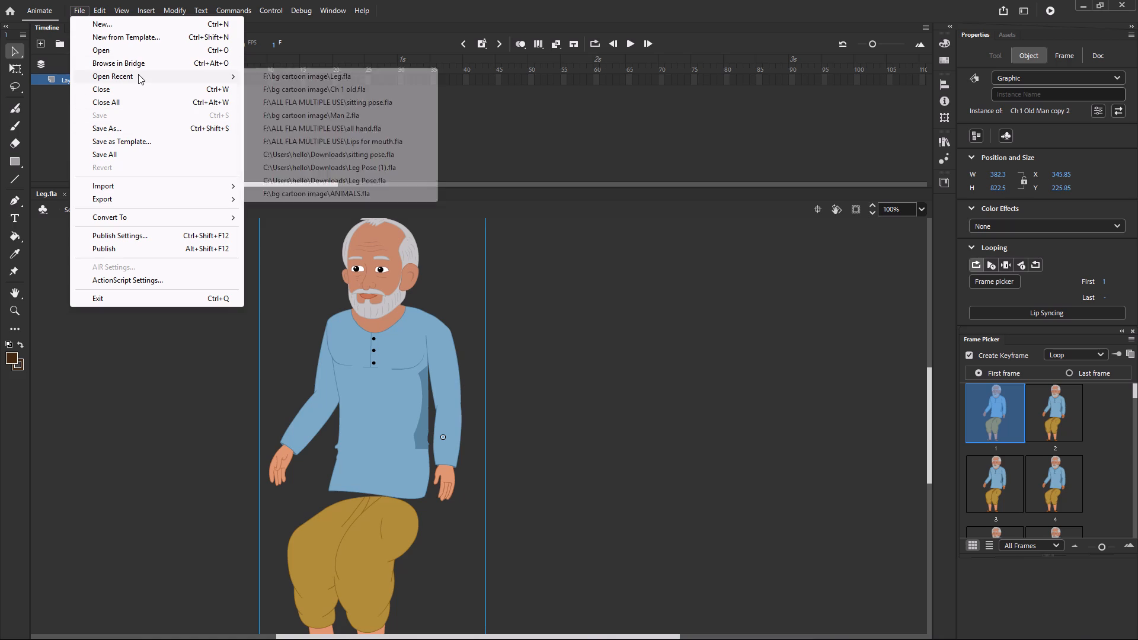
left_click(373, 94)
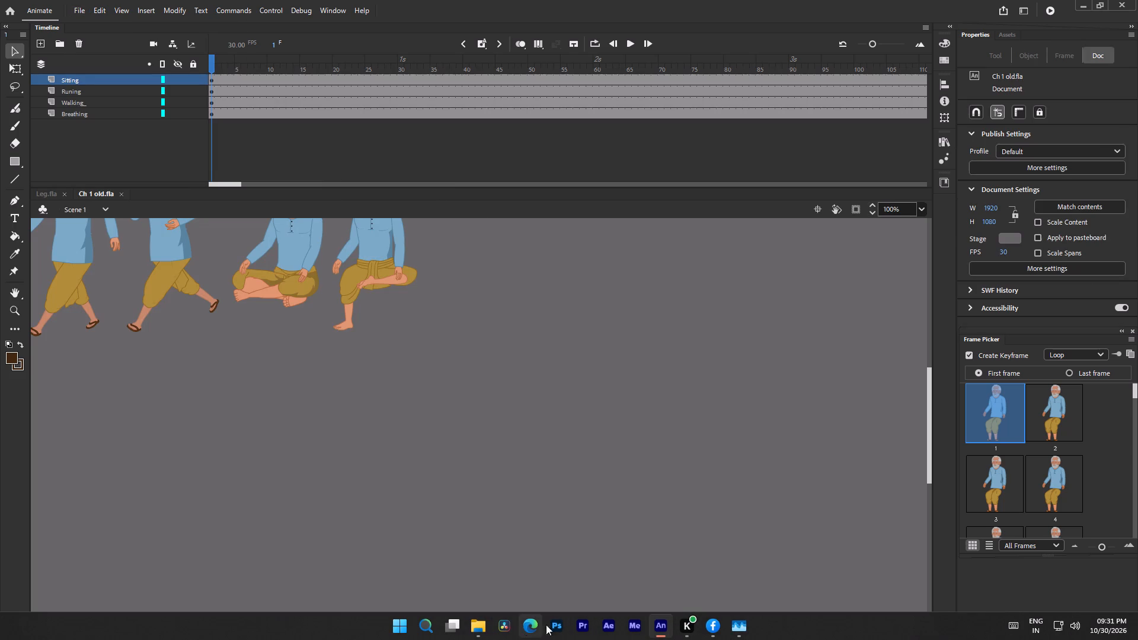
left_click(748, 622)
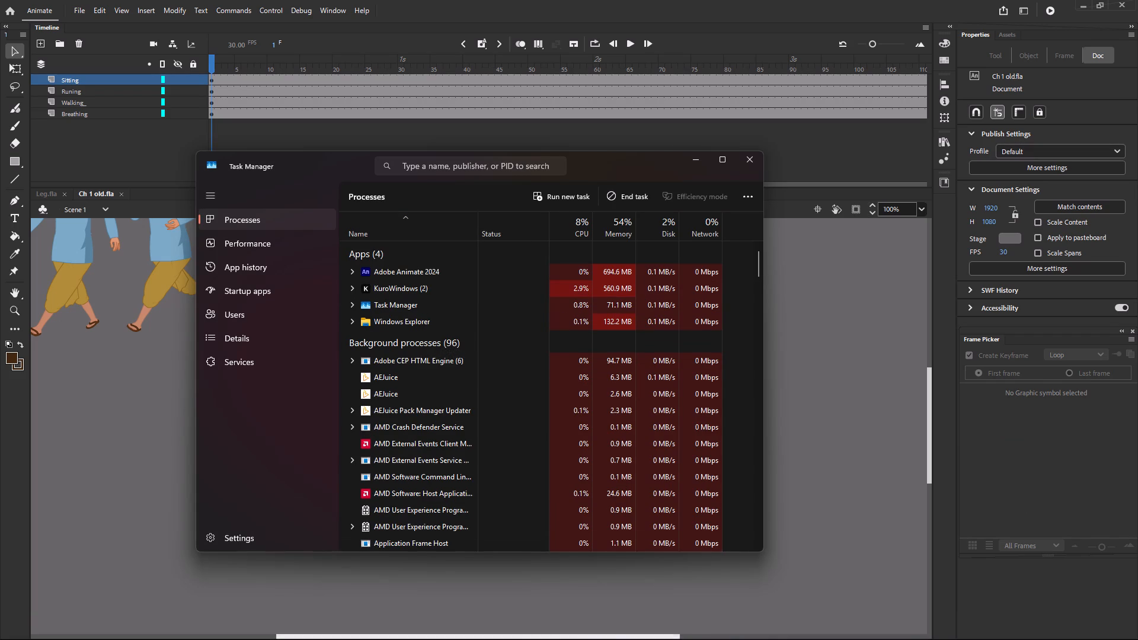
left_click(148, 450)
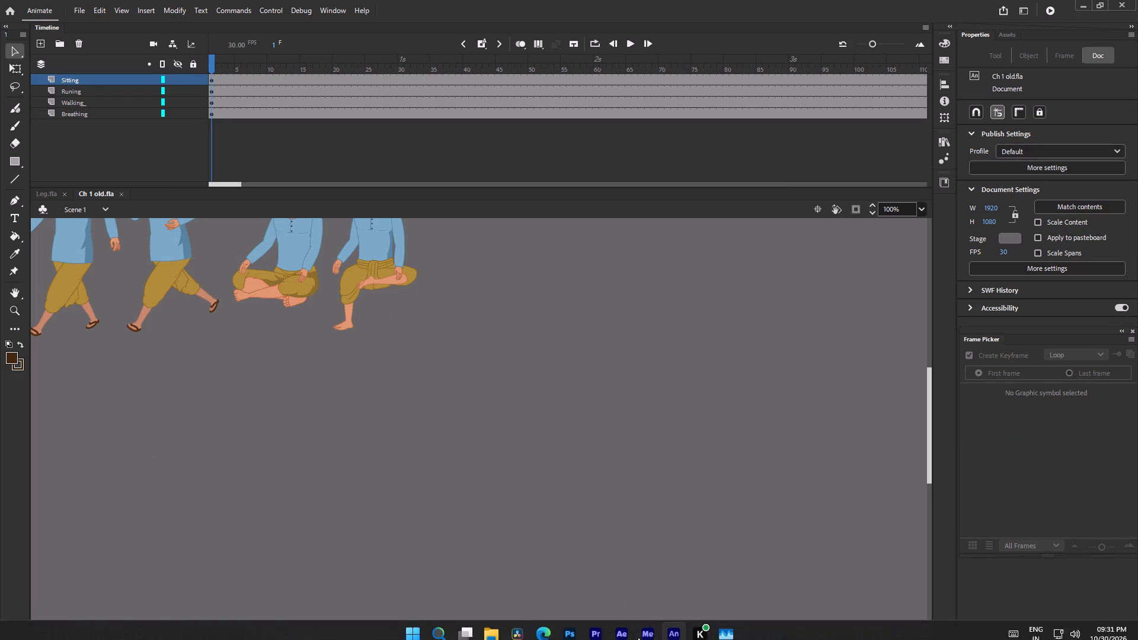
left_click(443, 627)
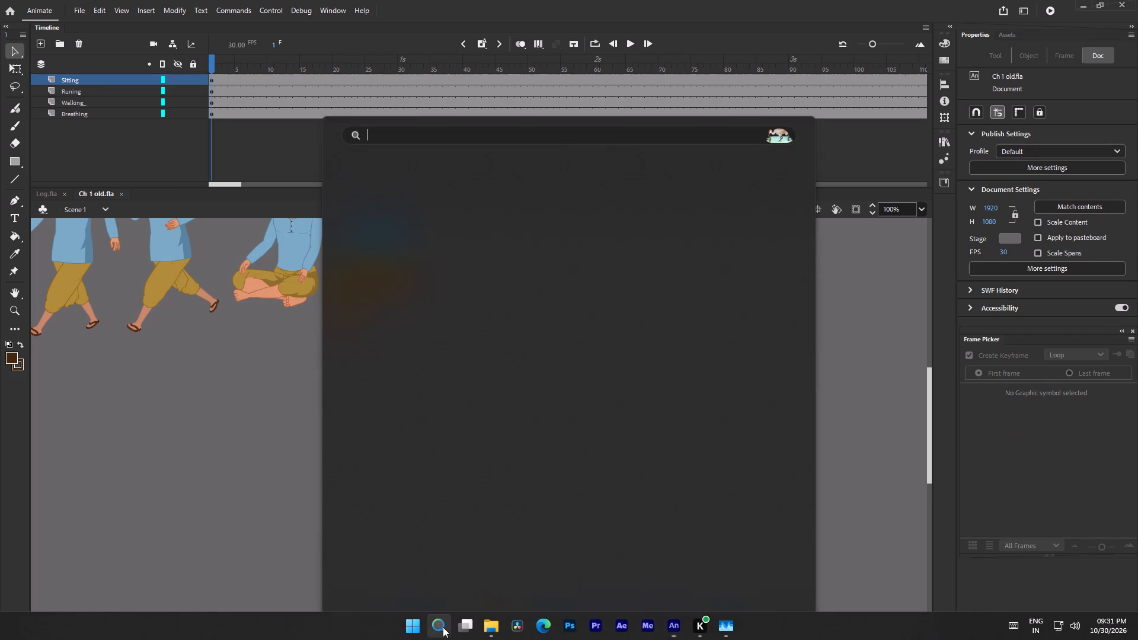
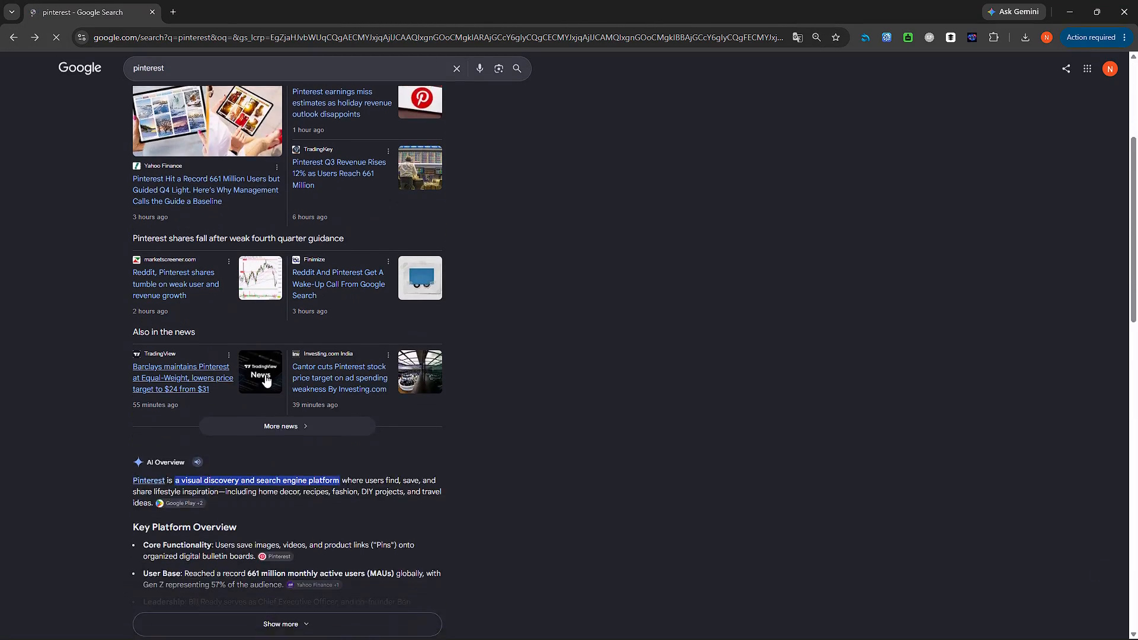
Open the pinterest.ca search page from the Google results and reload it.
scroll(265, 375, "down", 6)
scroll(245, 449, "down", 4)
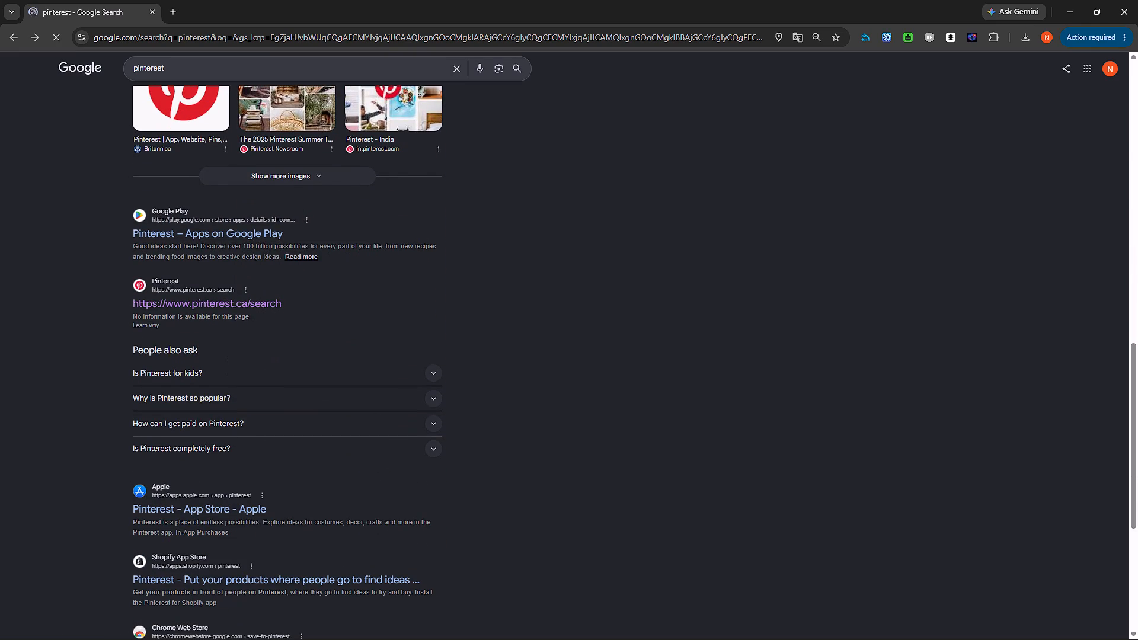
left_click(226, 305)
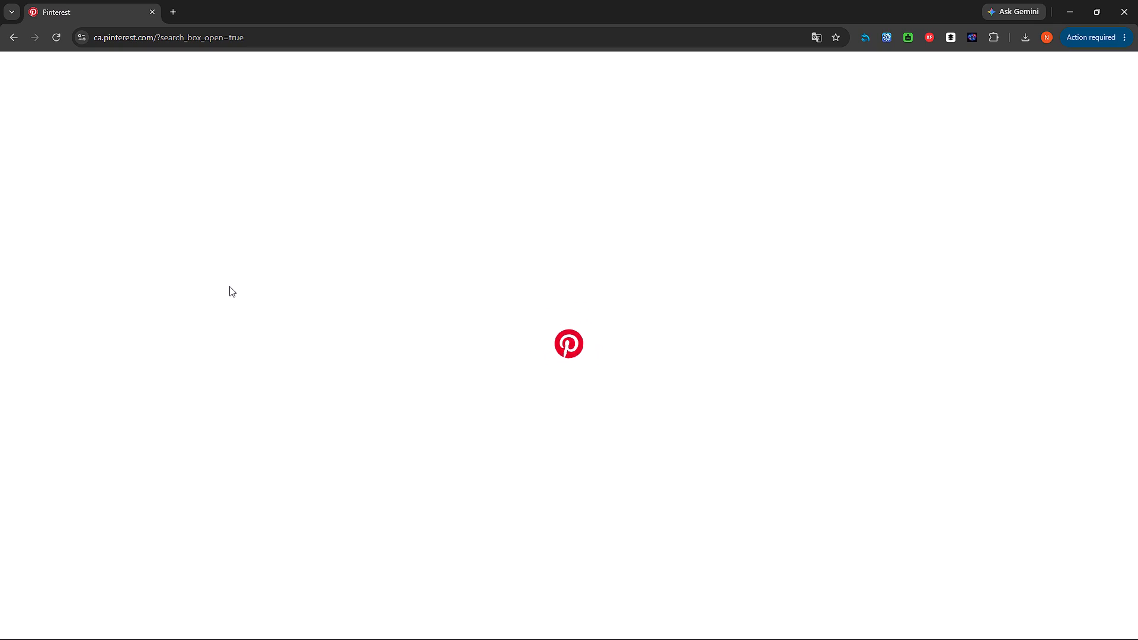
left_click(55, 34)
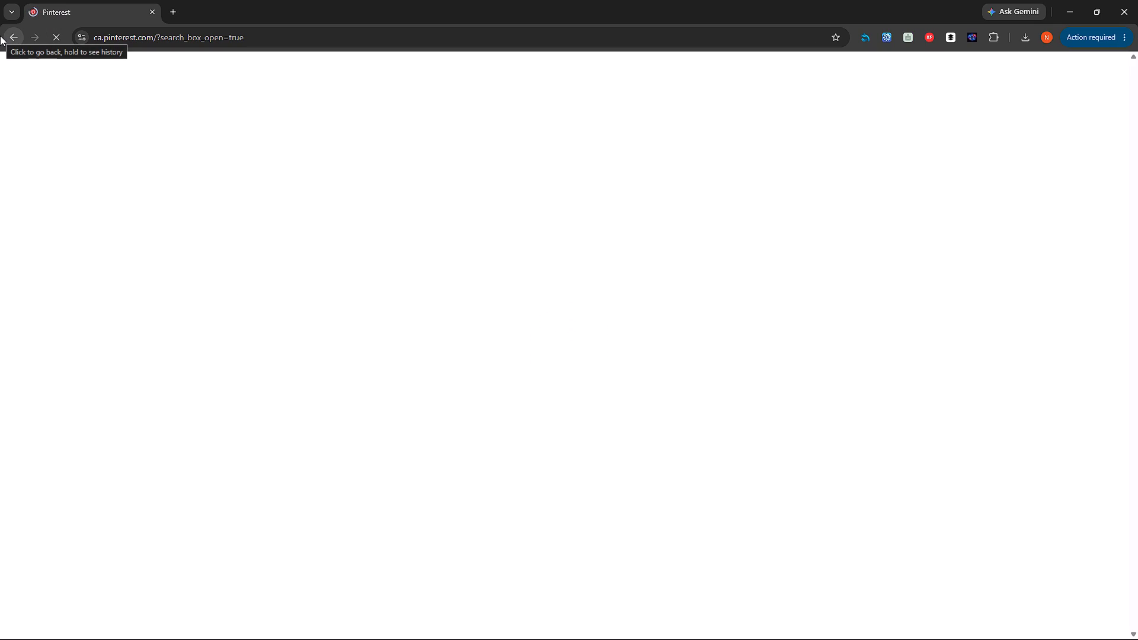
Search Pinterest for "2d woman sitting" using the suggested search.
left_click(237, 69)
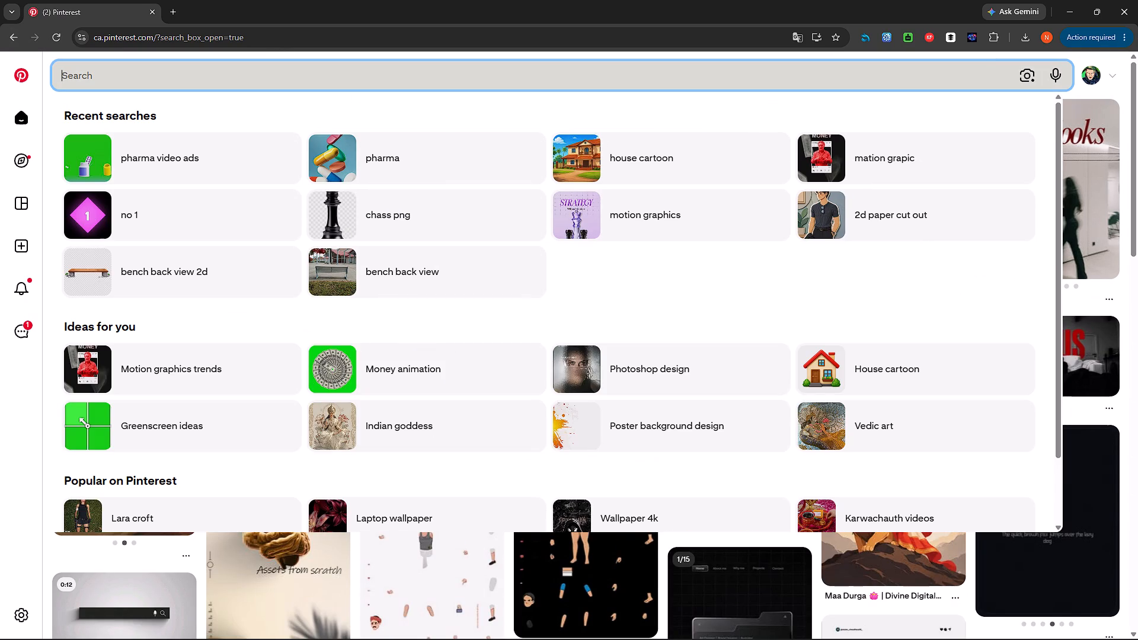
type("2d")
key("space")
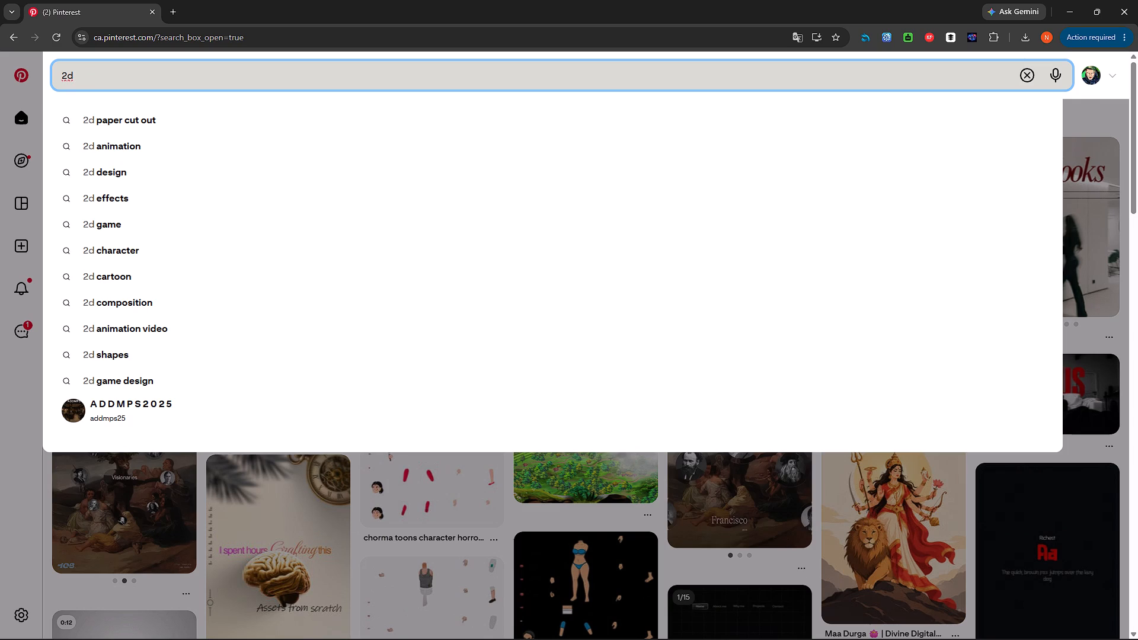
type("woman")
key("space")
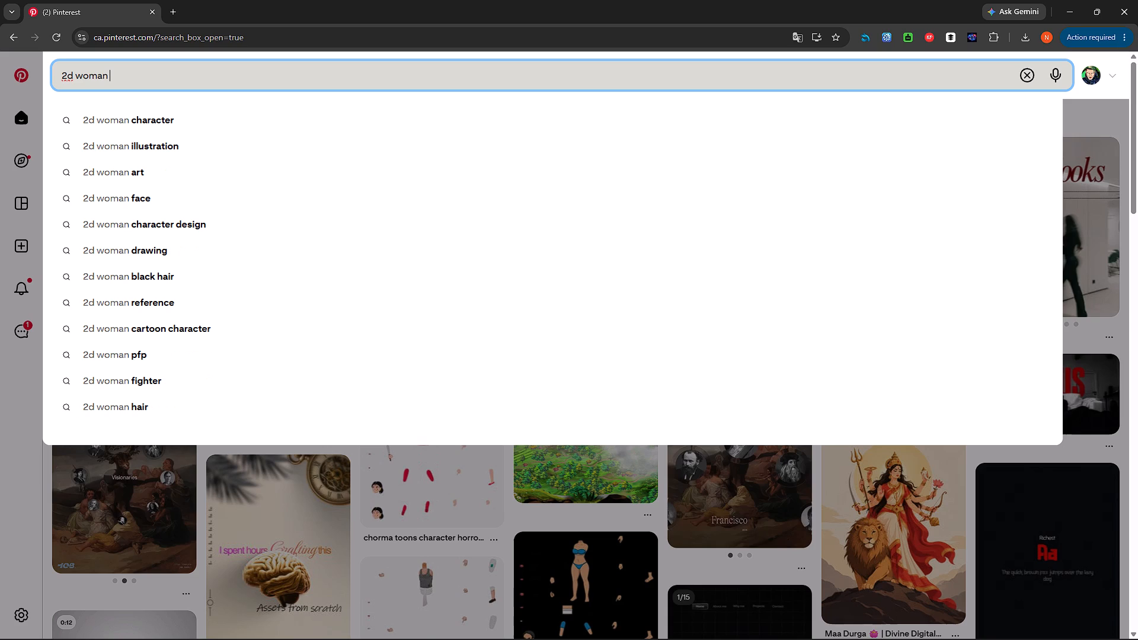
key("s")
key("h")
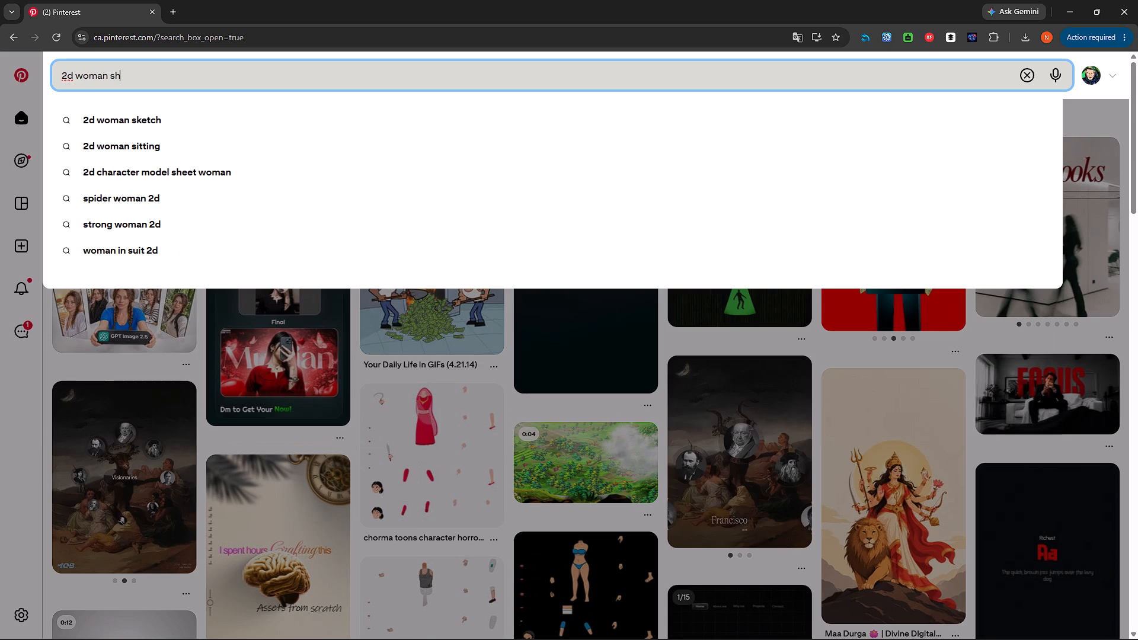
key("BackSpace")
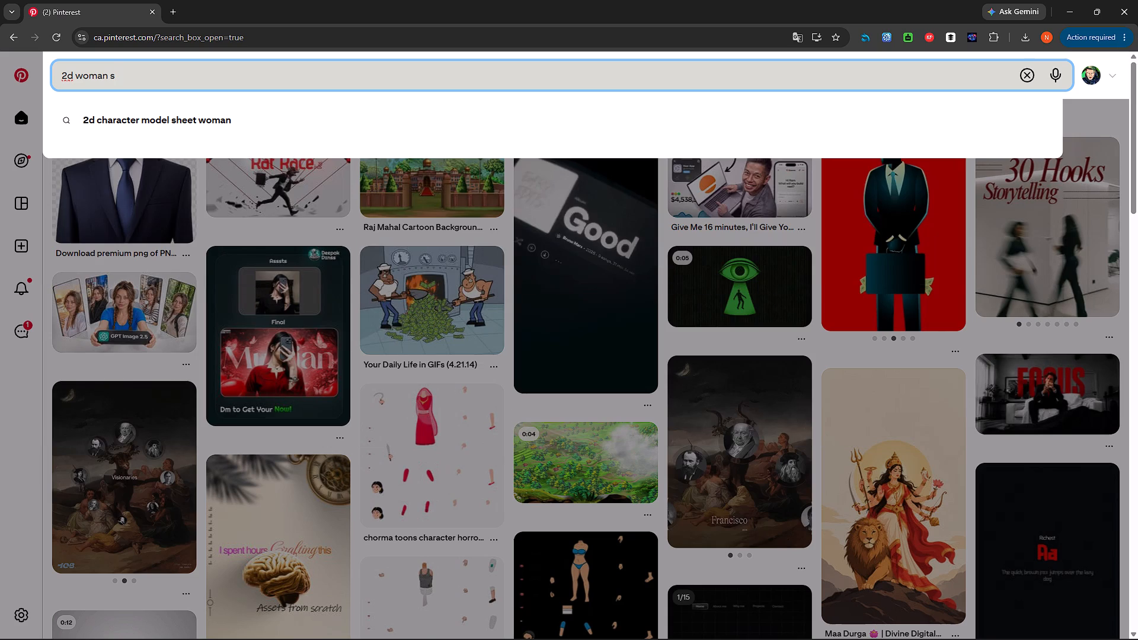
left_click(195, 149)
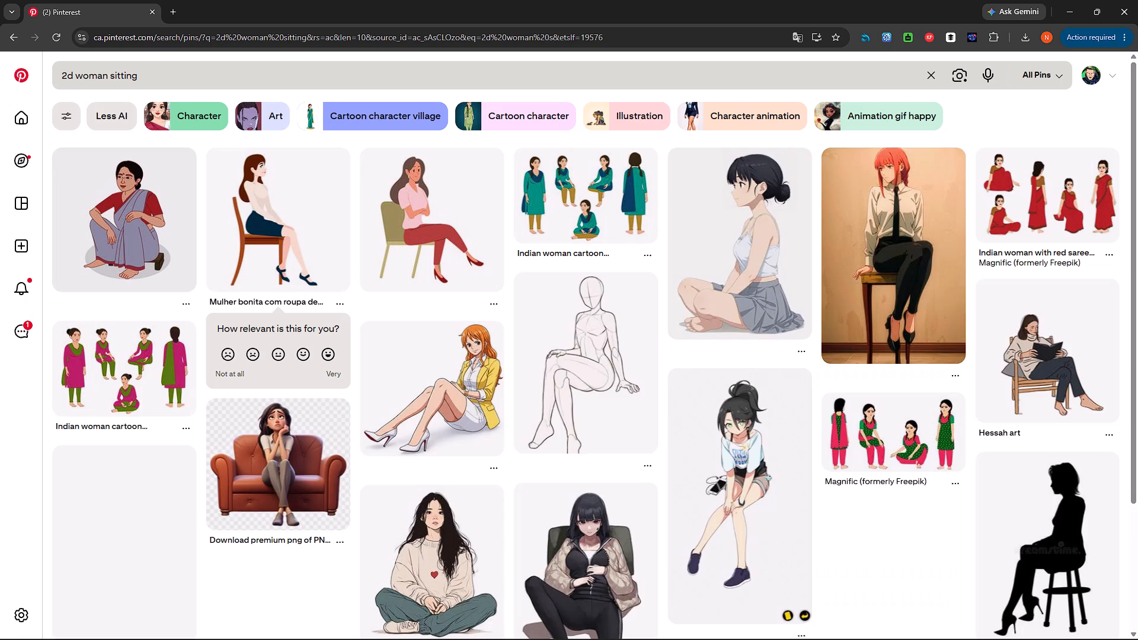
Extend the Pinterest search to "2d woman sitting poses".
left_click(163, 75)
key("space")
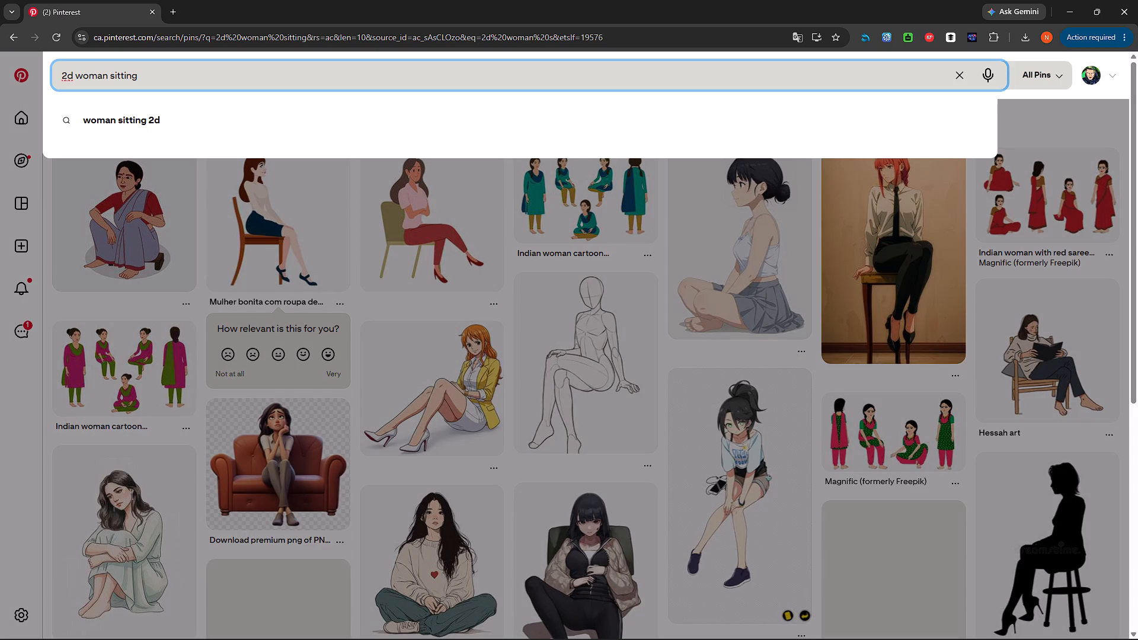
type("pose")
key("s")
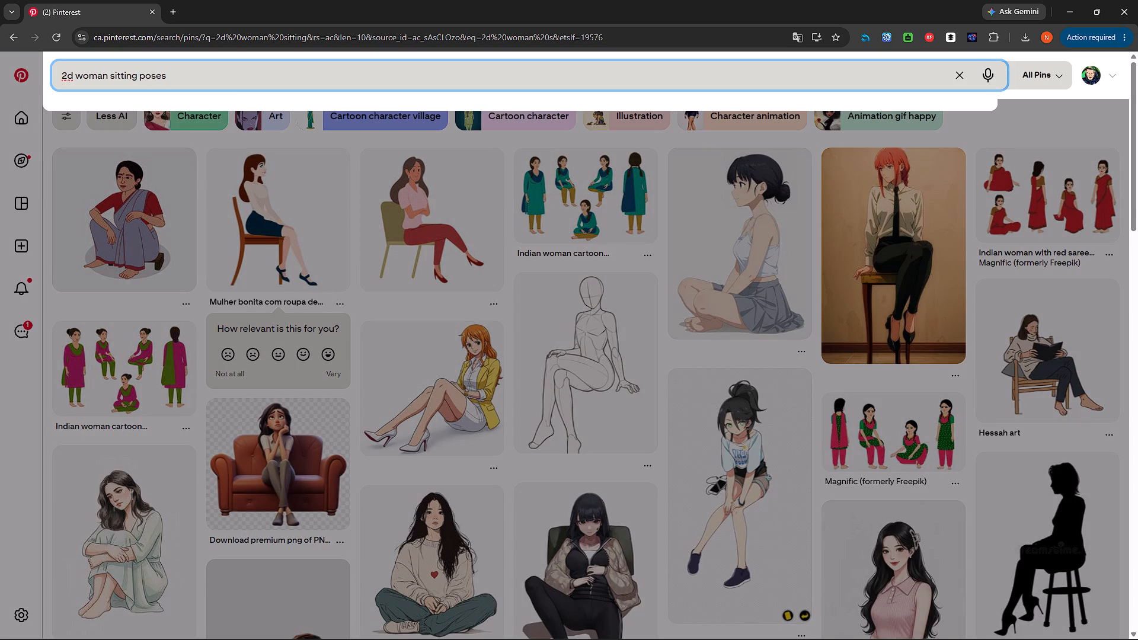
key("Return")
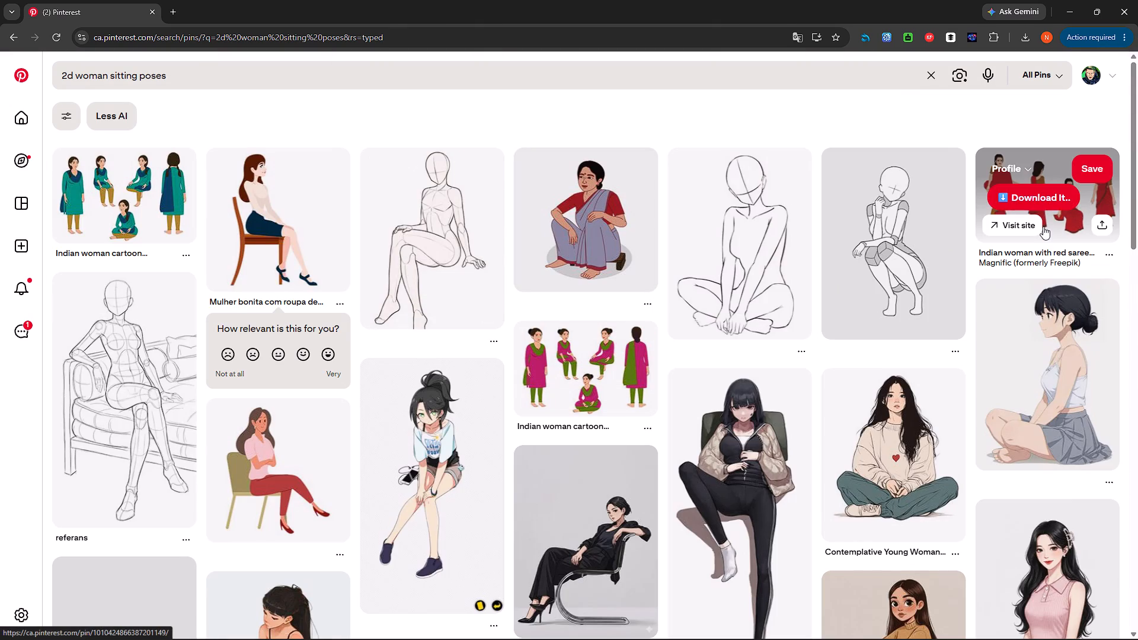
Look through the "2d woman sitting poses" results for a suitable sitting reference, and return to the first results.
scroll(422, 301, "down", 4)
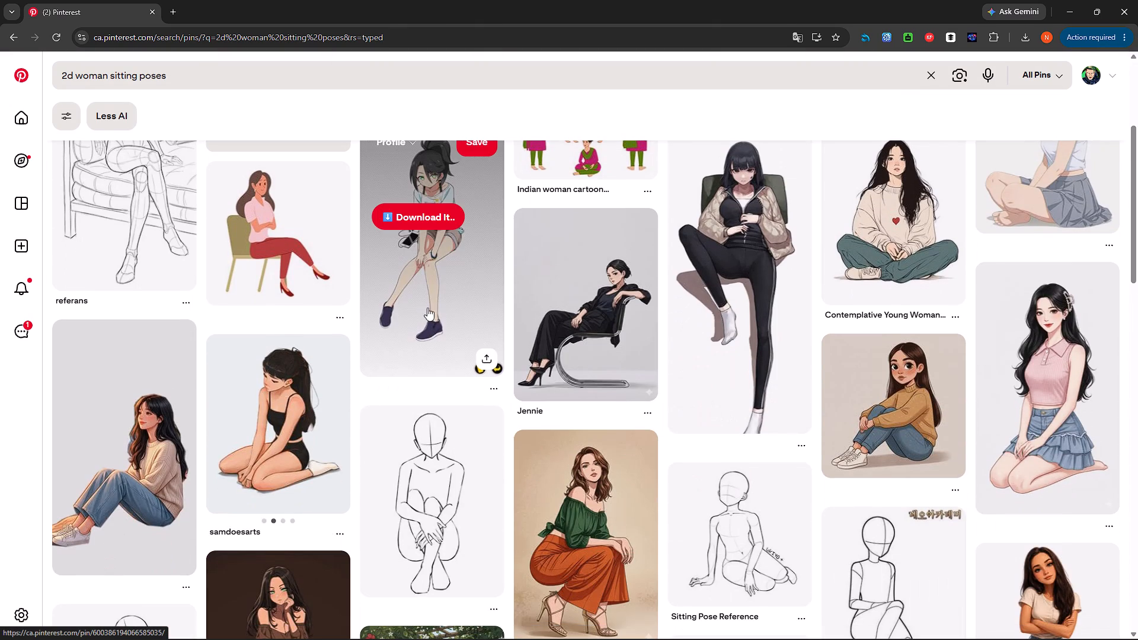
scroll(446, 315, "down", 5)
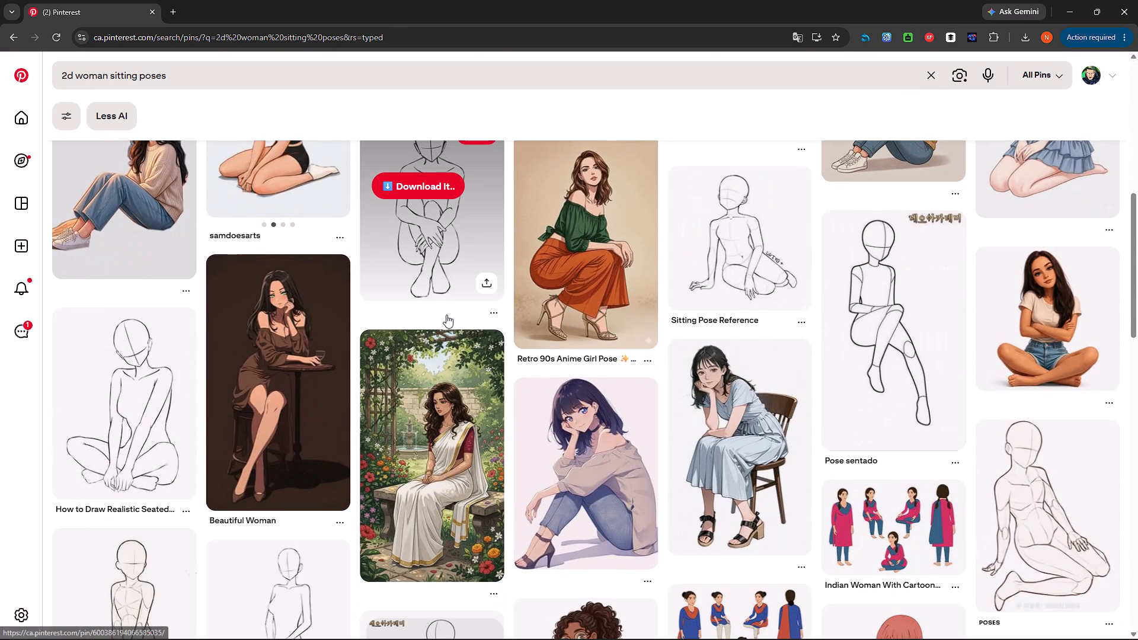
scroll(446, 315, "down", 3)
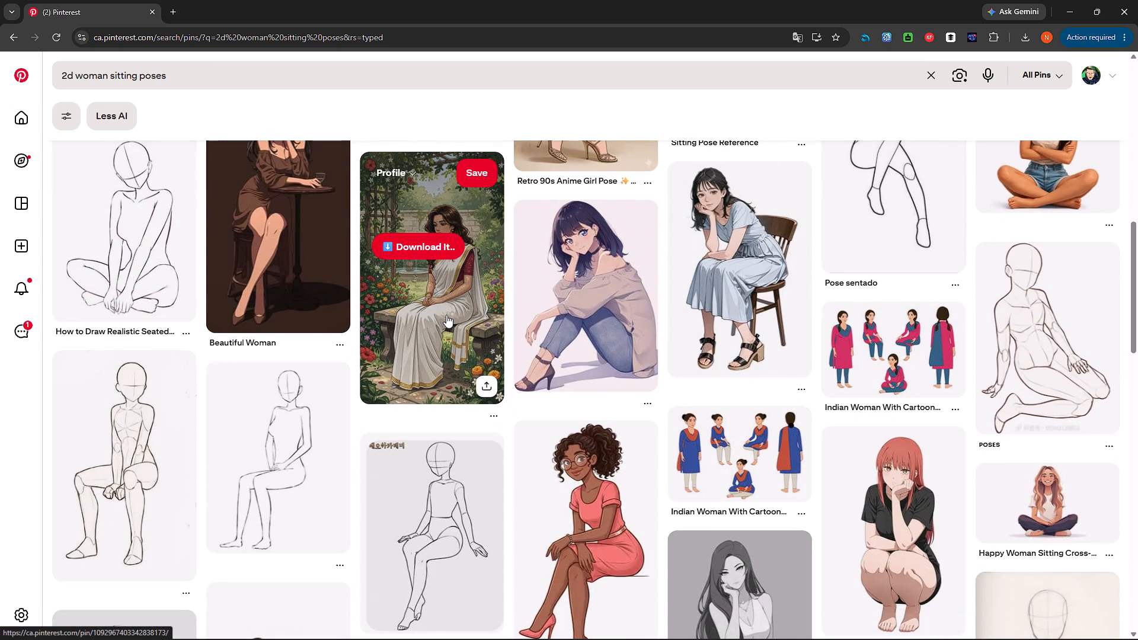
scroll(446, 315, "down", 3)
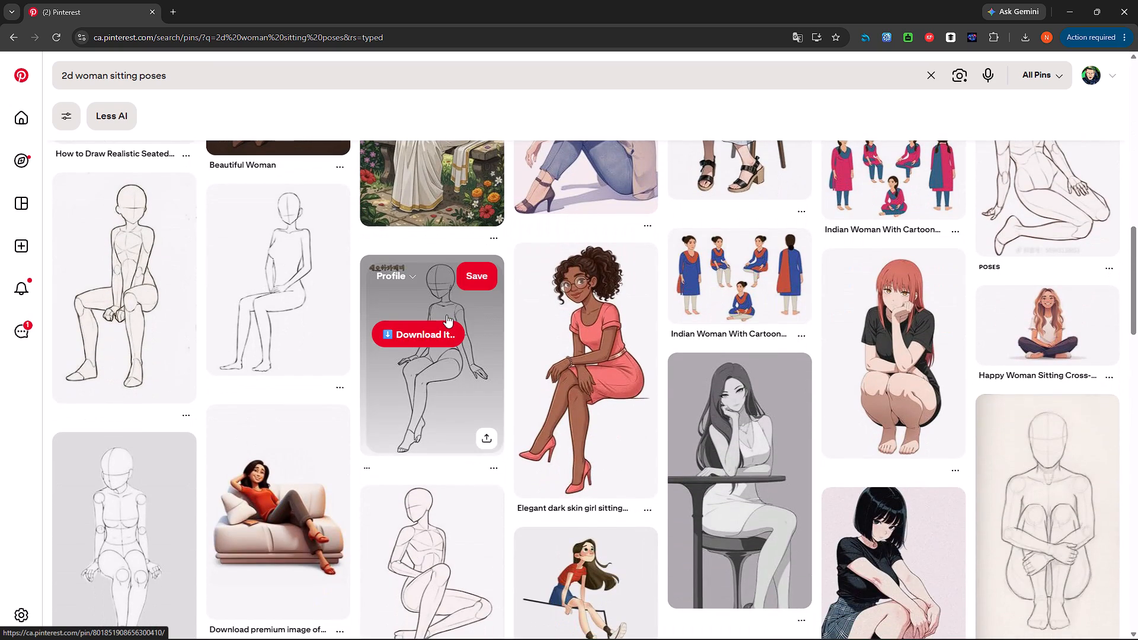
scroll(446, 315, "down", 6)
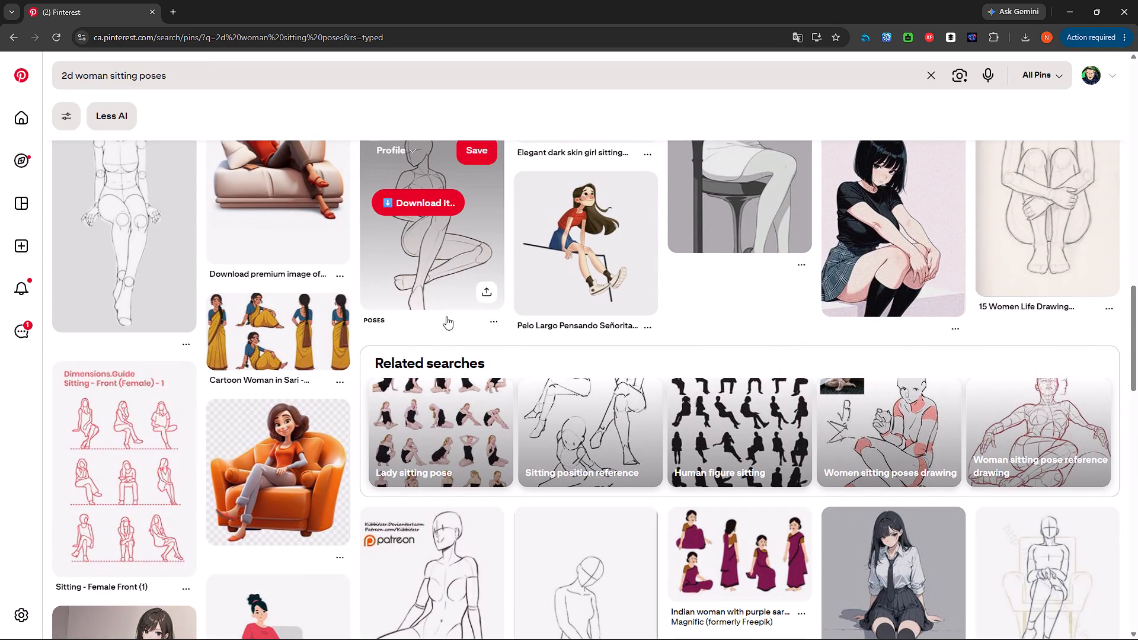
scroll(446, 316, "down", 6)
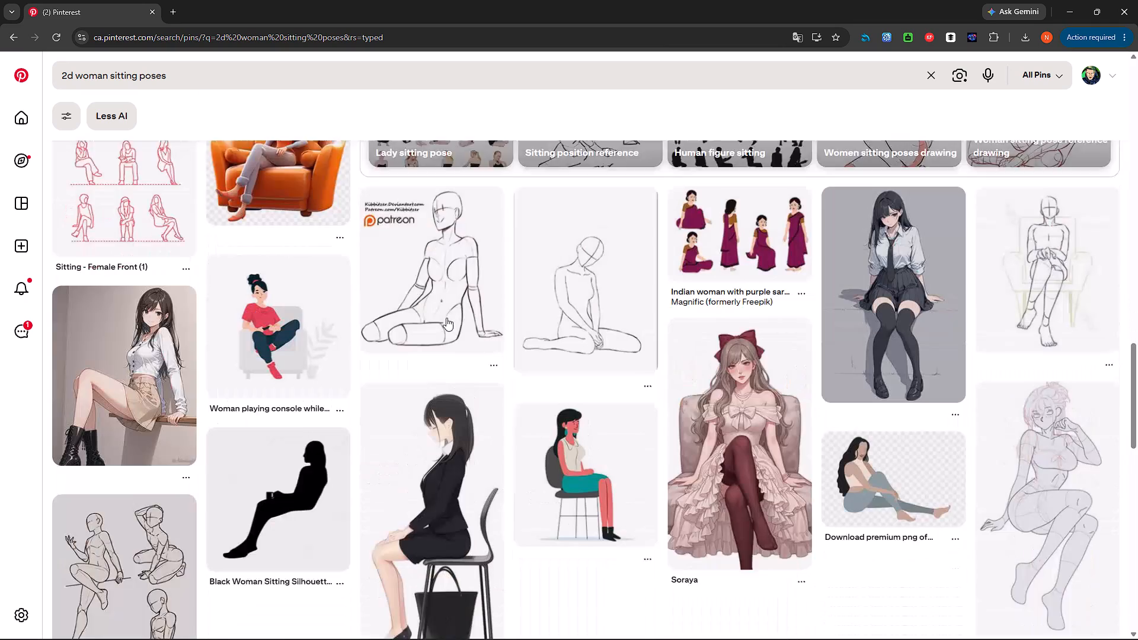
scroll(525, 317, "up", 6)
scroll(886, 284, "up", 7)
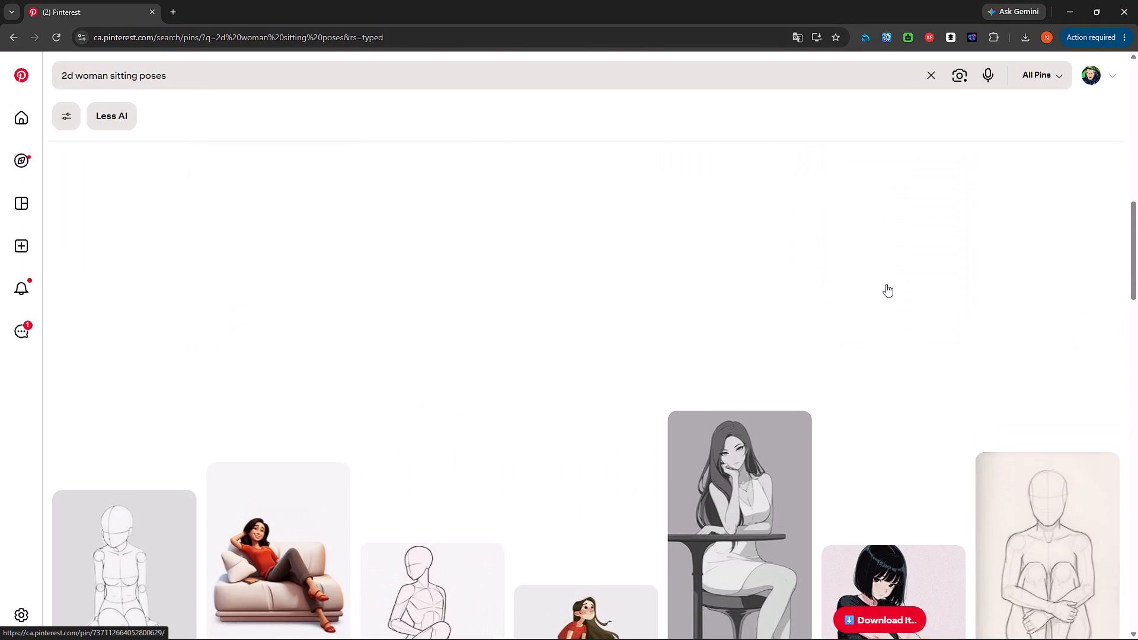
scroll(886, 308, "up", 8)
scroll(960, 308, "up", 12)
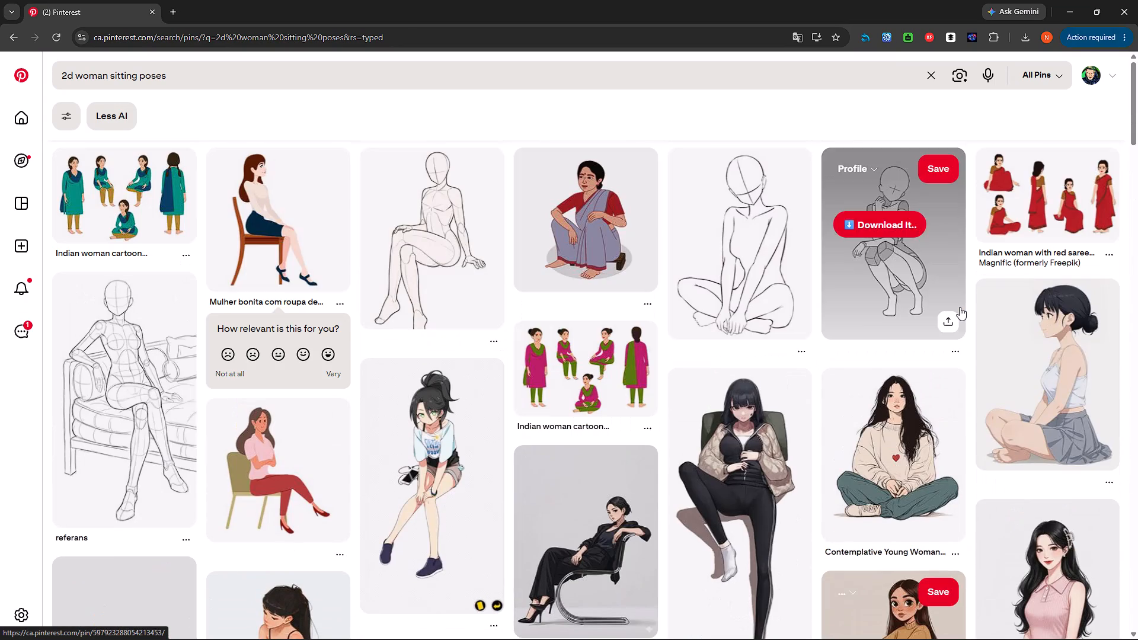
Open the pin of the Indian woman in a red saree character set and browse its related pins and boards.
left_click(1060, 229)
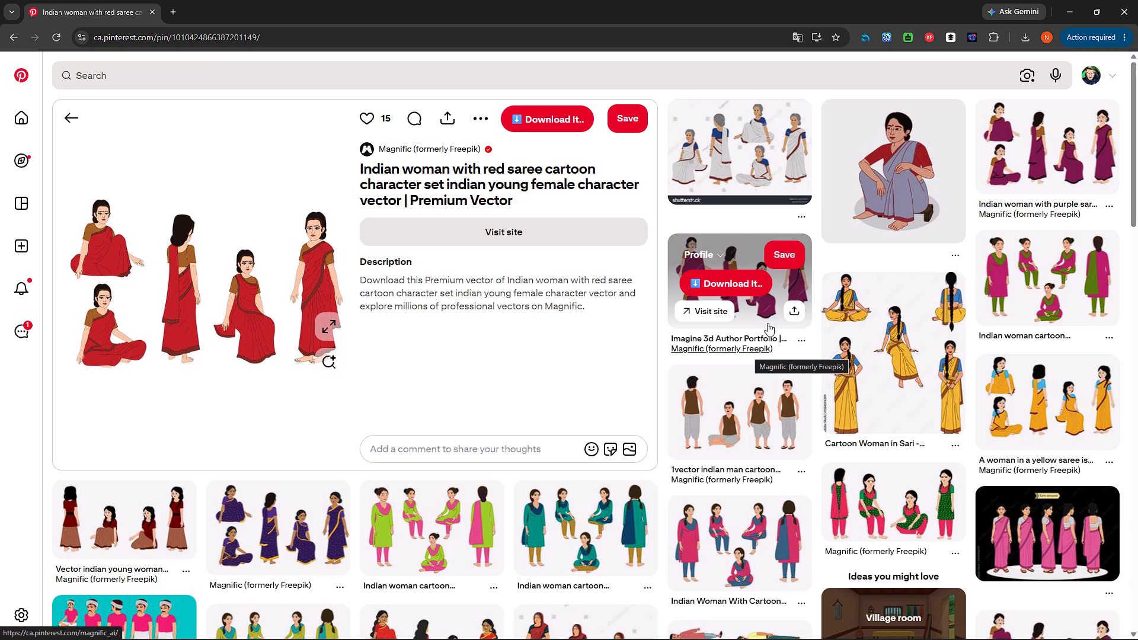
scroll(547, 309, "down", 6)
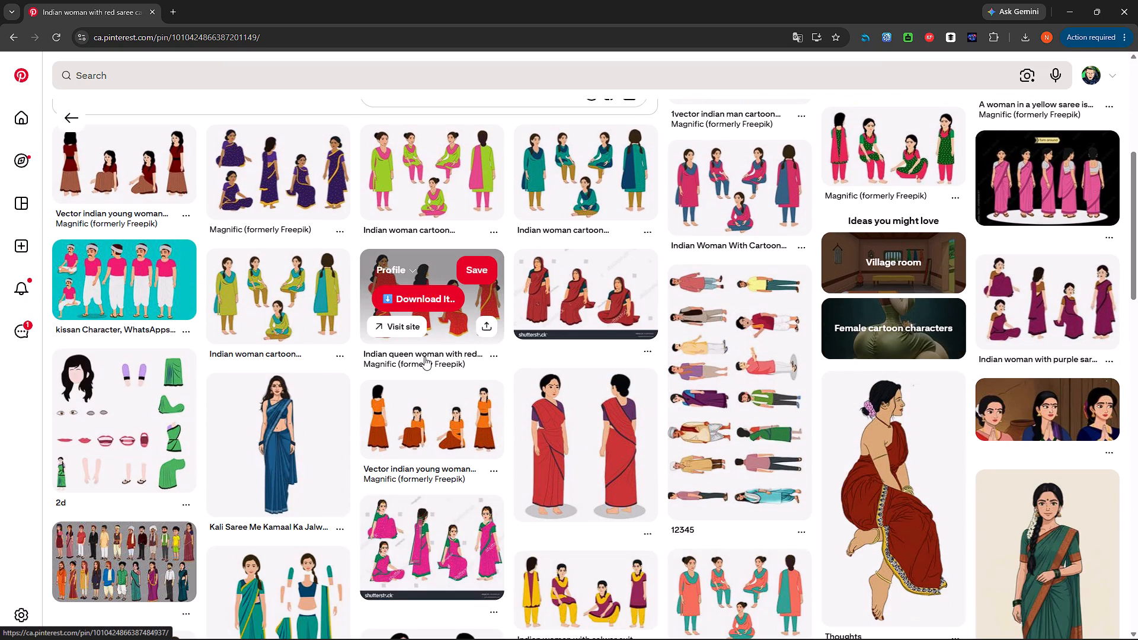
scroll(424, 357, "down", 2)
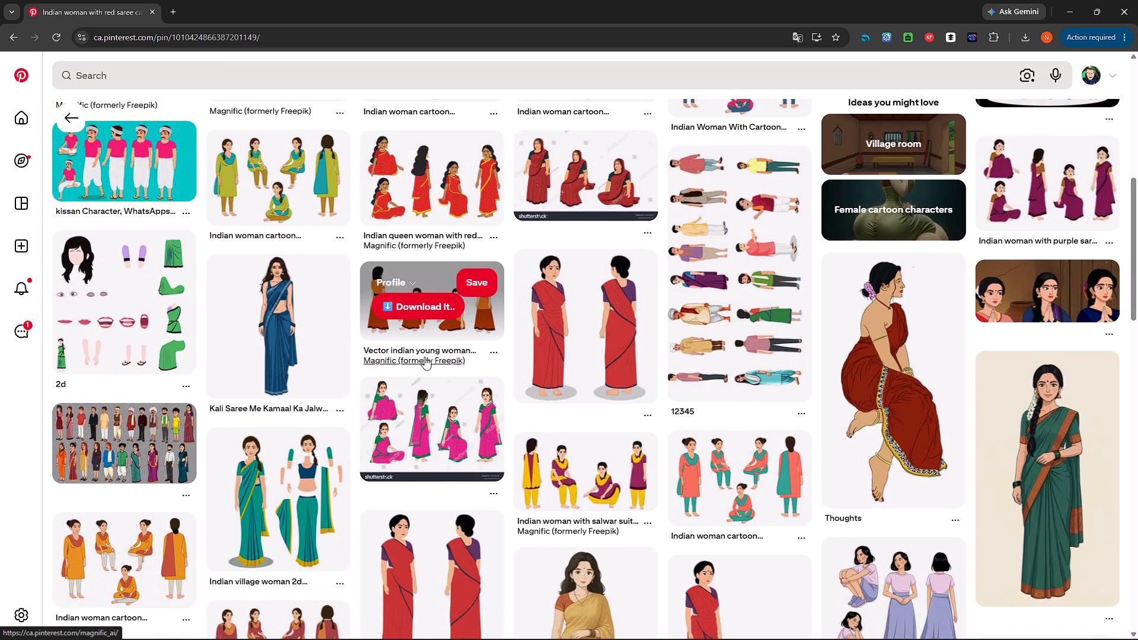
scroll(424, 357, "down", 10)
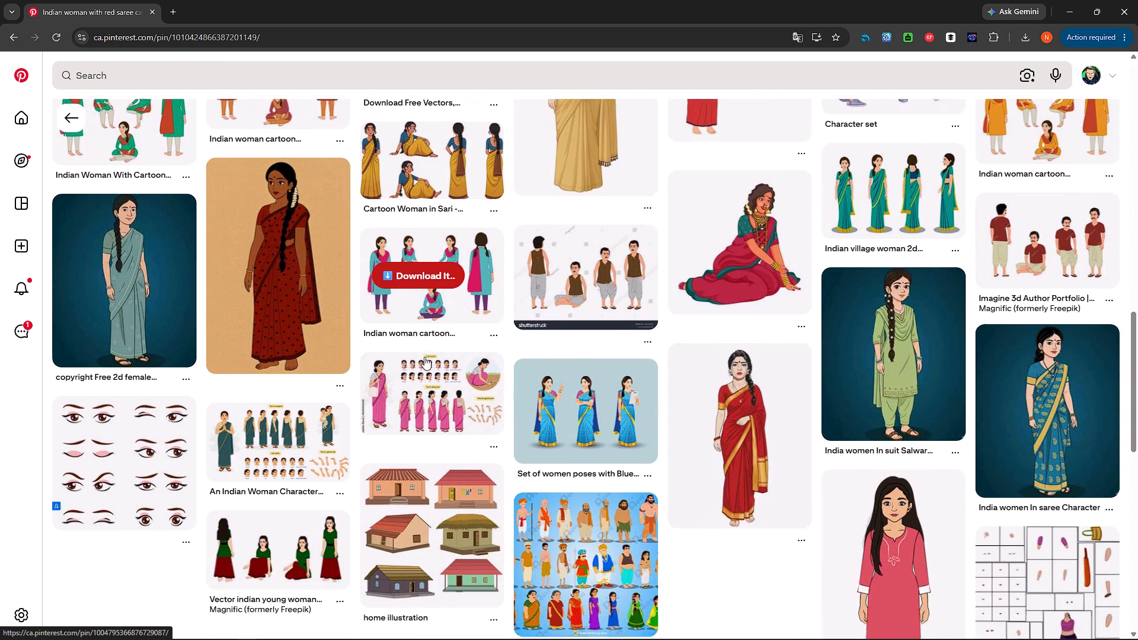
scroll(775, 426, "down", 4)
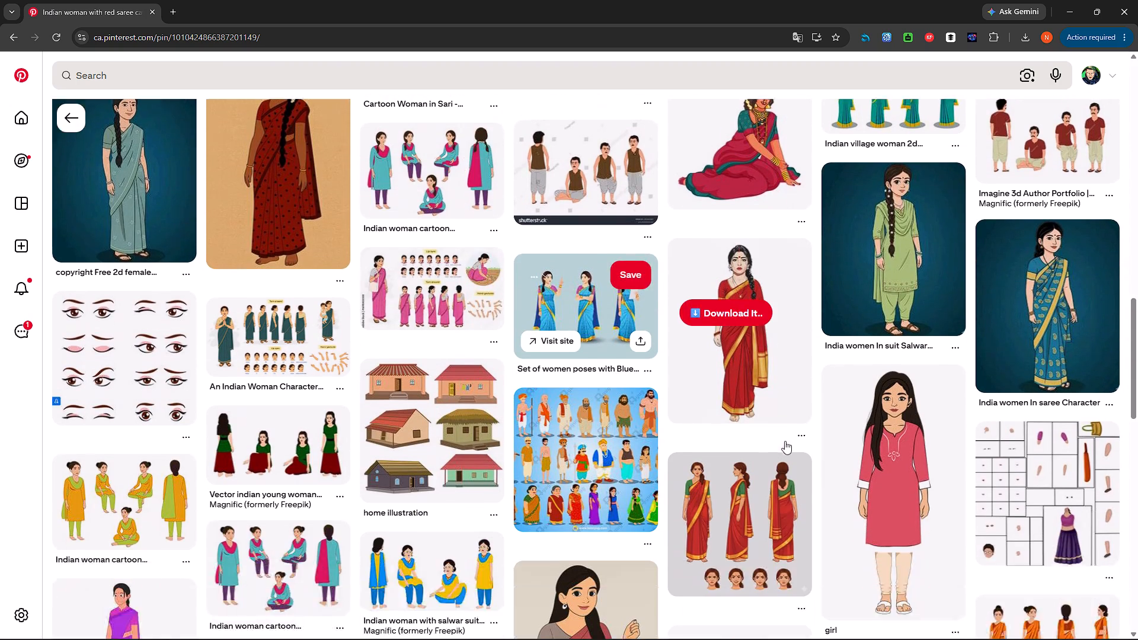
scroll(785, 441, "down", 1)
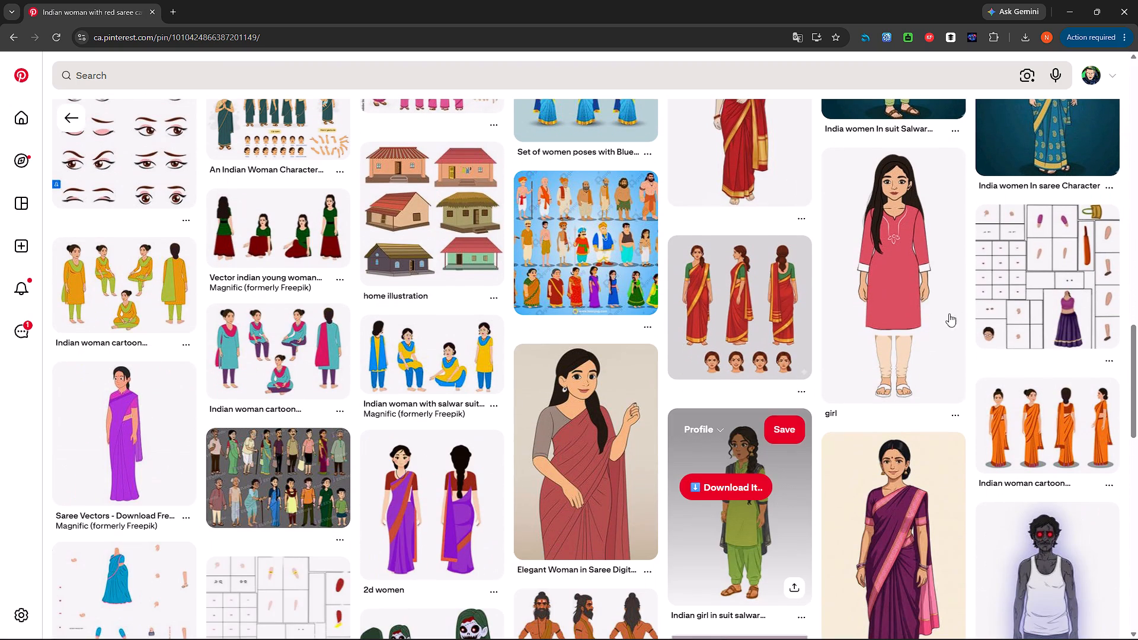
scroll(917, 320, "down", 5)
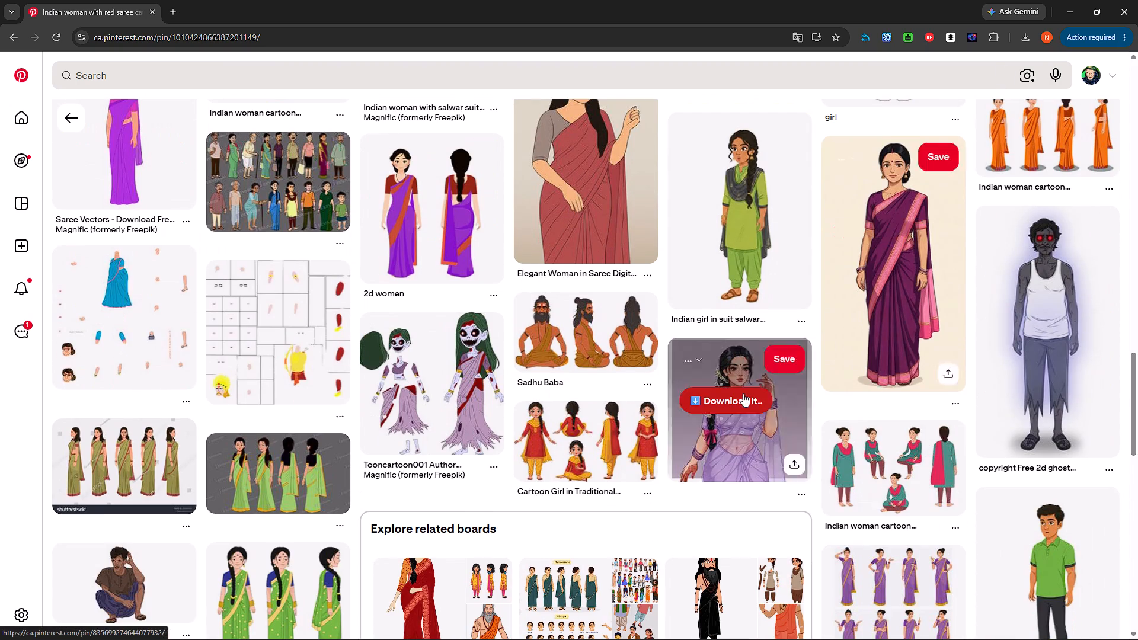
scroll(737, 393, "down", 3)
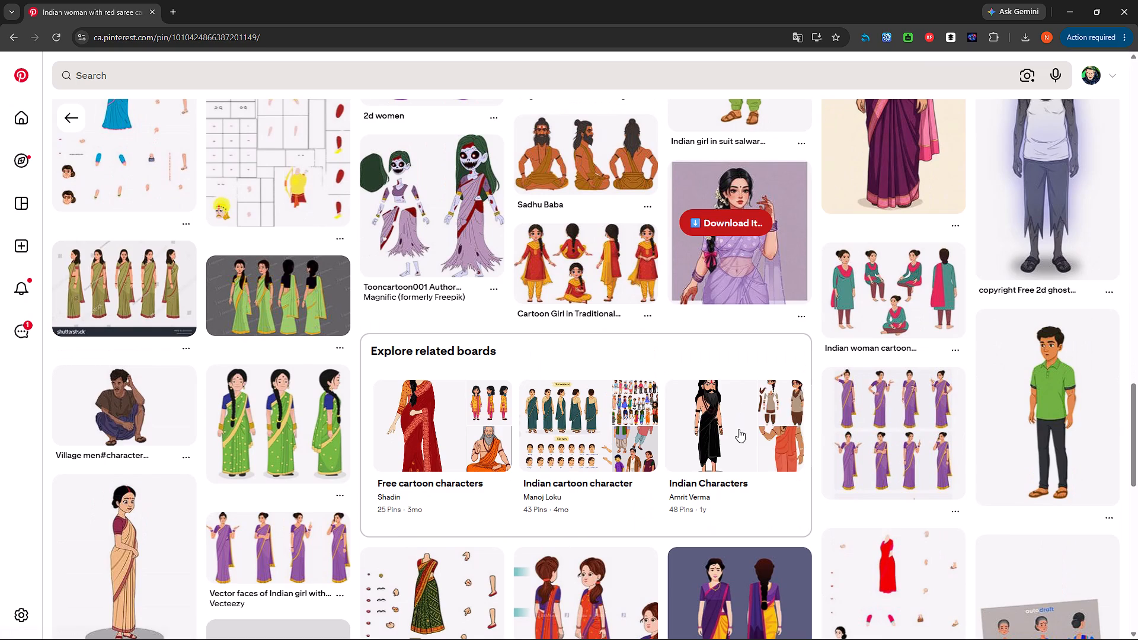
View the related board "Indian Characters" and return to the red saree pin.
left_click(739, 429)
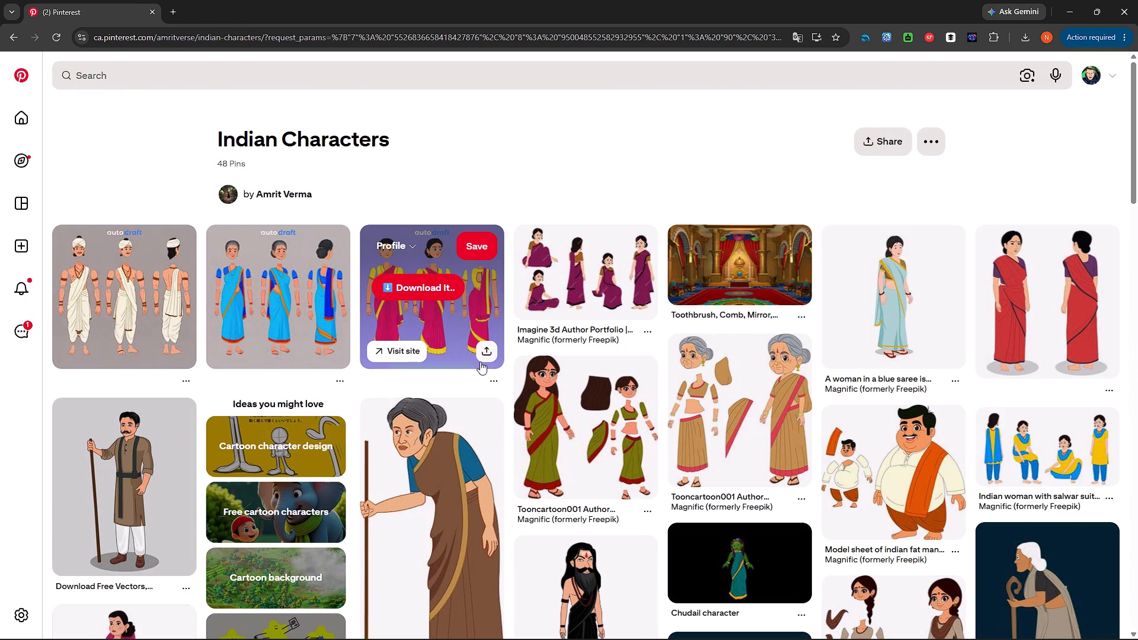
scroll(482, 361, "down", 3)
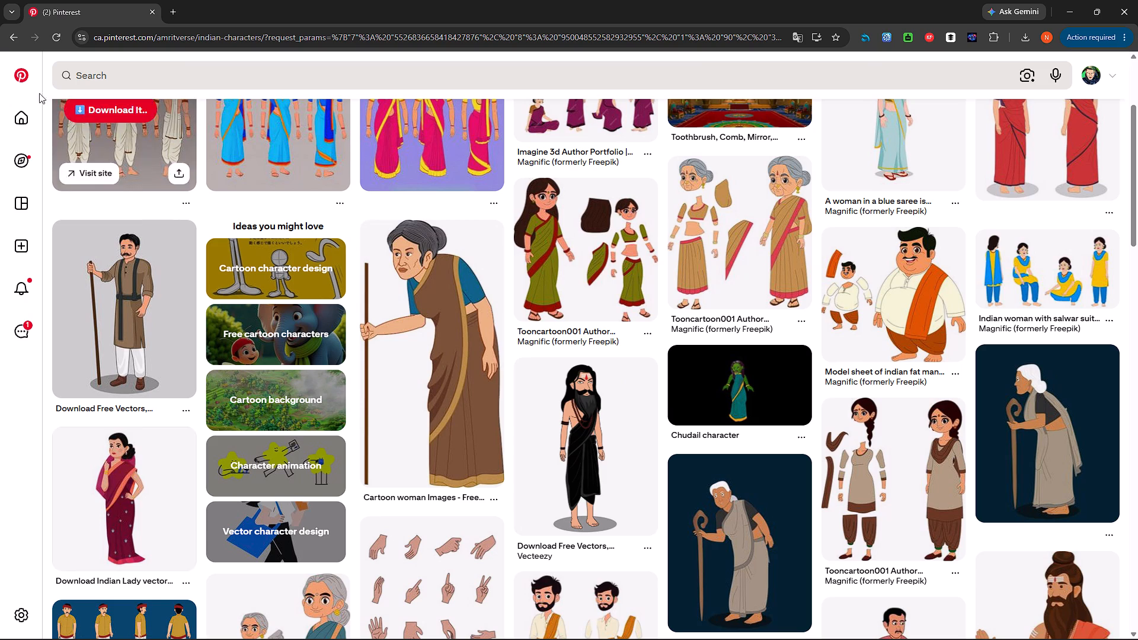
left_click(4, 37)
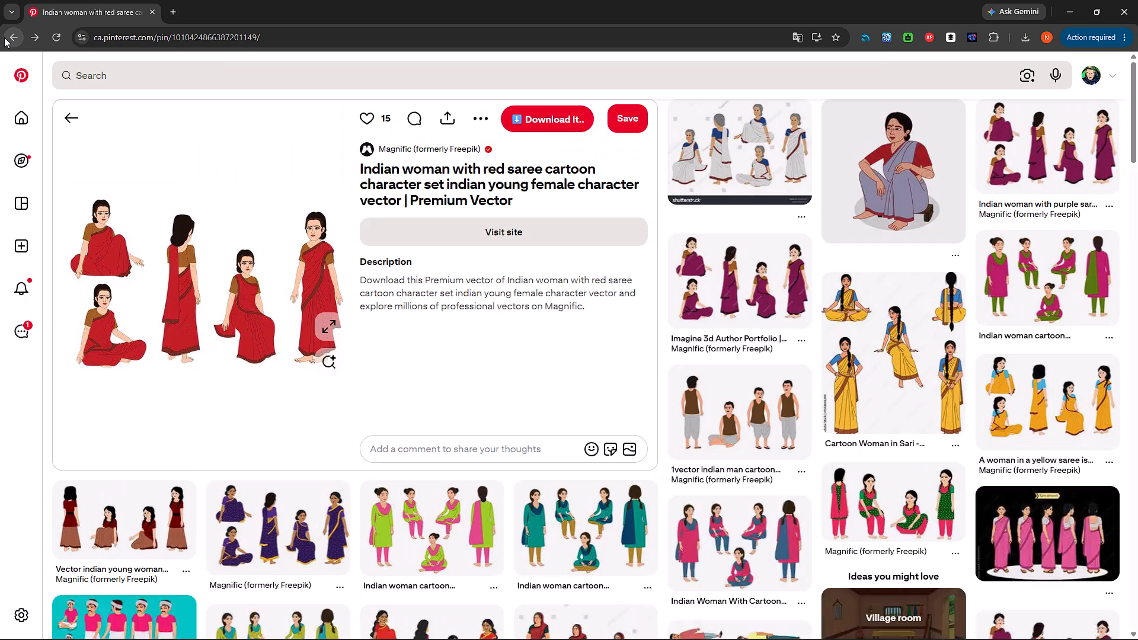
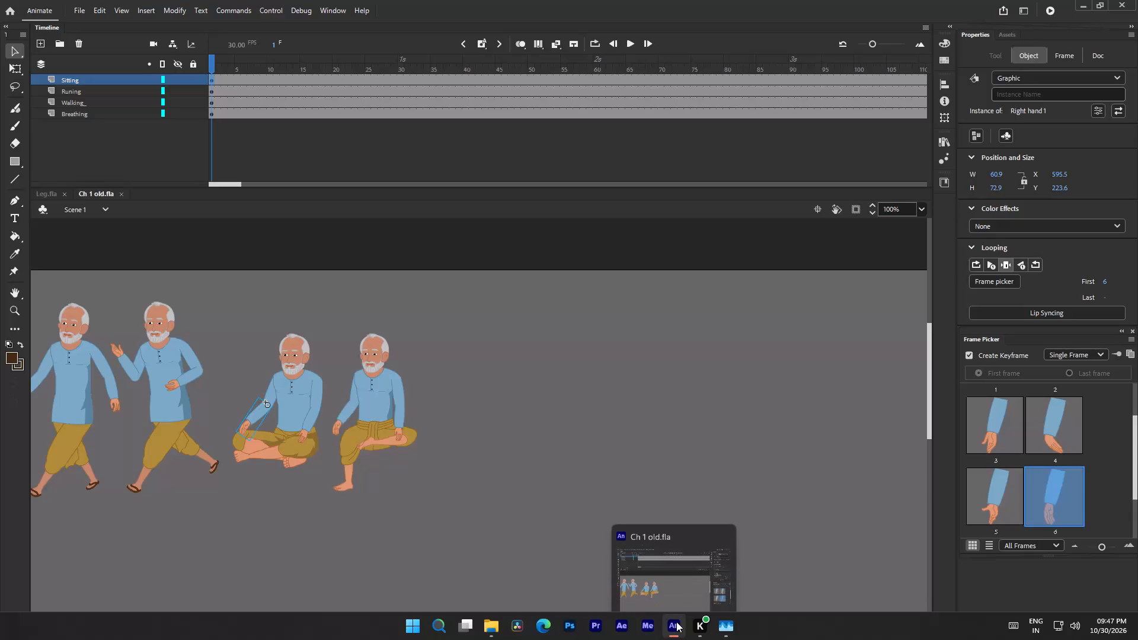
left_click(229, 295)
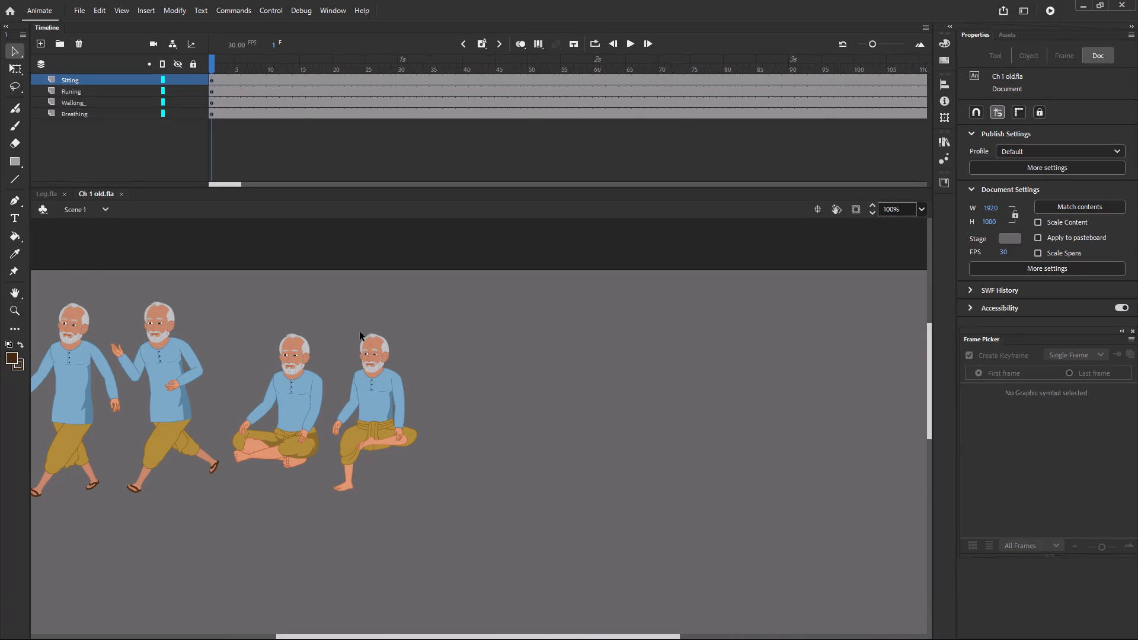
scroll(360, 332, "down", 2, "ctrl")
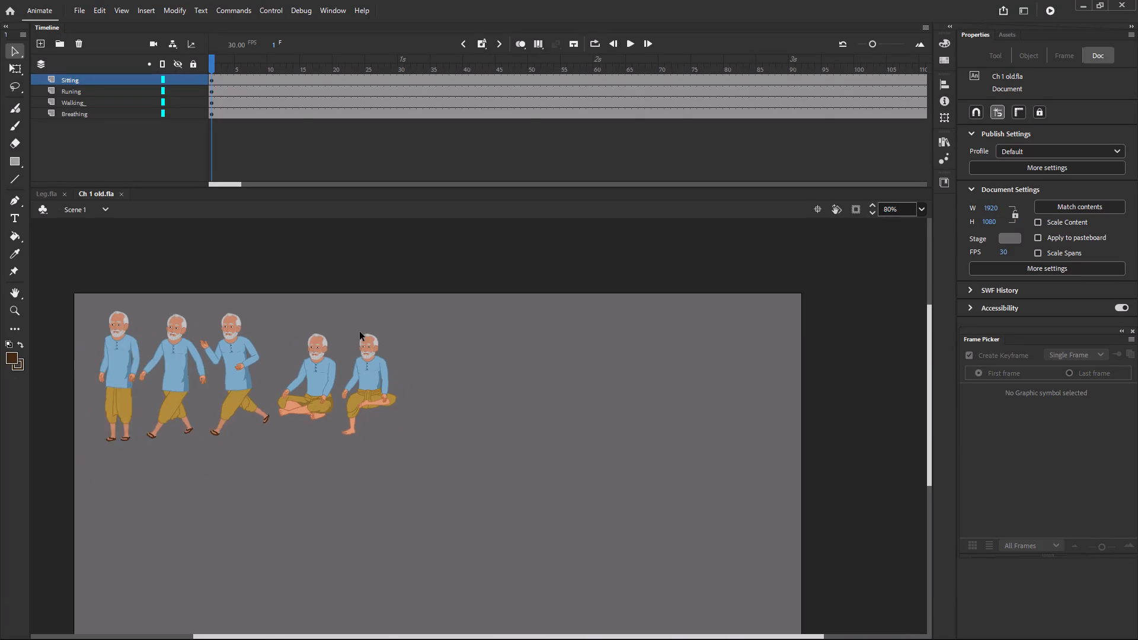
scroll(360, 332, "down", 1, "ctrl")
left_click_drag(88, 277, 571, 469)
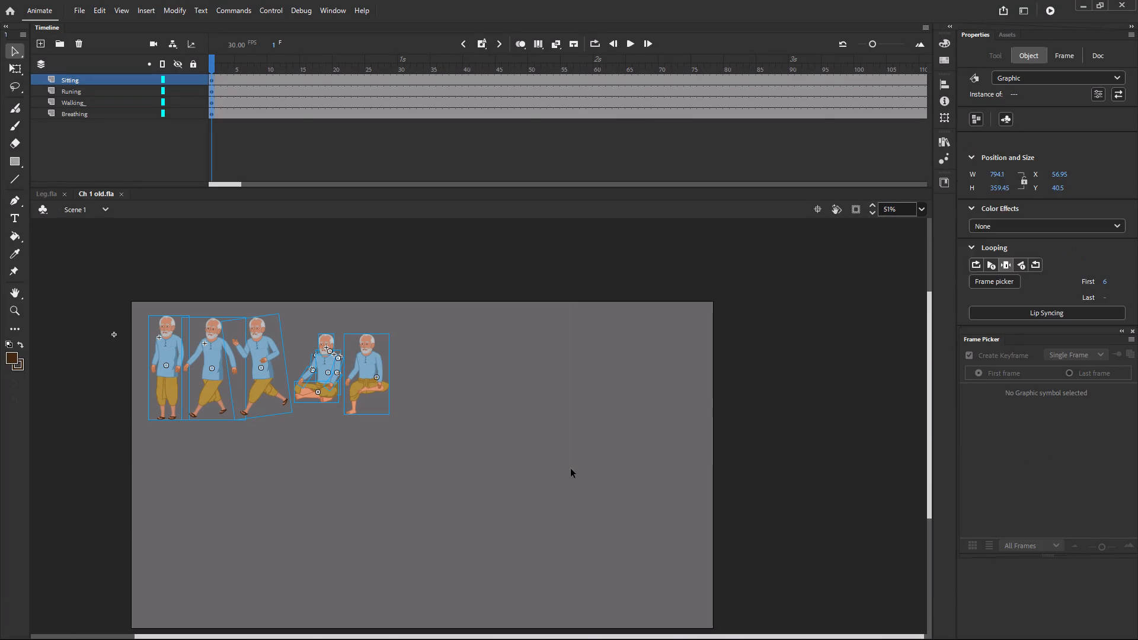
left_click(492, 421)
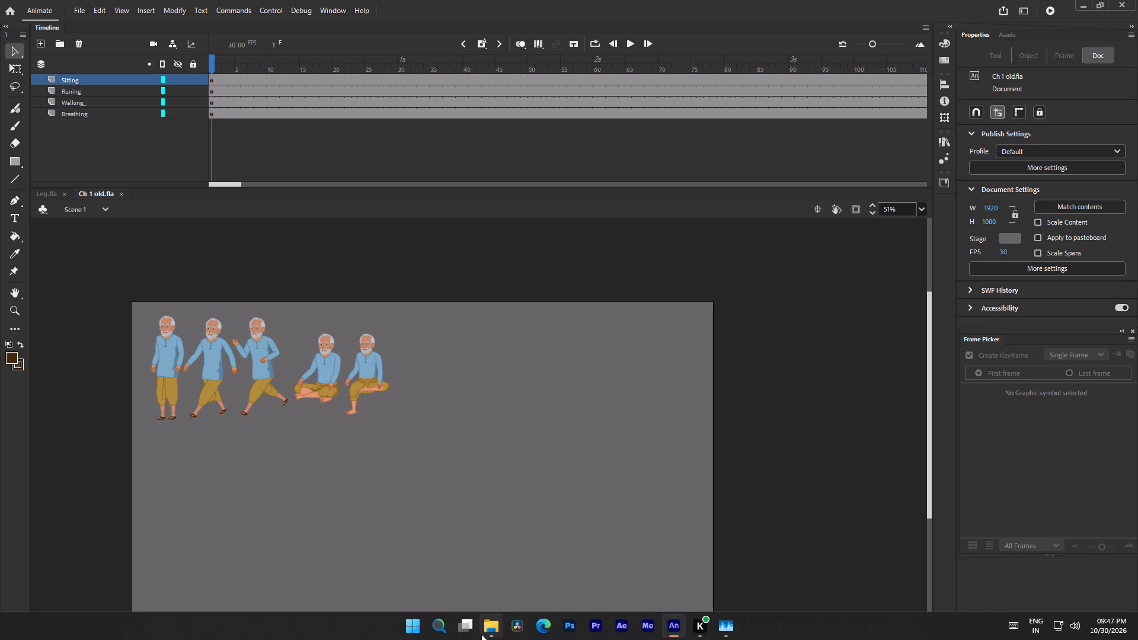
Launch Google Chrome and open the user profile that has the orange N avatar.
left_click(439, 625)
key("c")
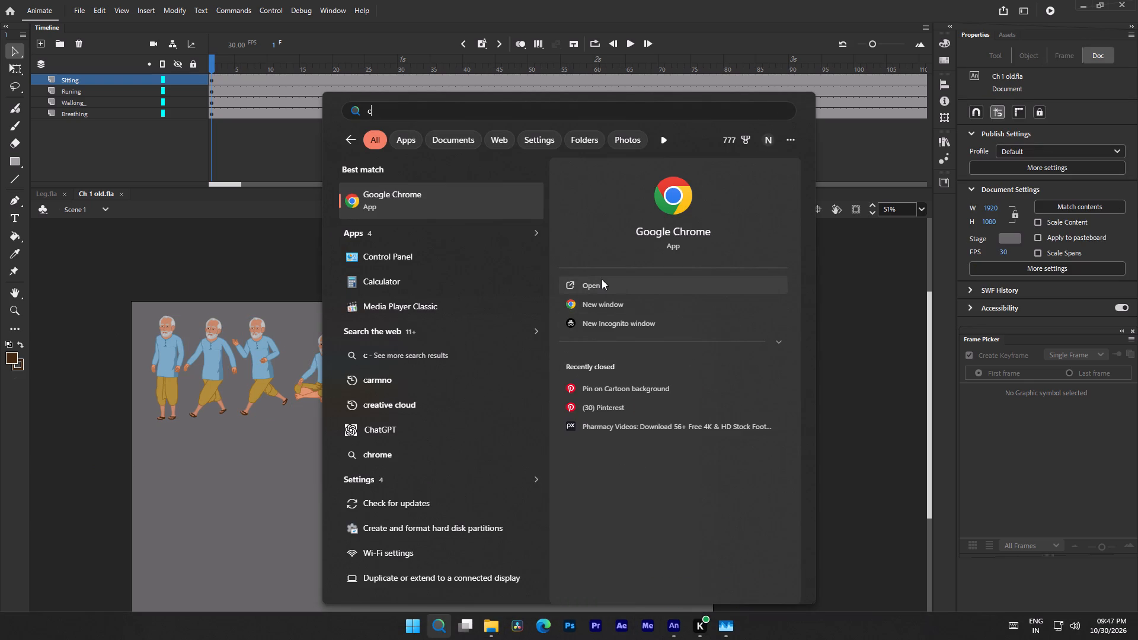
left_click(602, 279)
scroll(409, 295, "down", 6)
scroll(496, 345, "down", 7)
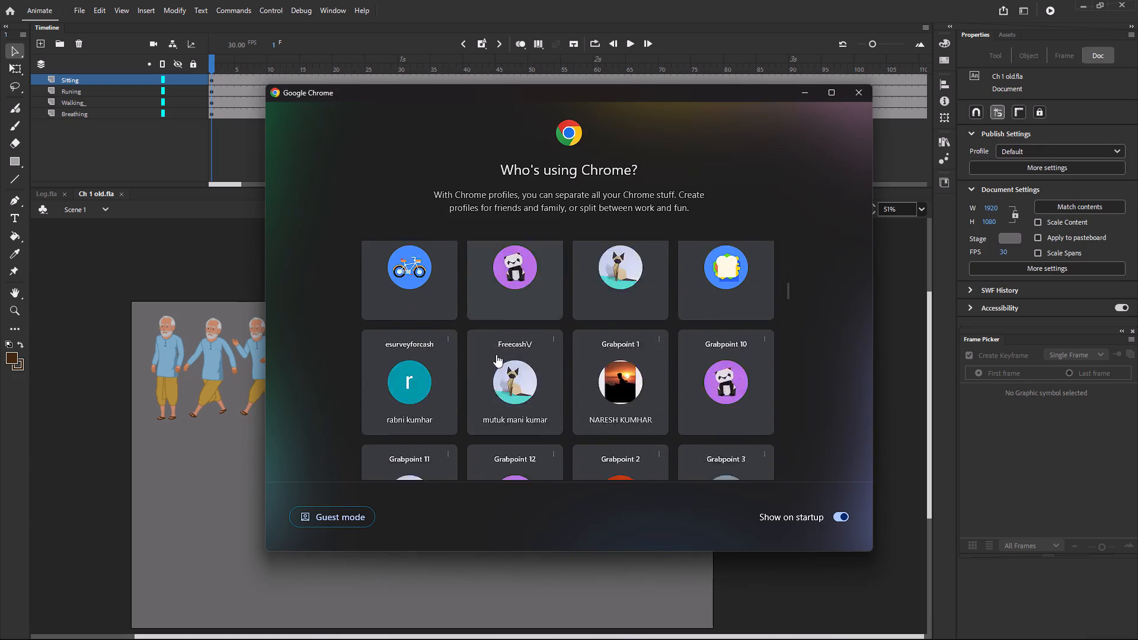
scroll(496, 360, "down", 9)
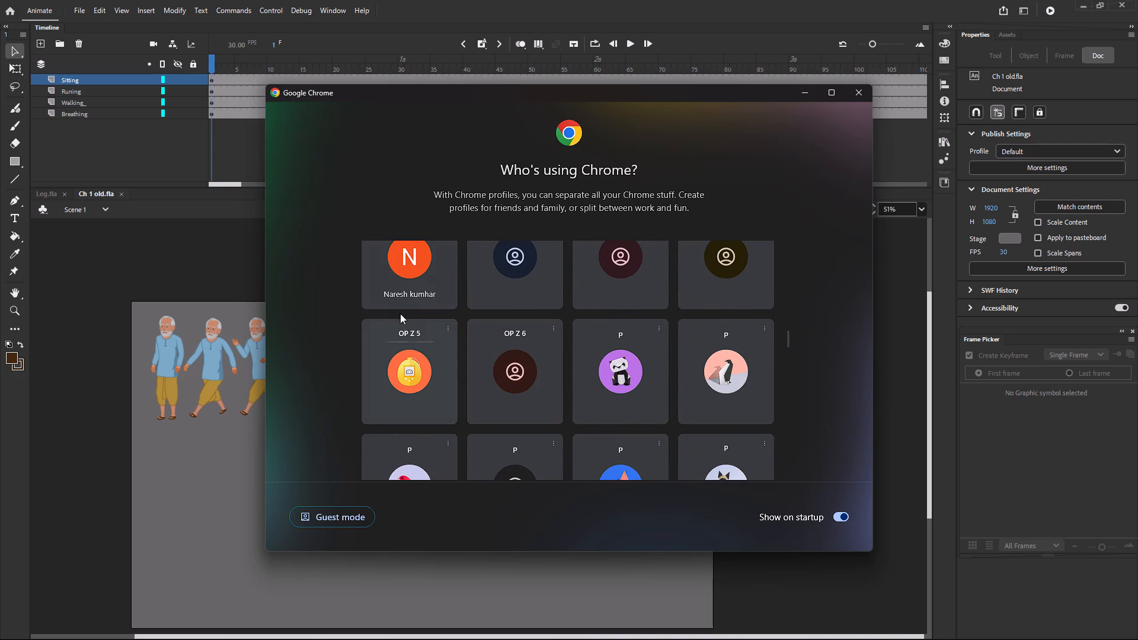
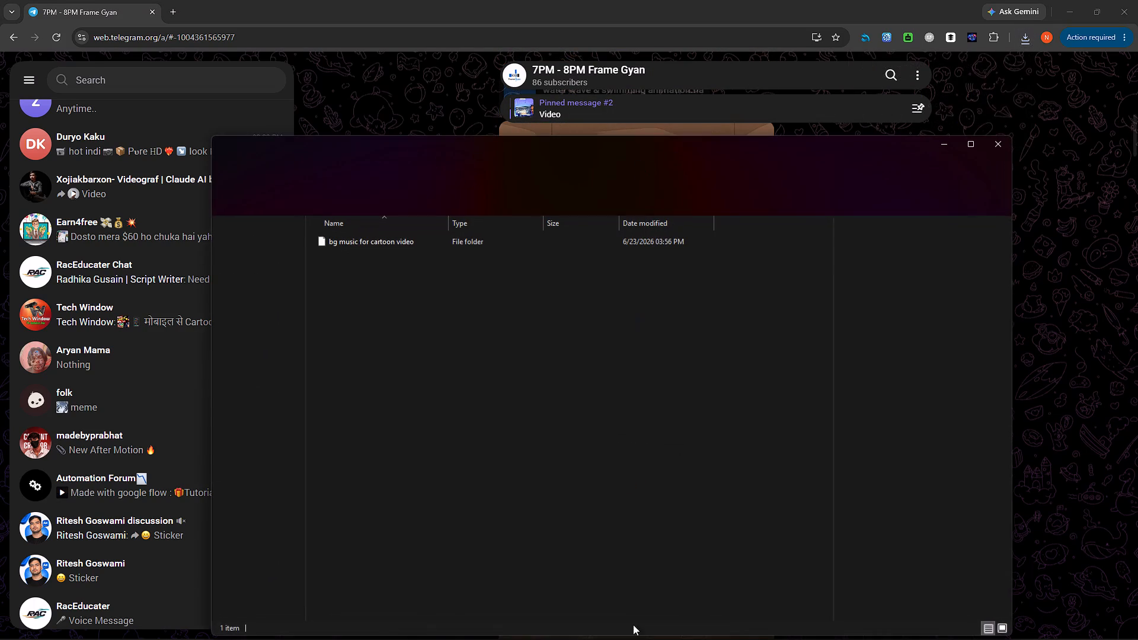
left_click(362, 249)
double_click(374, 244)
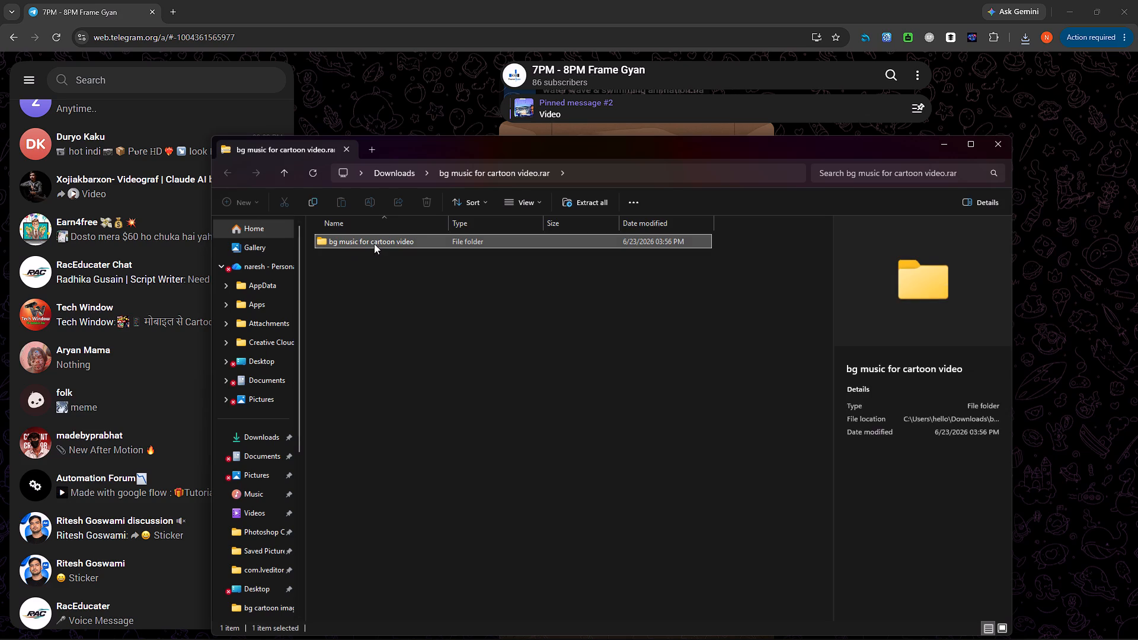
double_click(374, 244)
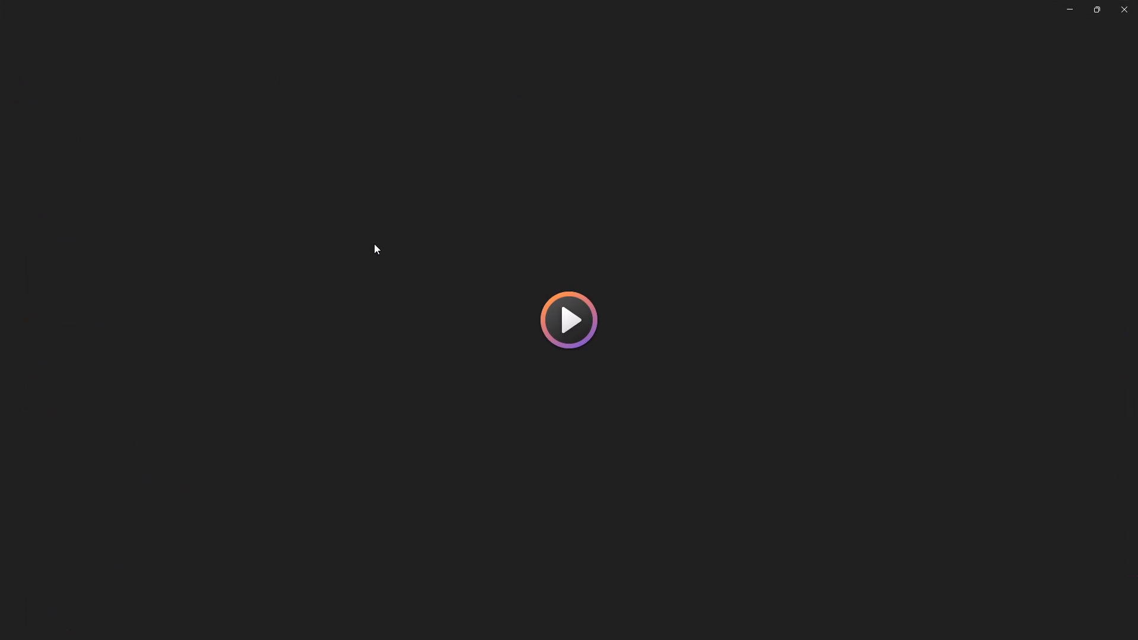
Stop the current track and preview the background music files Dead Wrong - Jeremy Blake and Desert Caravan - Aaron Kenny (1).
left_click(1133, 6)
double_click(478, 261)
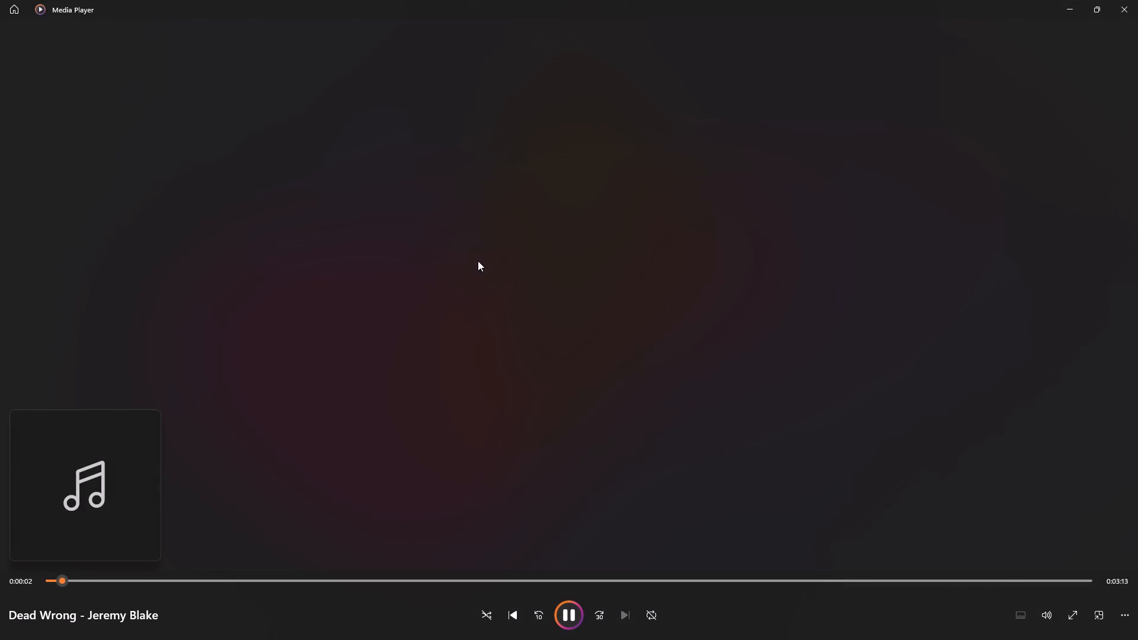
left_click(455, 581)
left_click(1137, 0)
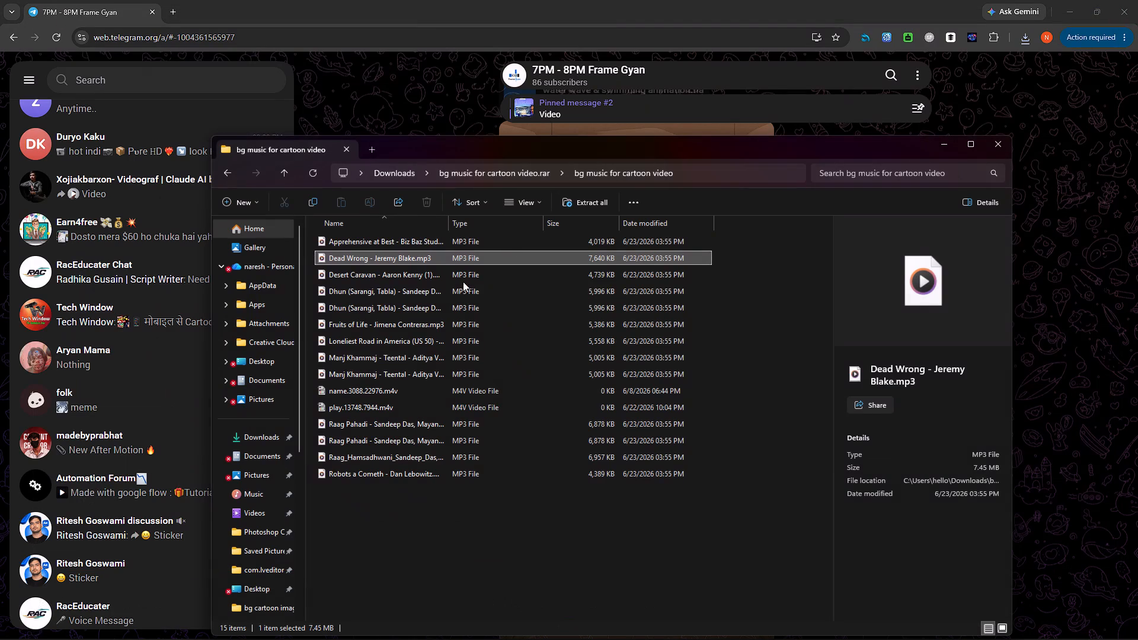
double_click(426, 268)
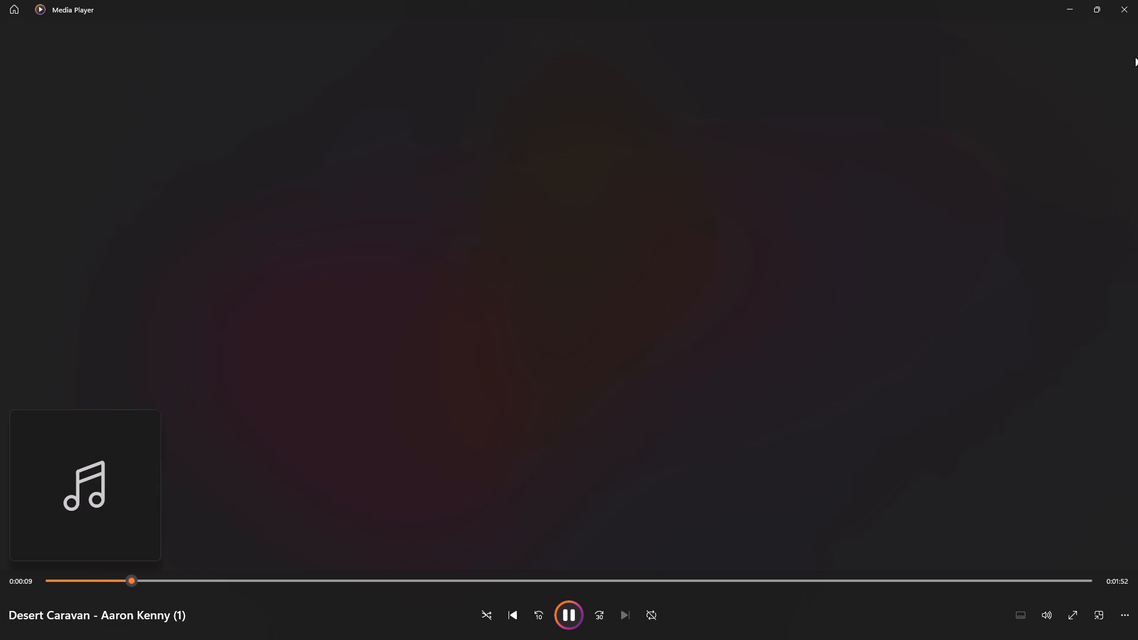
left_click(1121, 11)
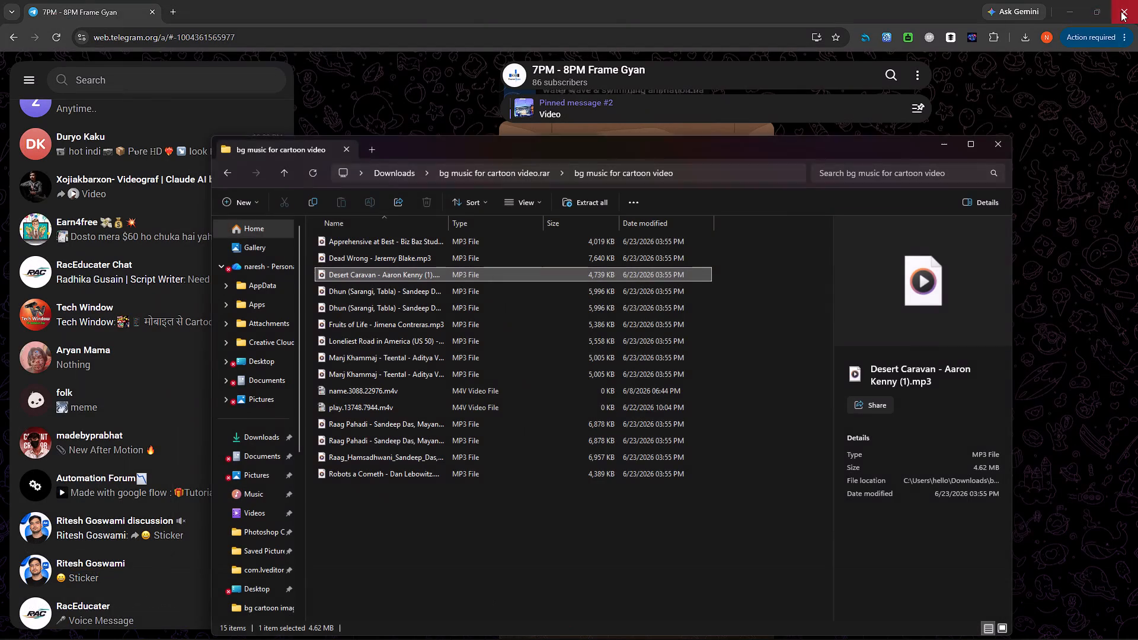
Close the background music folder and minimise the browser to return to Ch 1 old.fla in Adobe Animate.
left_click(999, 144)
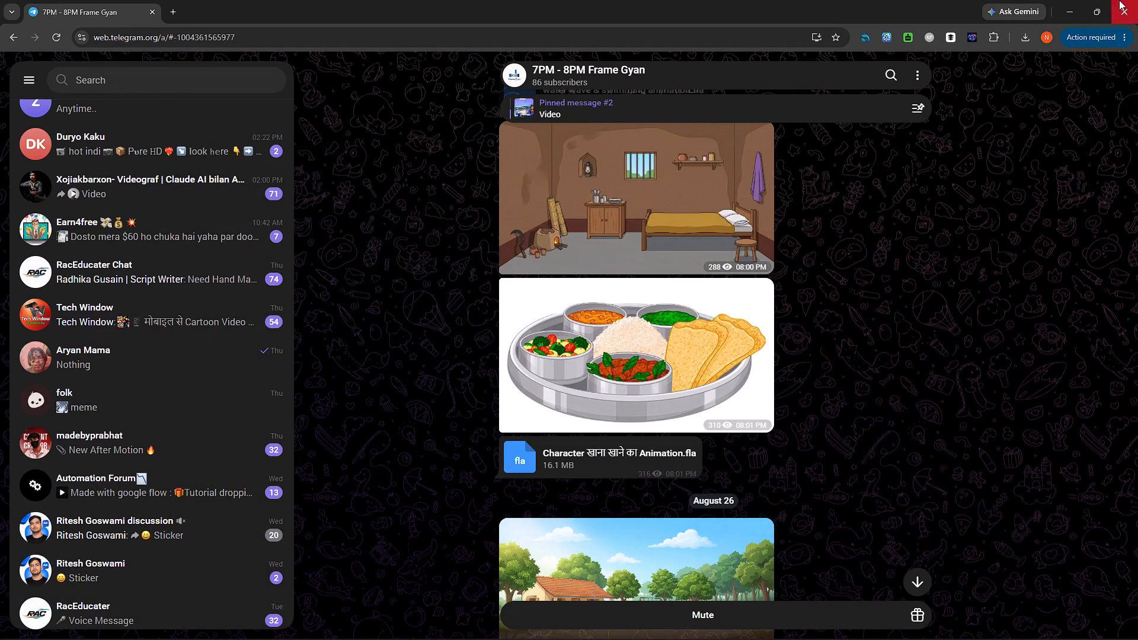
left_click(1062, 8)
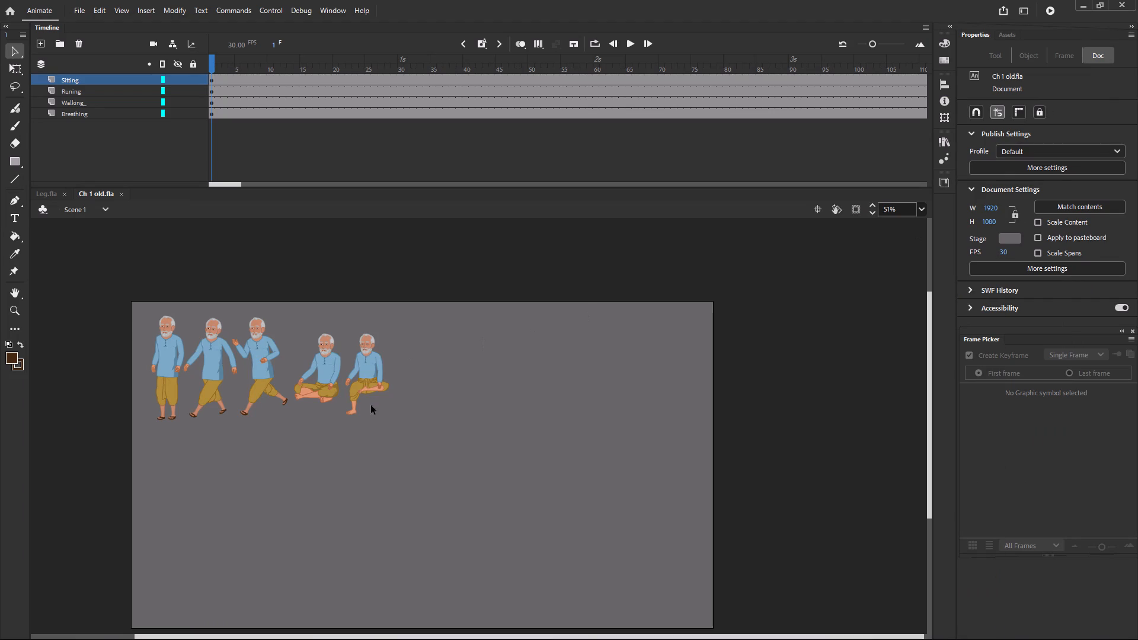
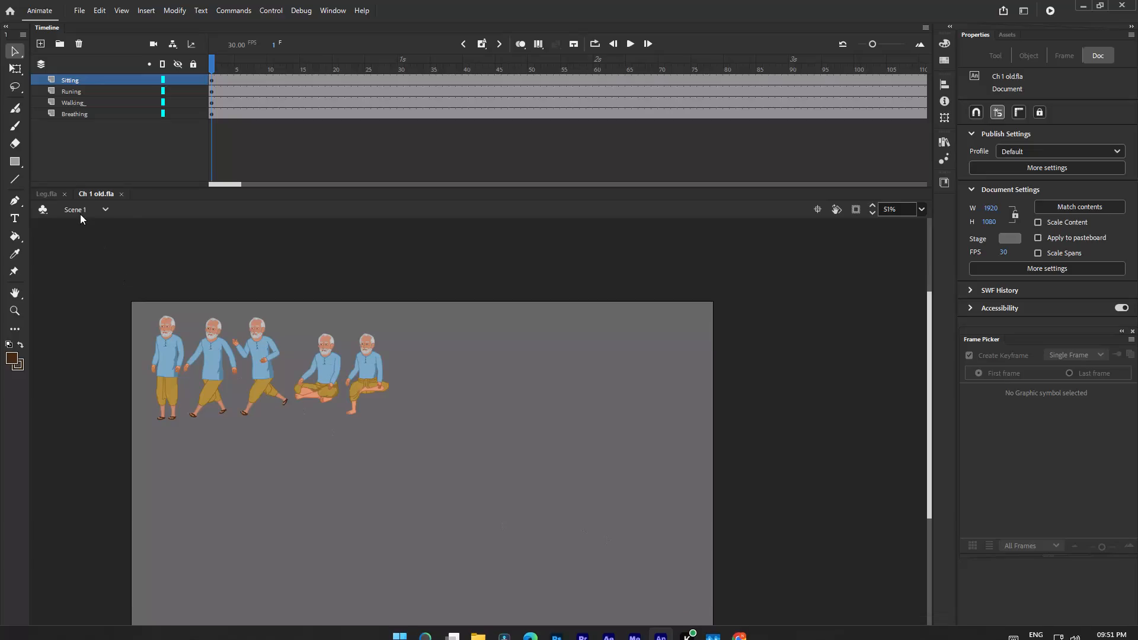
In Leg.fla, open the Ch 1 Old Man copy 2 symbol and briefly hide and reshow the Leg layer to identify its artwork.
left_click(41, 192)
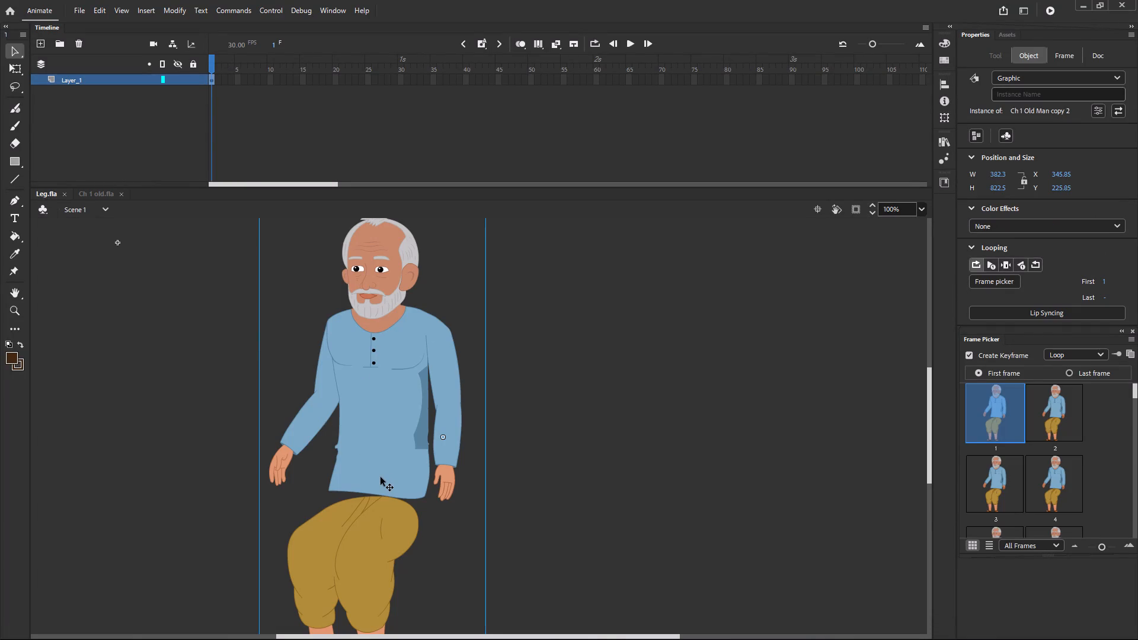
double_click(389, 423)
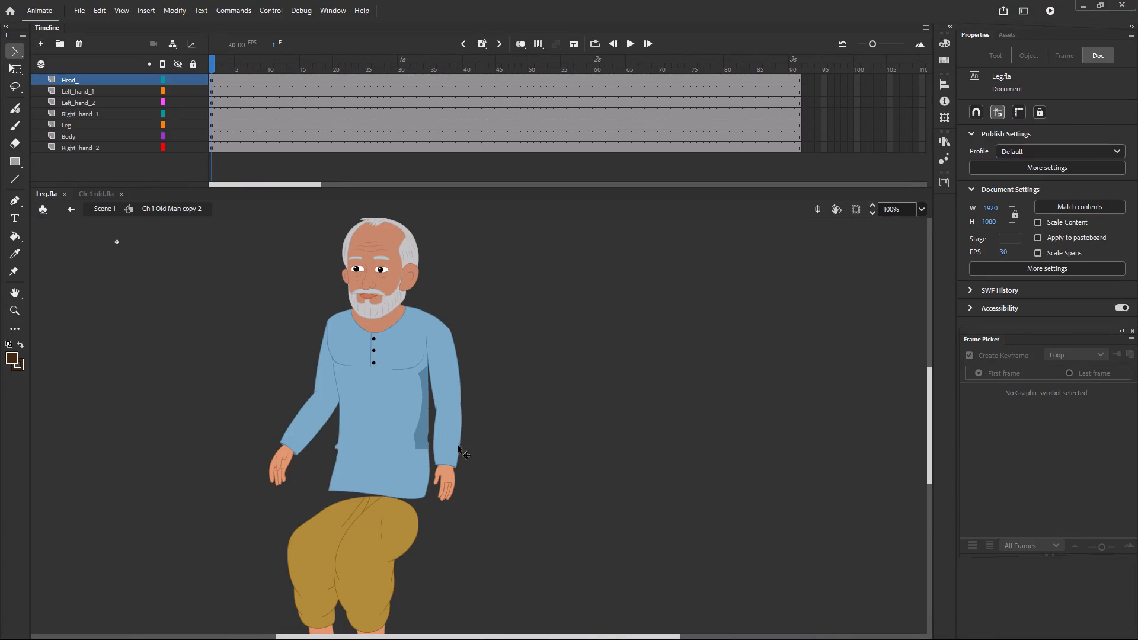
left_click(78, 127)
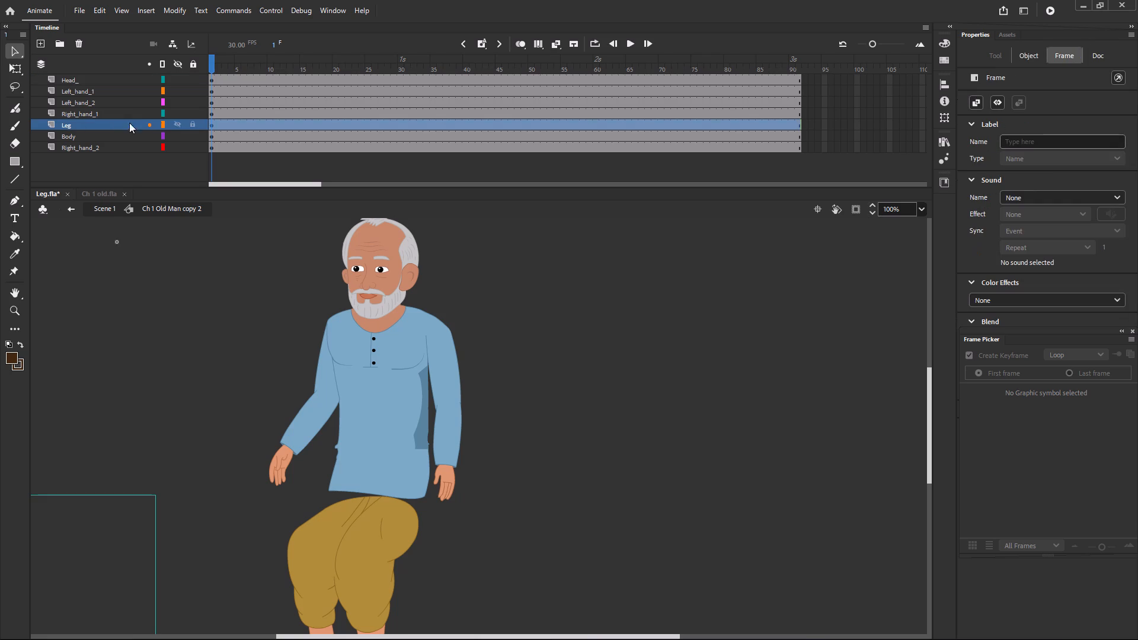
left_click(179, 124)
left_click(179, 124)
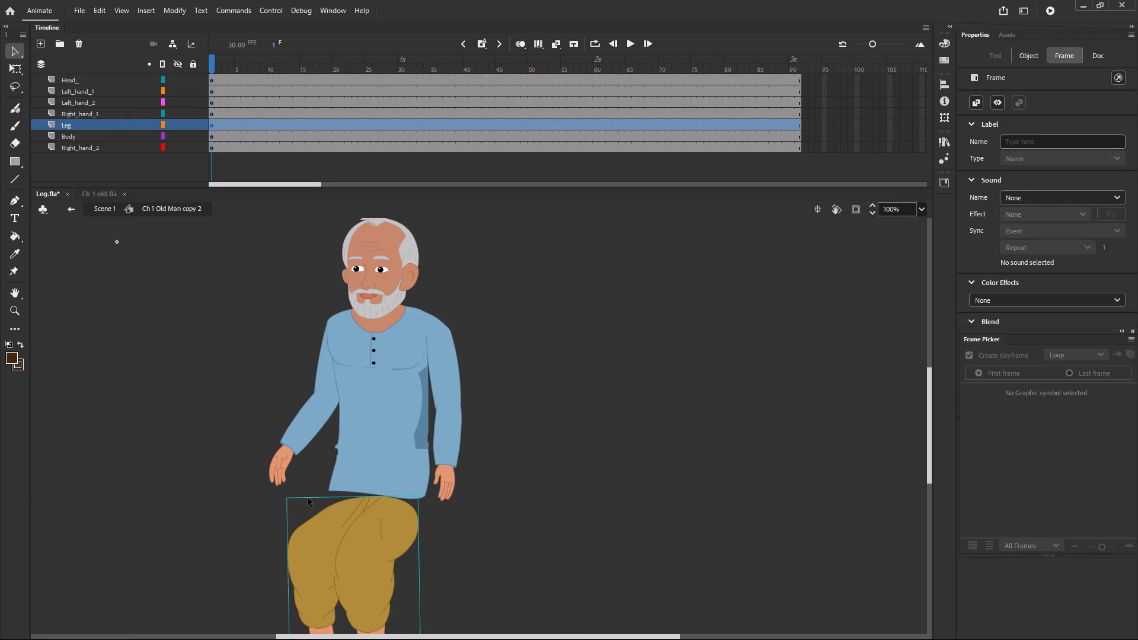
Convert the grouped trousers-and-legs artwork on the Leg layer into a Graphic symbol.
scroll(308, 498, "up", 1)
scroll(308, 498, "down", 3)
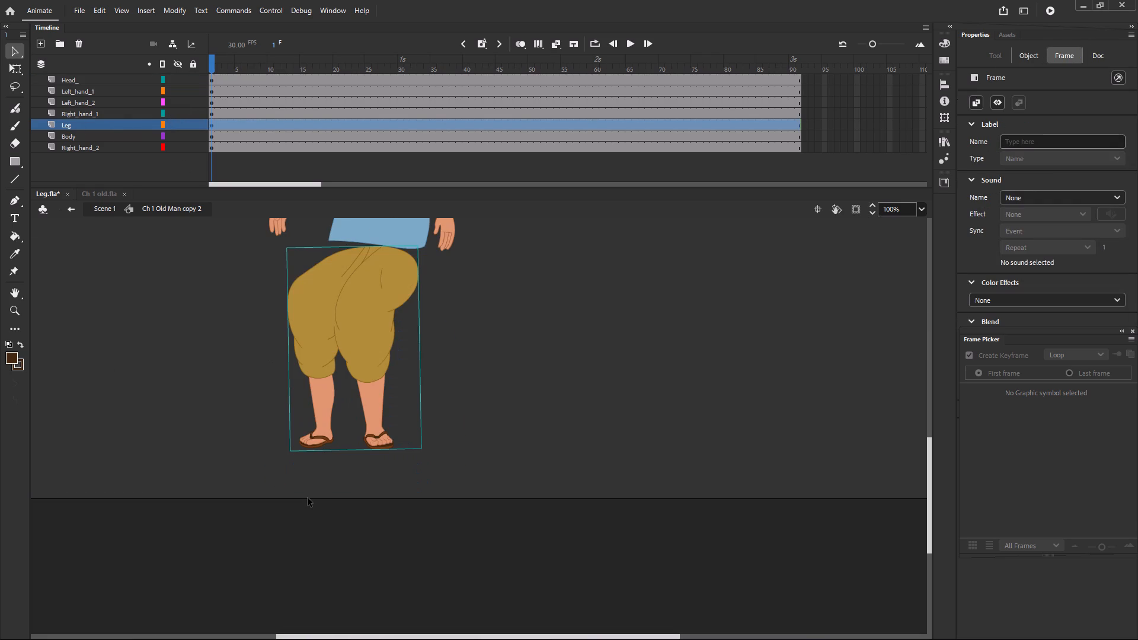
scroll(308, 498, "up", 1)
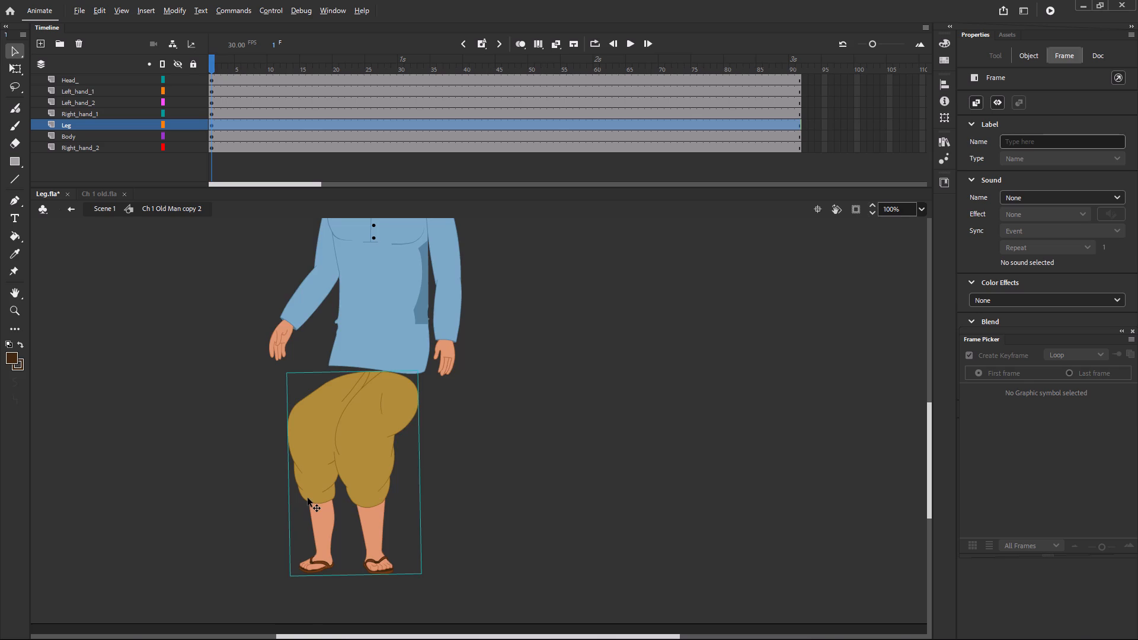
scroll(308, 498, "down", 3, "alt")
scroll(308, 498, "up", 3)
scroll(308, 498, "down", 2, "ctrl")
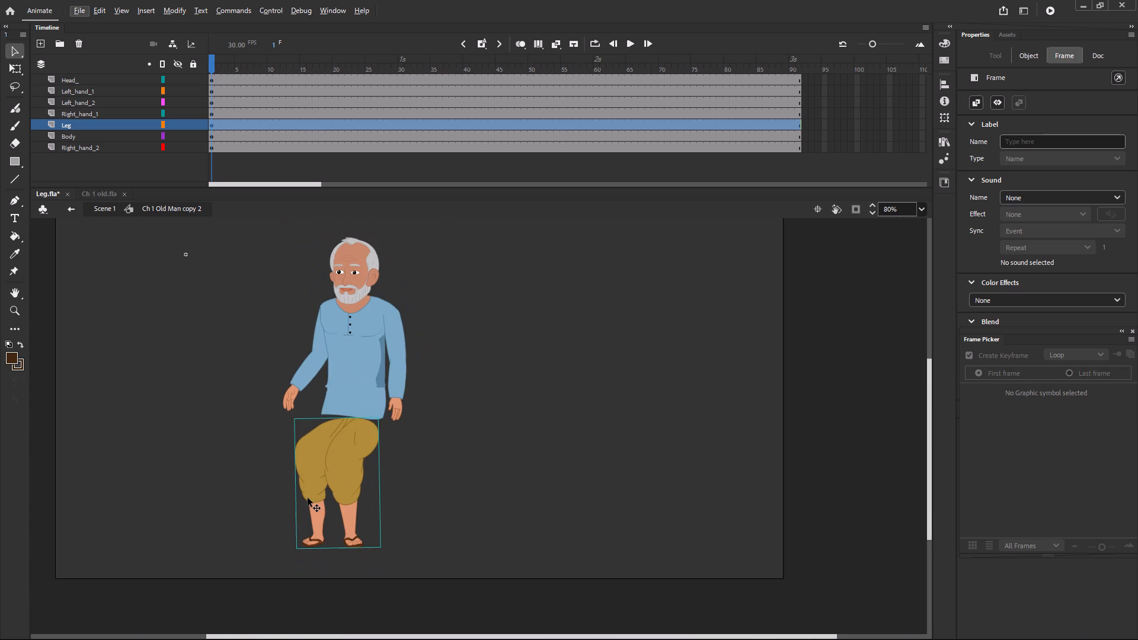
scroll(308, 498, "up", 1)
scroll(347, 517, "down", 1)
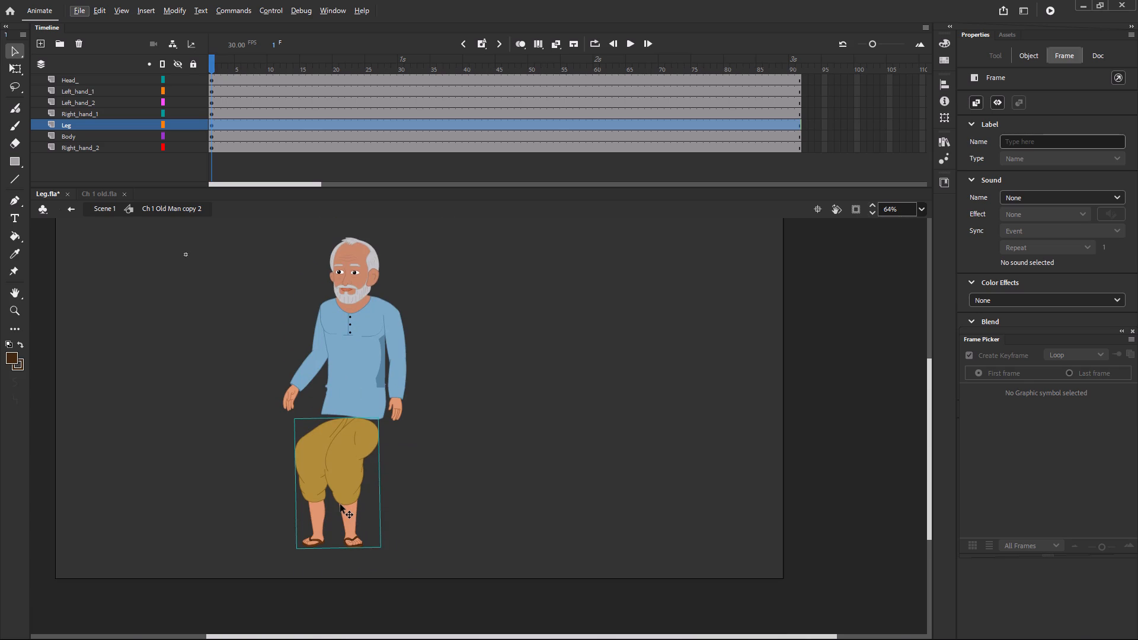
left_click(340, 504)
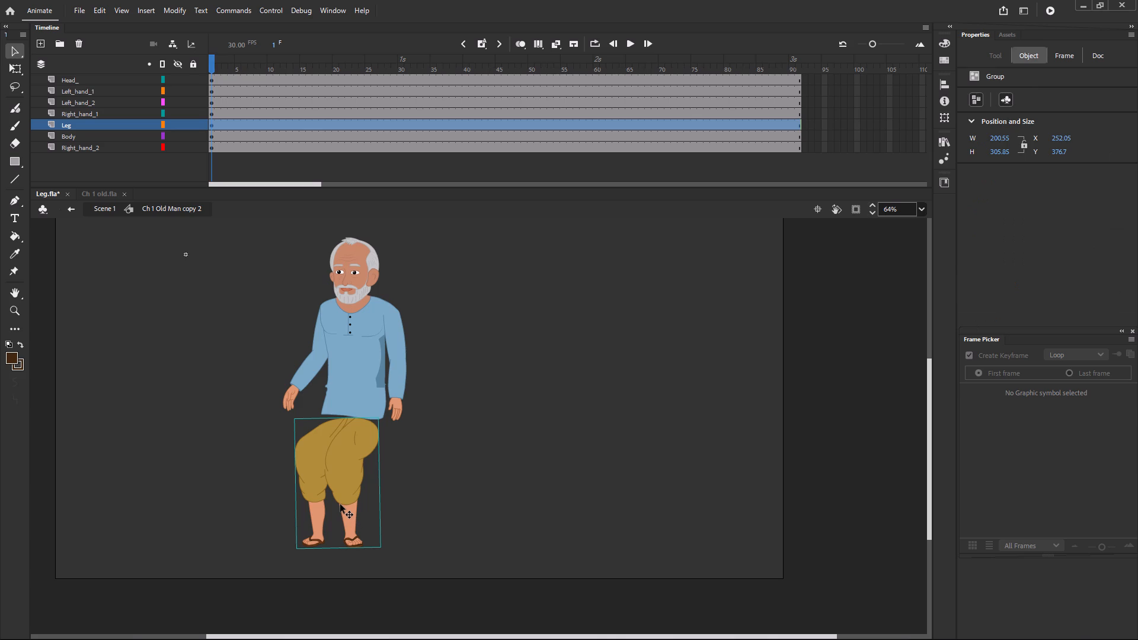
key("F8")
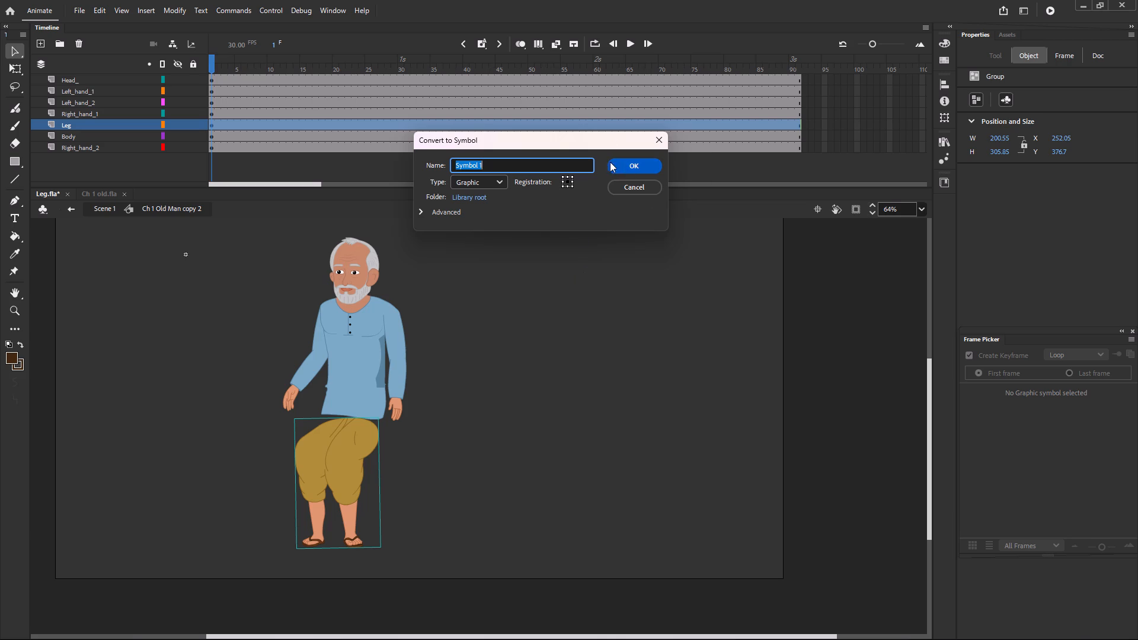
left_click(631, 166)
Scale the leg symbol up proportionally to about 229 × 345 and nudge it into place under the shirt.
left_click(335, 489)
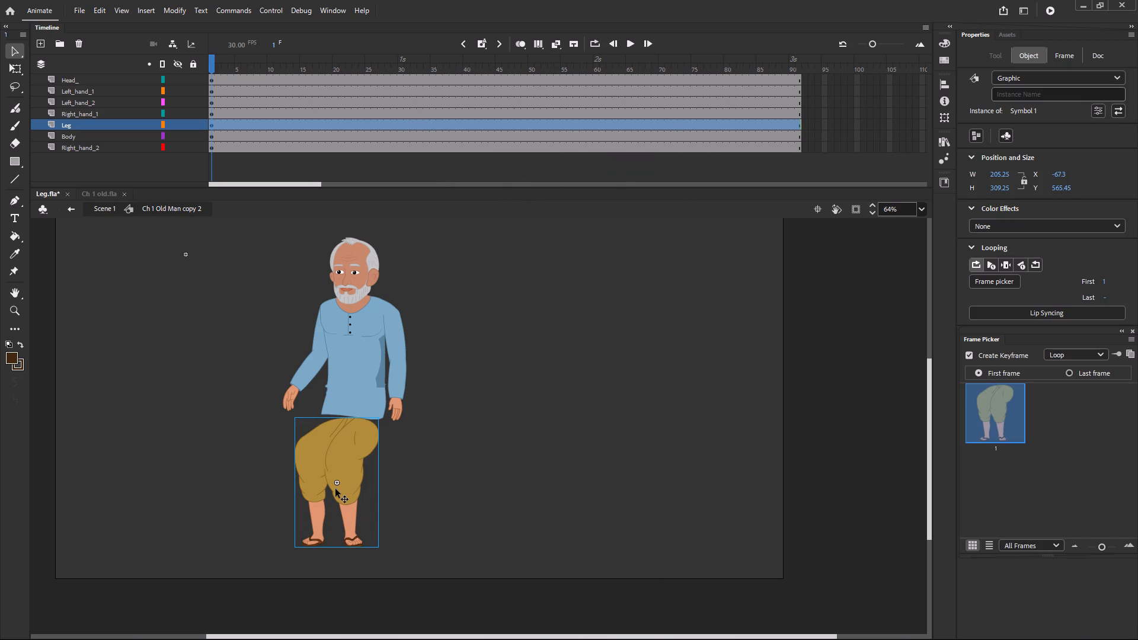
left_click(194, 467)
left_click_drag(238, 457, 446, 536)
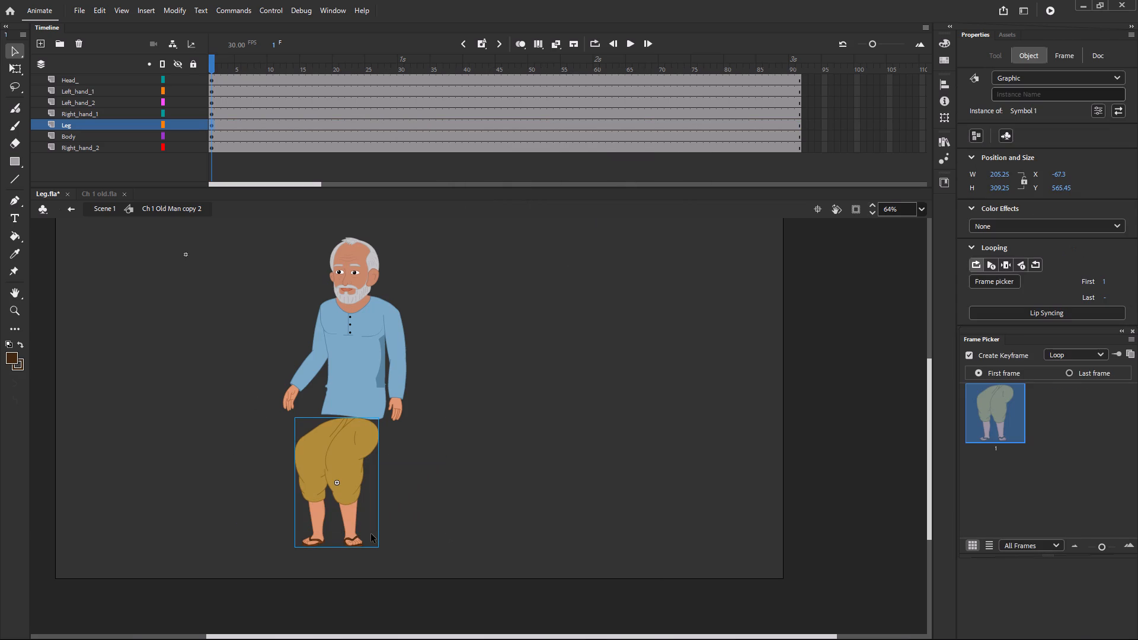
key("q")
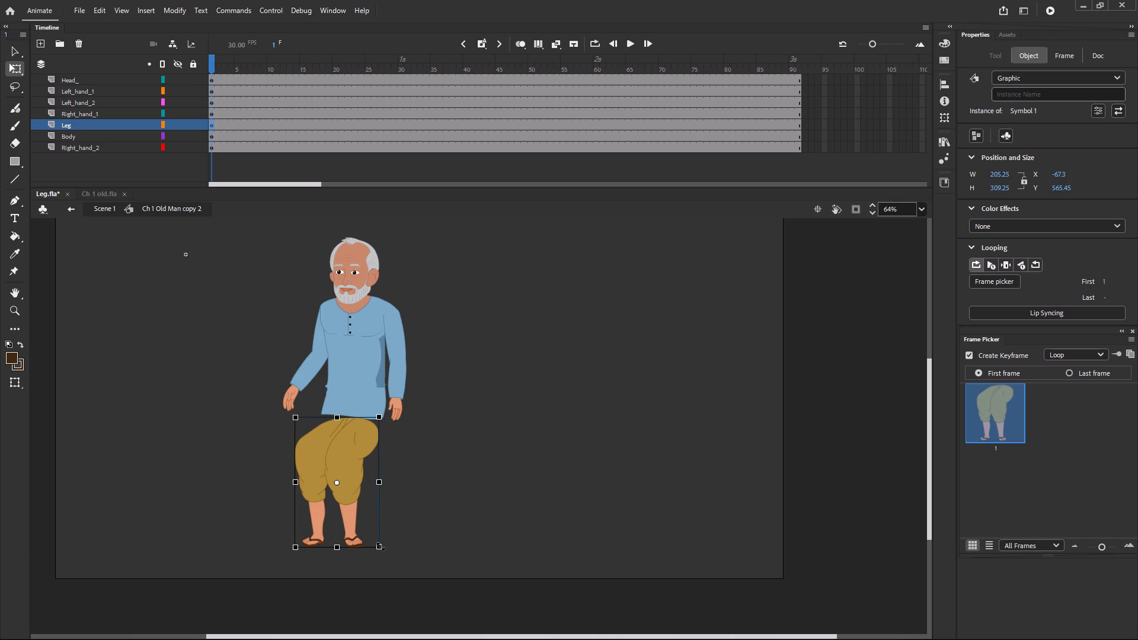
left_click_drag(381, 546, 395, 554, "shift")
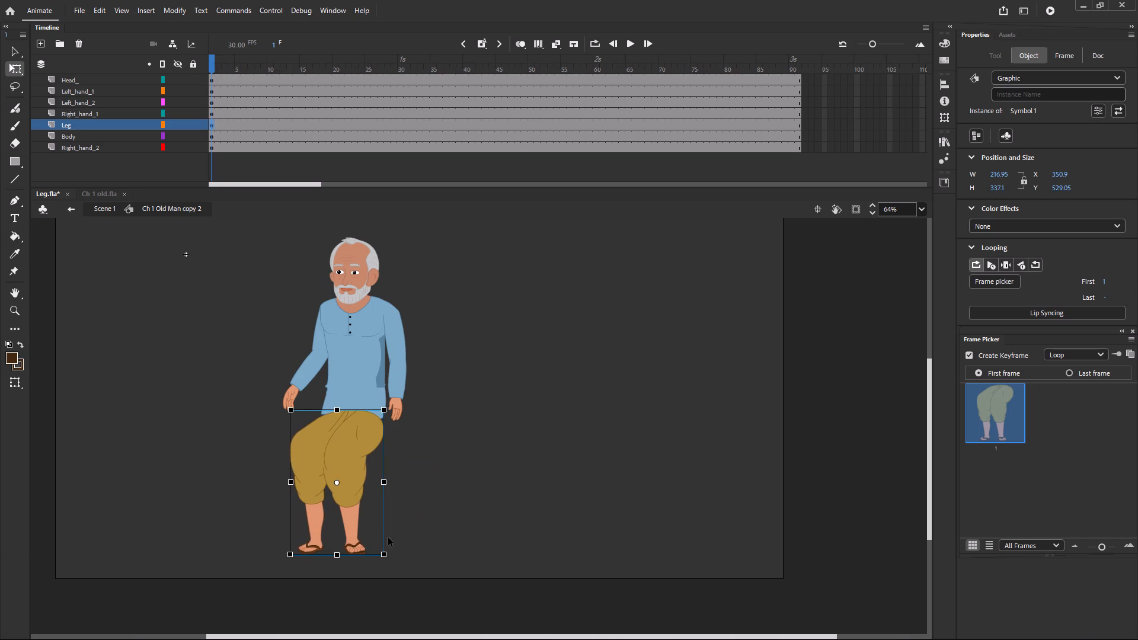
left_click(340, 491)
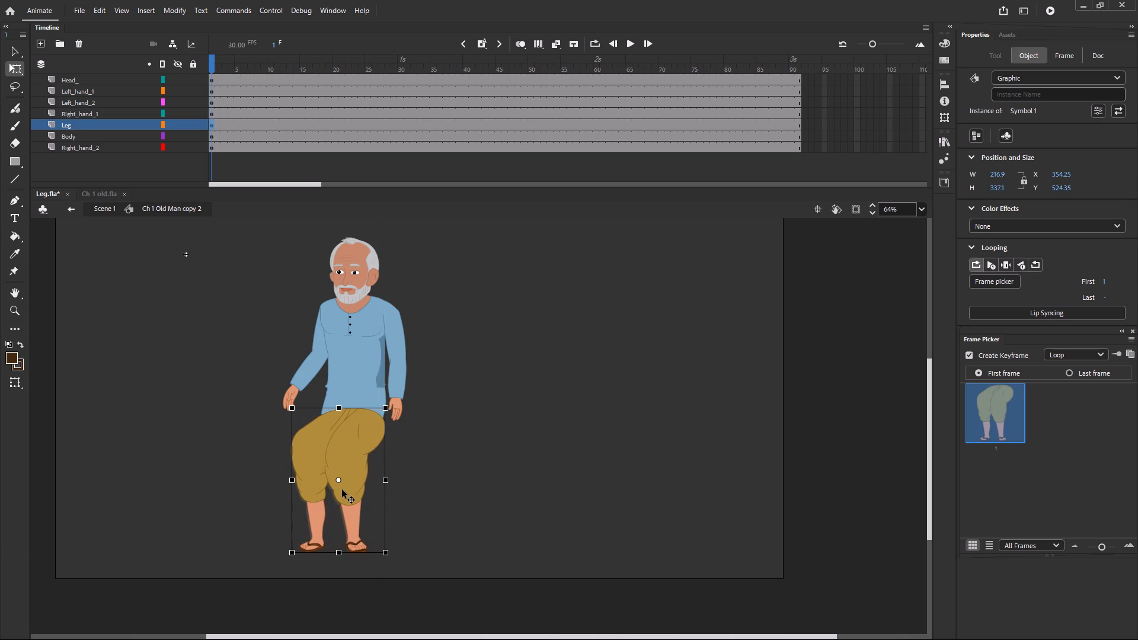
left_click(475, 487)
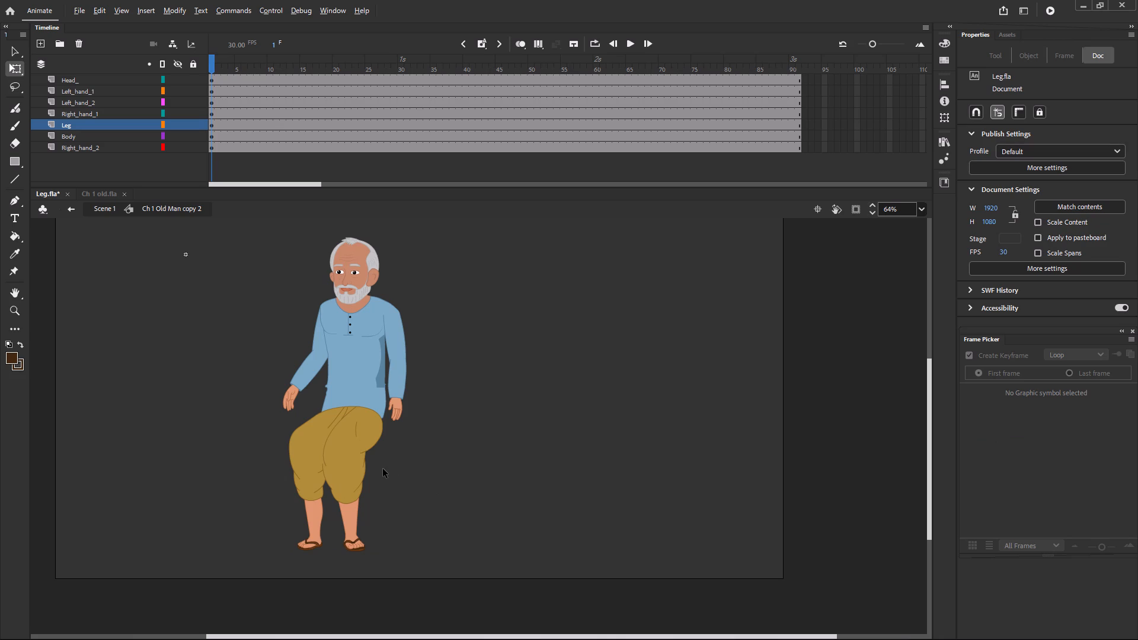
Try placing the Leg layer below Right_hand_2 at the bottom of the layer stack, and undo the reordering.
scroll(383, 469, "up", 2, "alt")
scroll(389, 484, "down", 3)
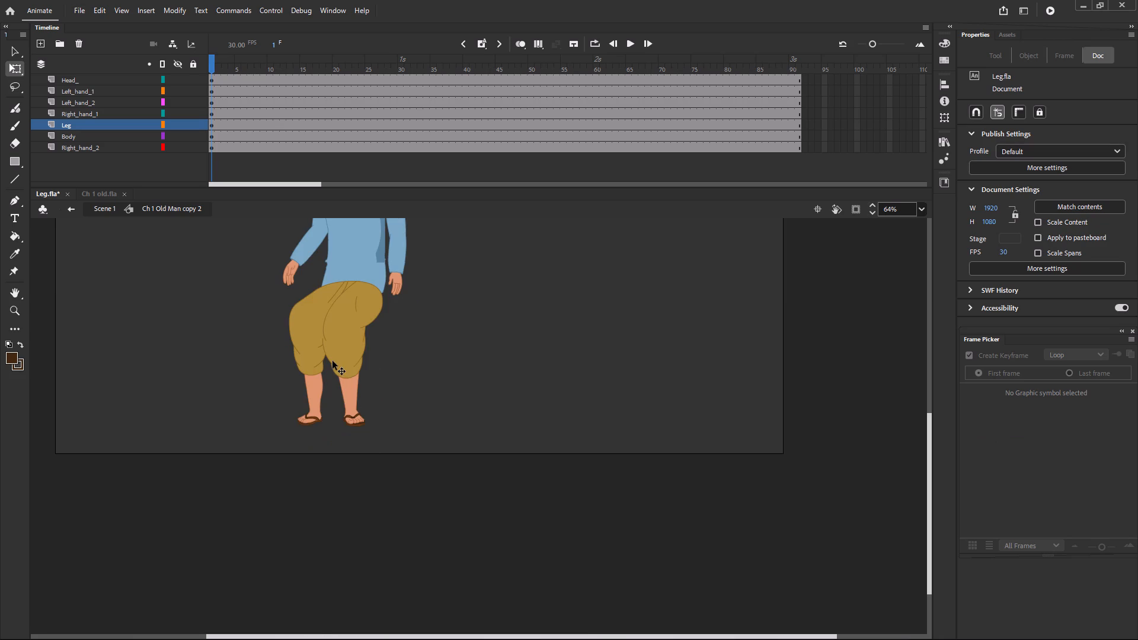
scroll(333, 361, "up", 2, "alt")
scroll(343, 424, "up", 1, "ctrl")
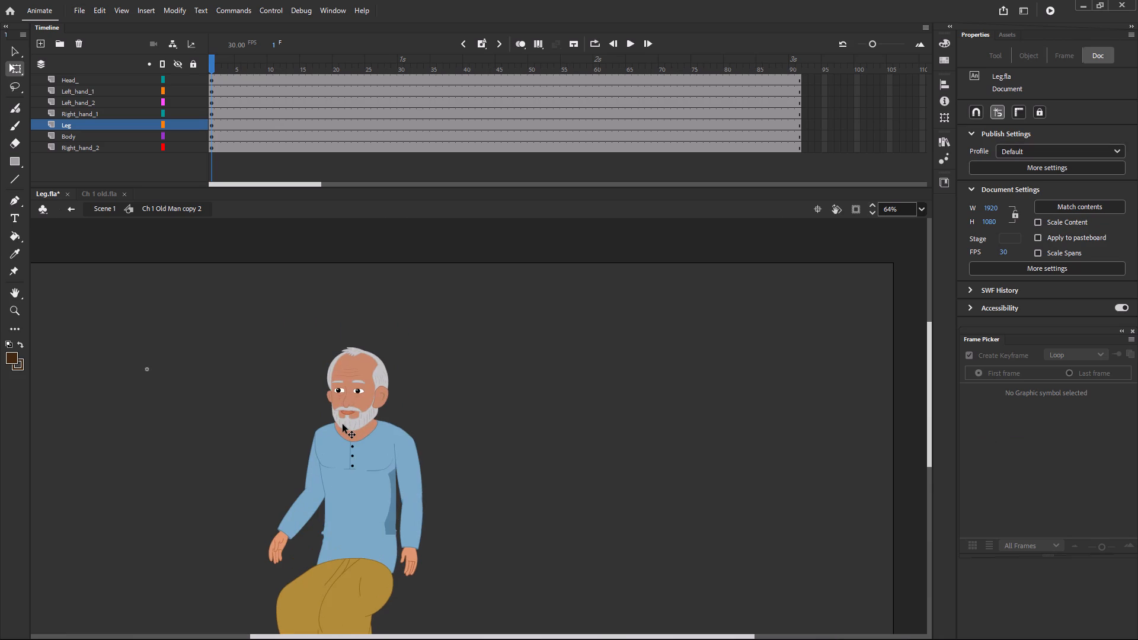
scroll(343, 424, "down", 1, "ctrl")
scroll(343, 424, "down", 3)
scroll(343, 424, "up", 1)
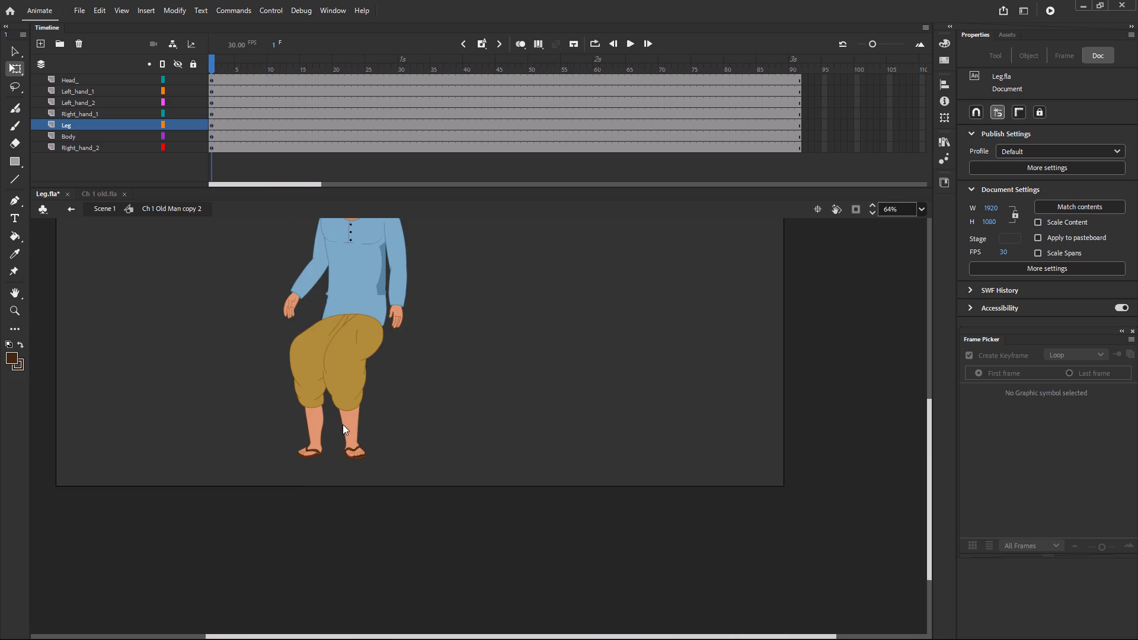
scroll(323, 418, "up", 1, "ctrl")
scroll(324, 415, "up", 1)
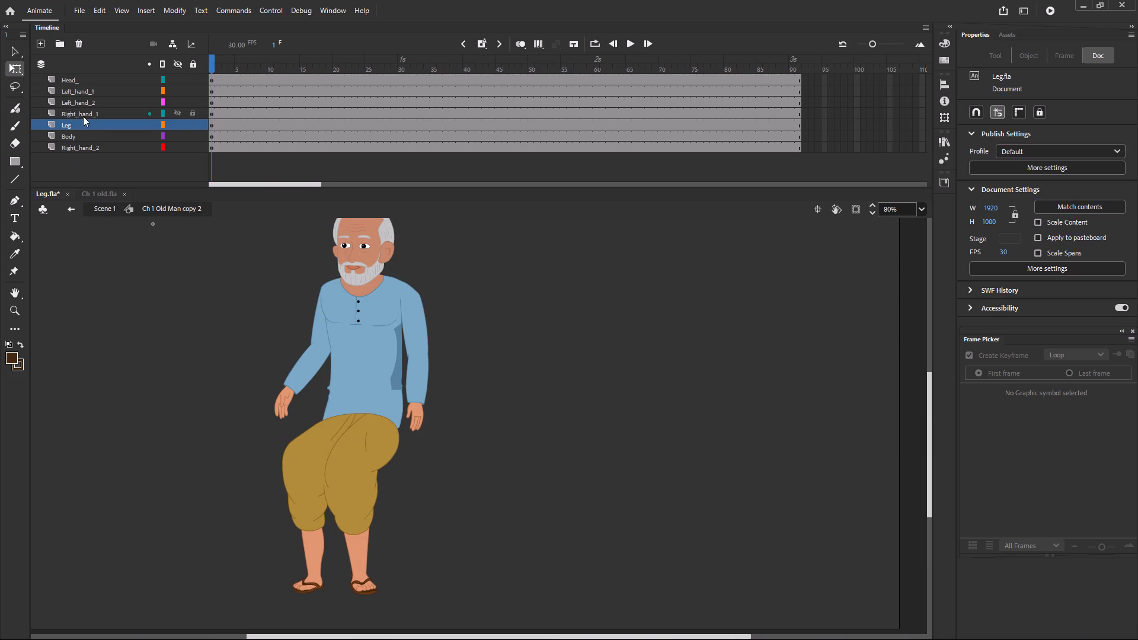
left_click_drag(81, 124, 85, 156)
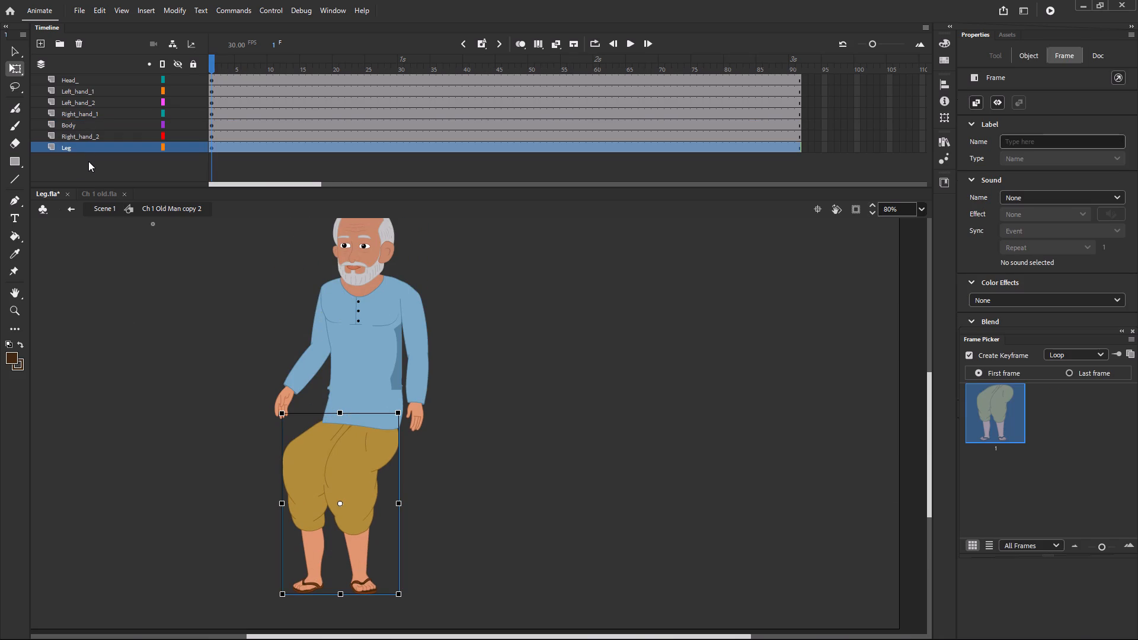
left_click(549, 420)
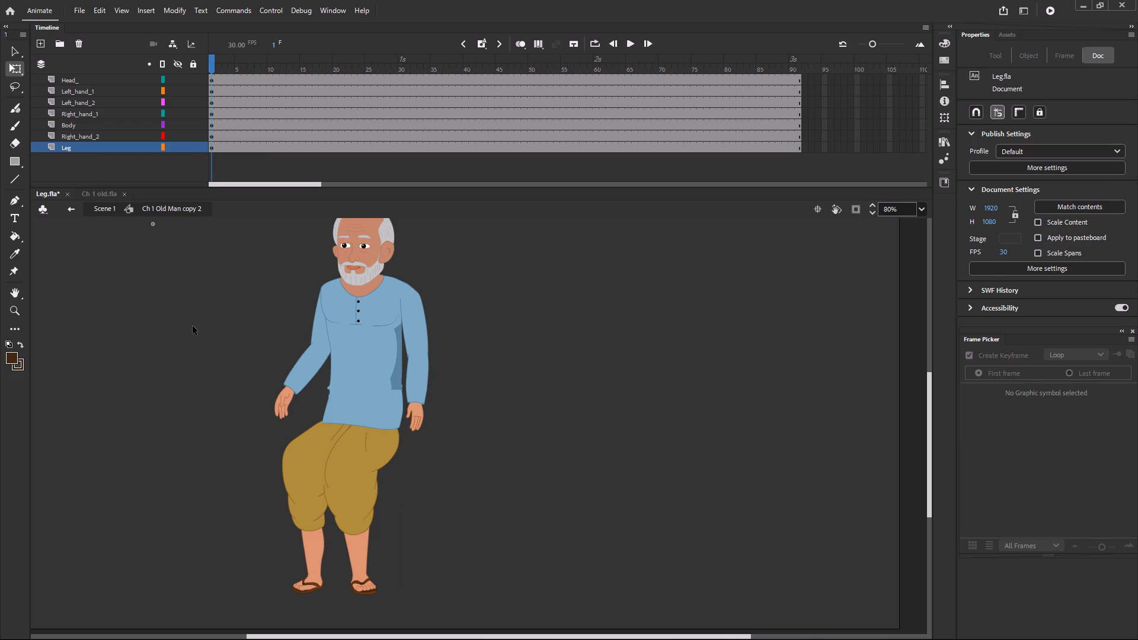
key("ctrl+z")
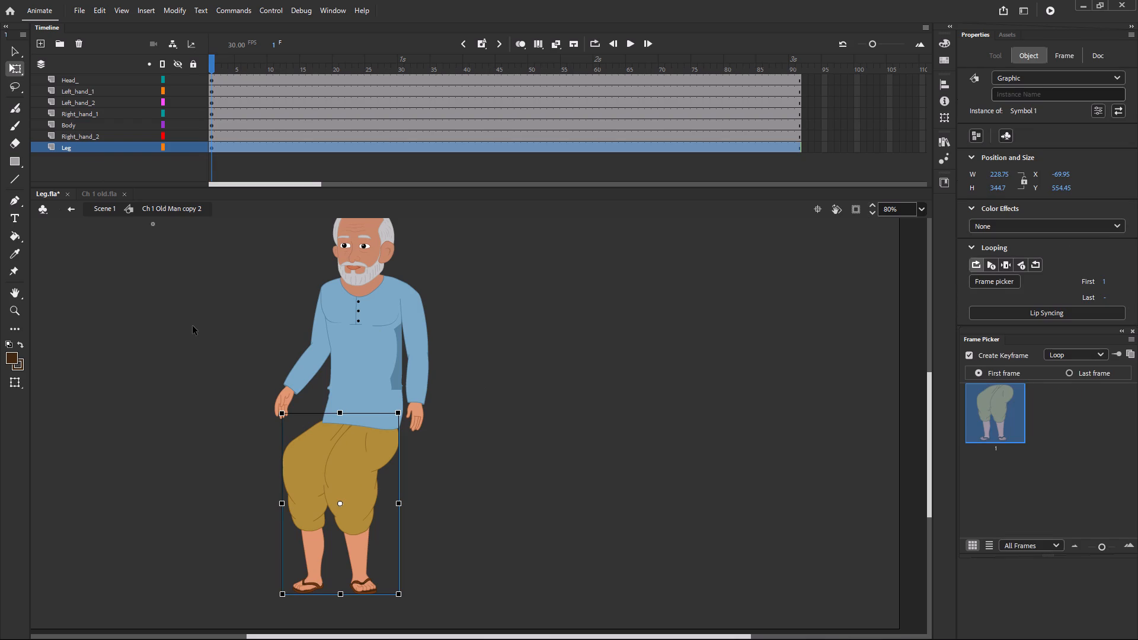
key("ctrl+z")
Raise the enlarged leg symbol slightly so the top of the trousers overlaps the lower part of the shirt.
left_click(341, 482)
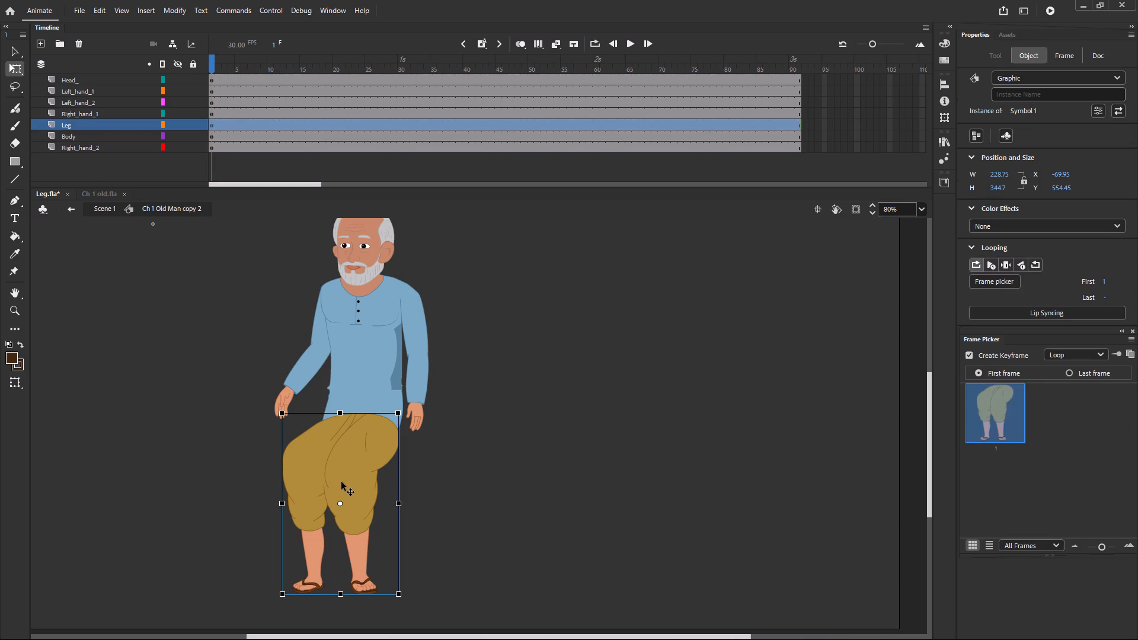
left_click_drag(337, 481, 338, 469)
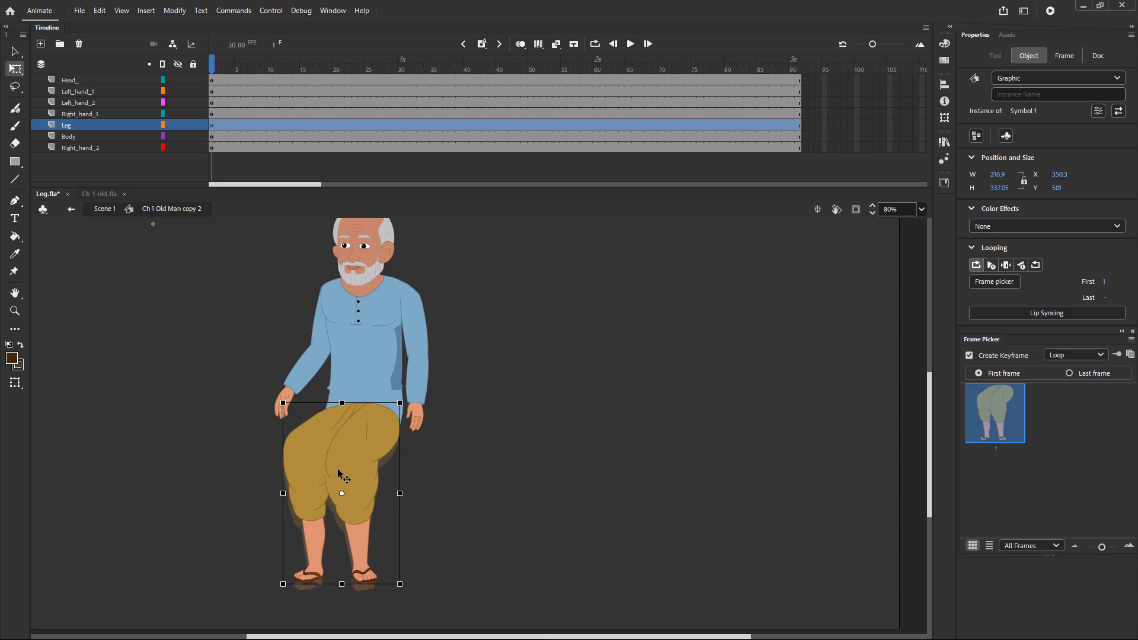
left_click_drag(338, 469, 339, 465)
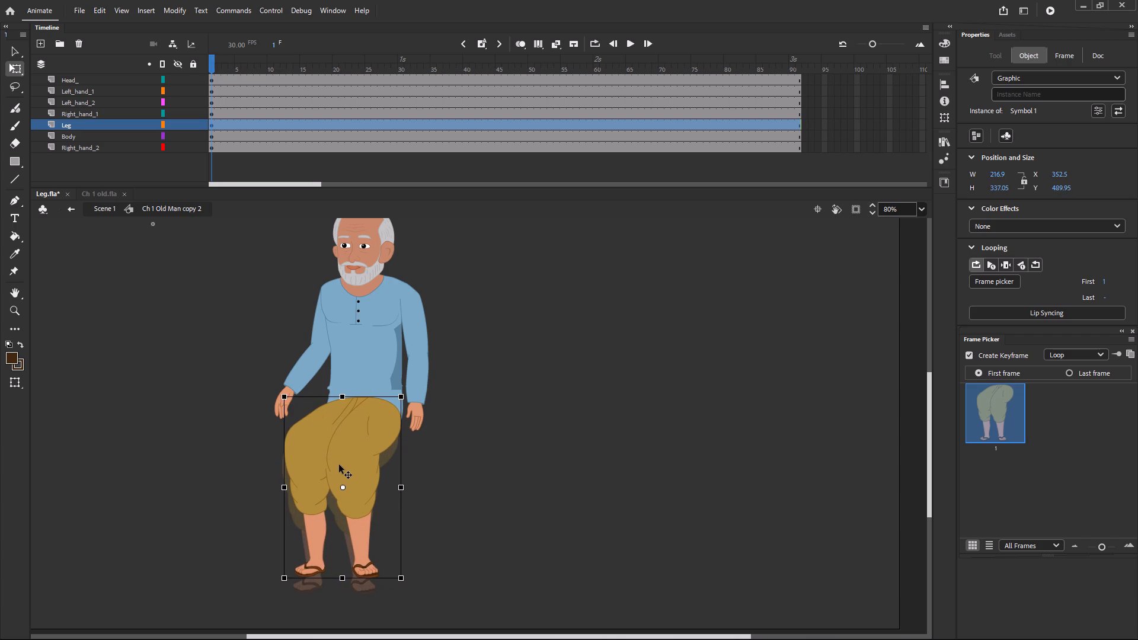
left_click_drag(339, 465, 339, 464)
left_click(528, 491)
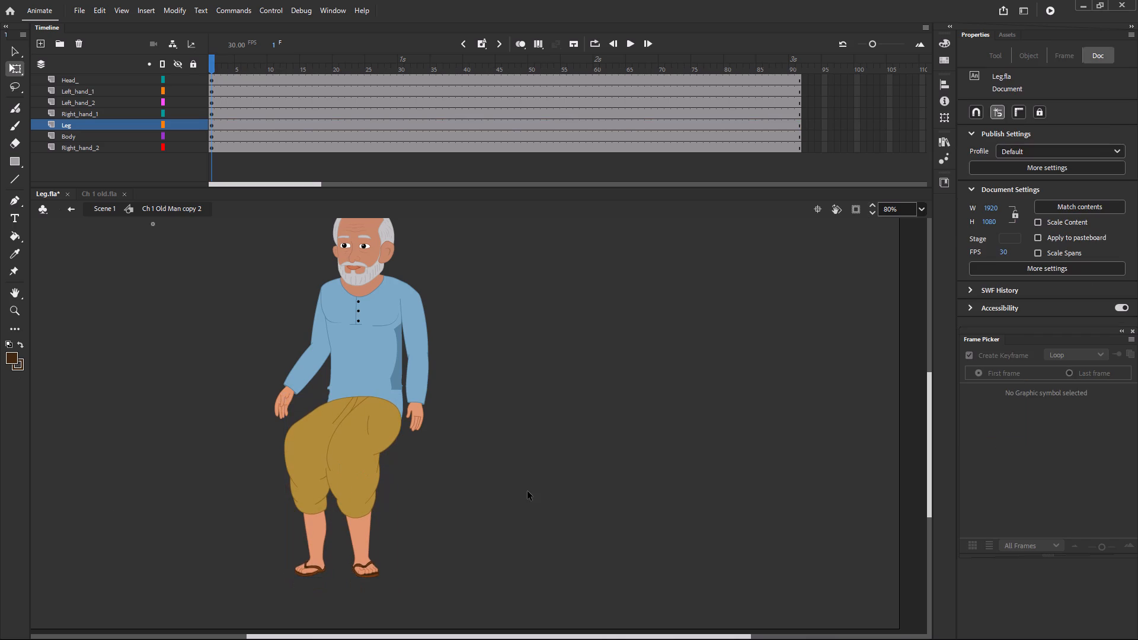
Move the Leg layer to the bottom of the layer stack, below Right_hand_2, so the shirt covers the trousers' top.
scroll(526, 492, "up", 1)
scroll(526, 492, "down", 1)
left_click_drag(90, 120, 87, 150)
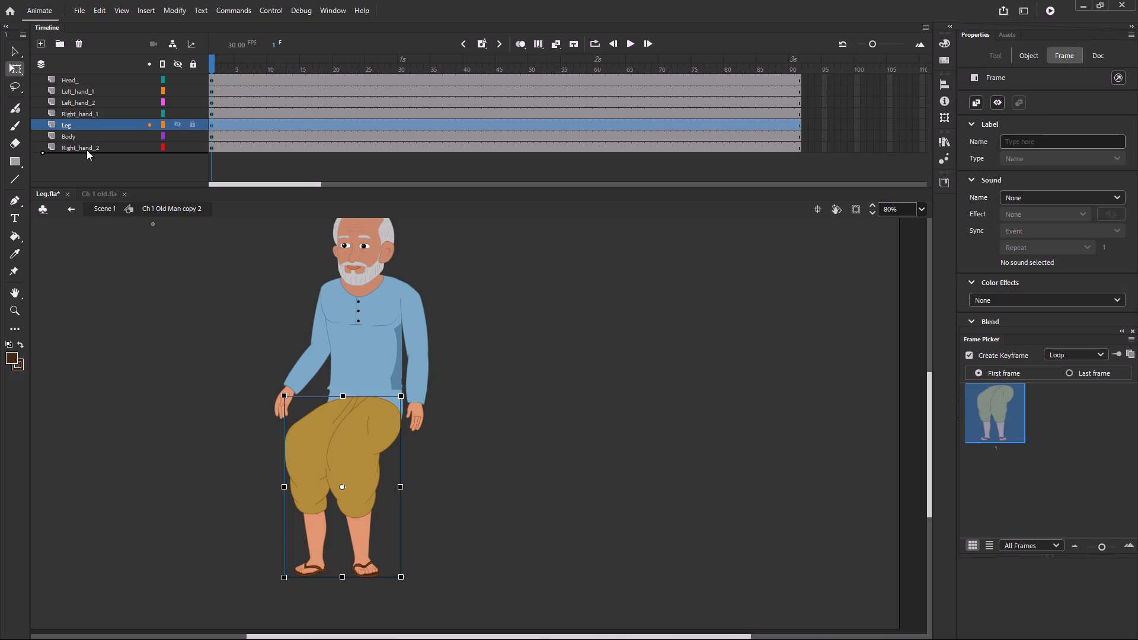
left_click_drag(87, 150, 86, 153)
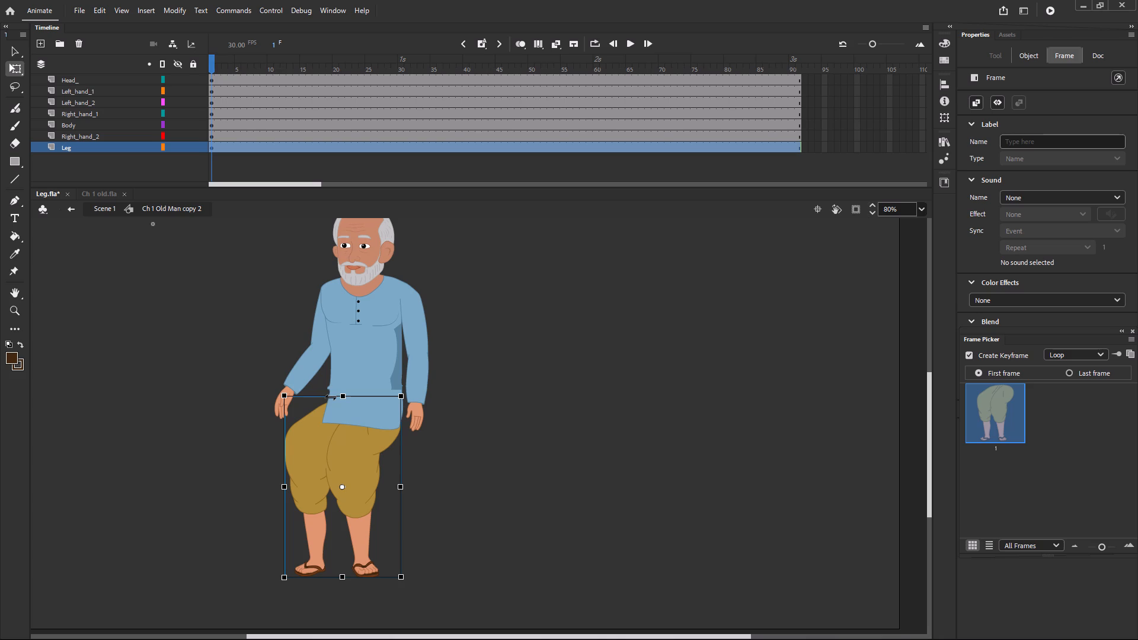
Open the nested shirt group inside the body symbol and delete a strip along the shirt's bottom hem.
double_click(344, 401)
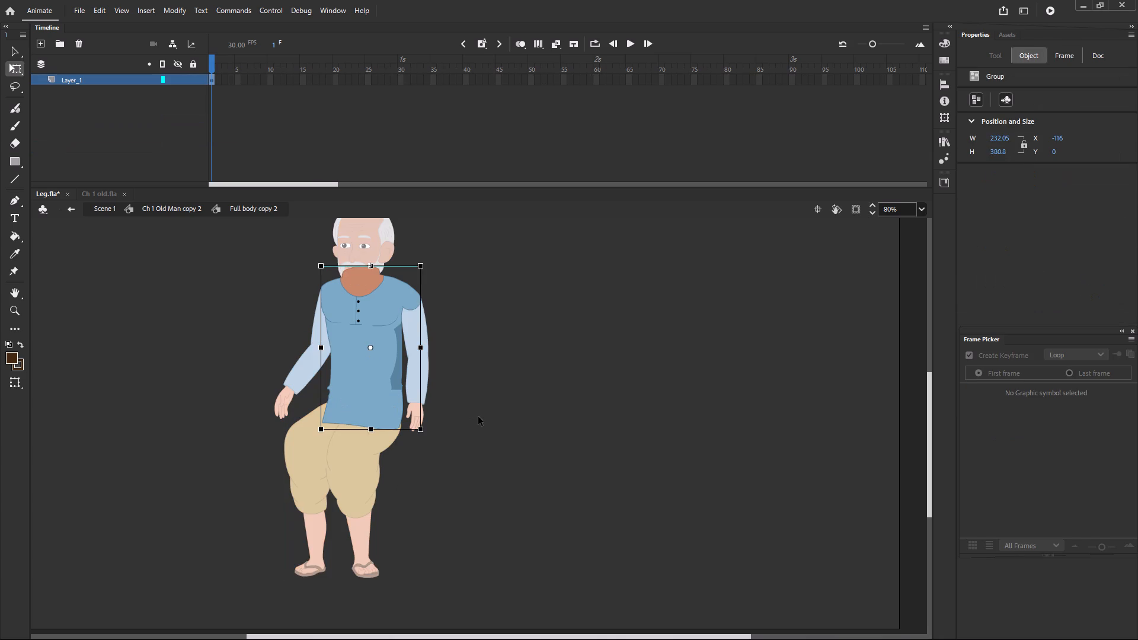
left_click(478, 417)
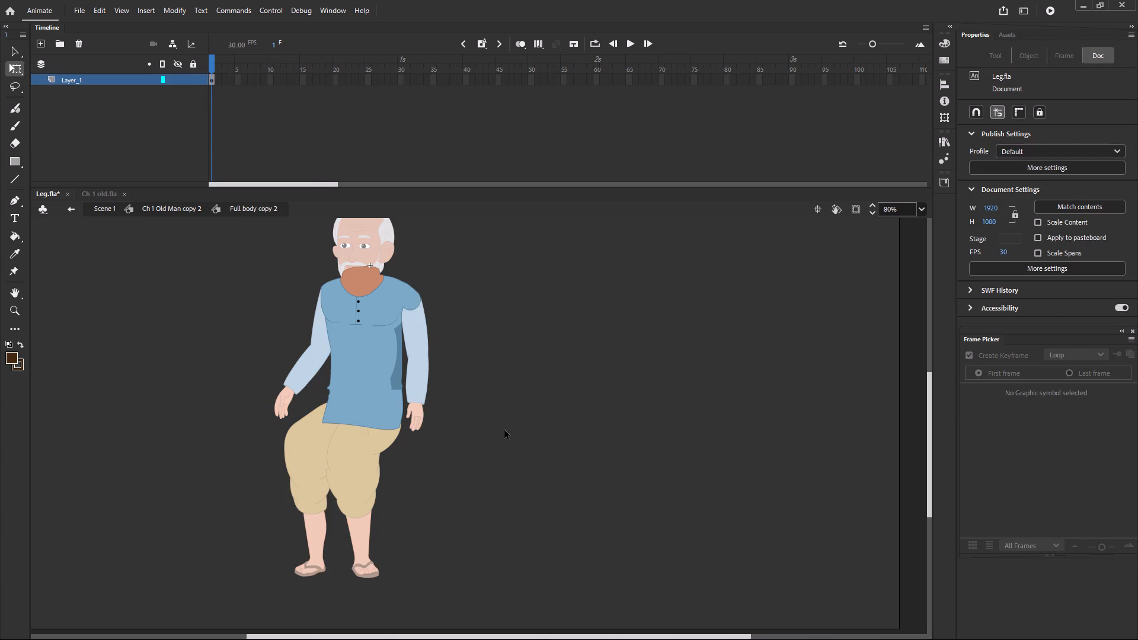
left_click(504, 431)
double_click(344, 393)
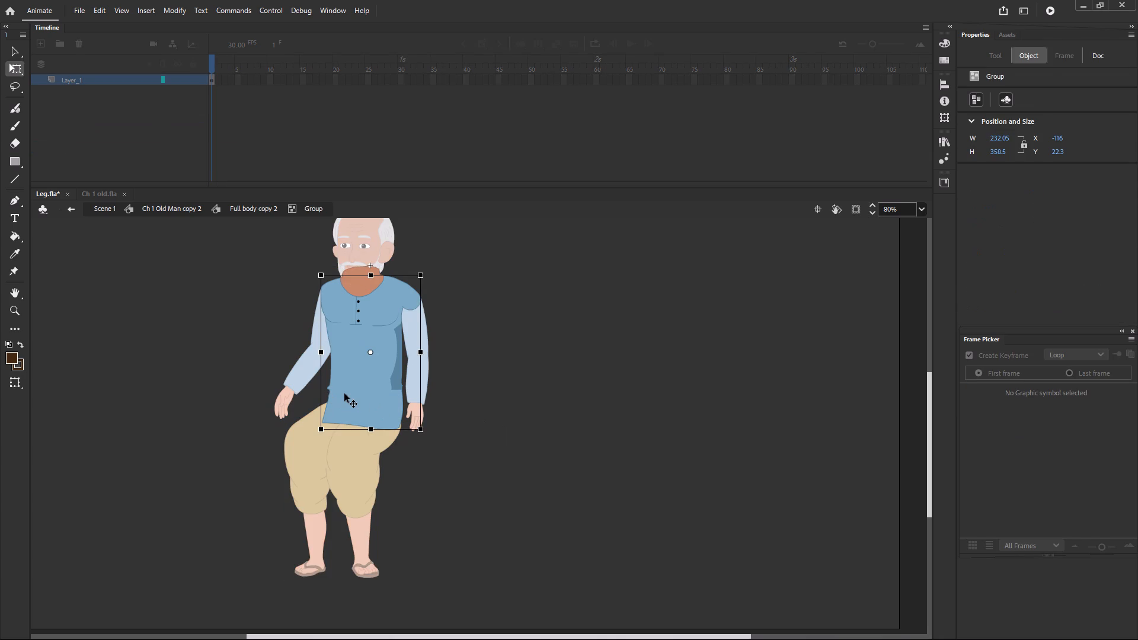
double_click(344, 393)
left_click(567, 429)
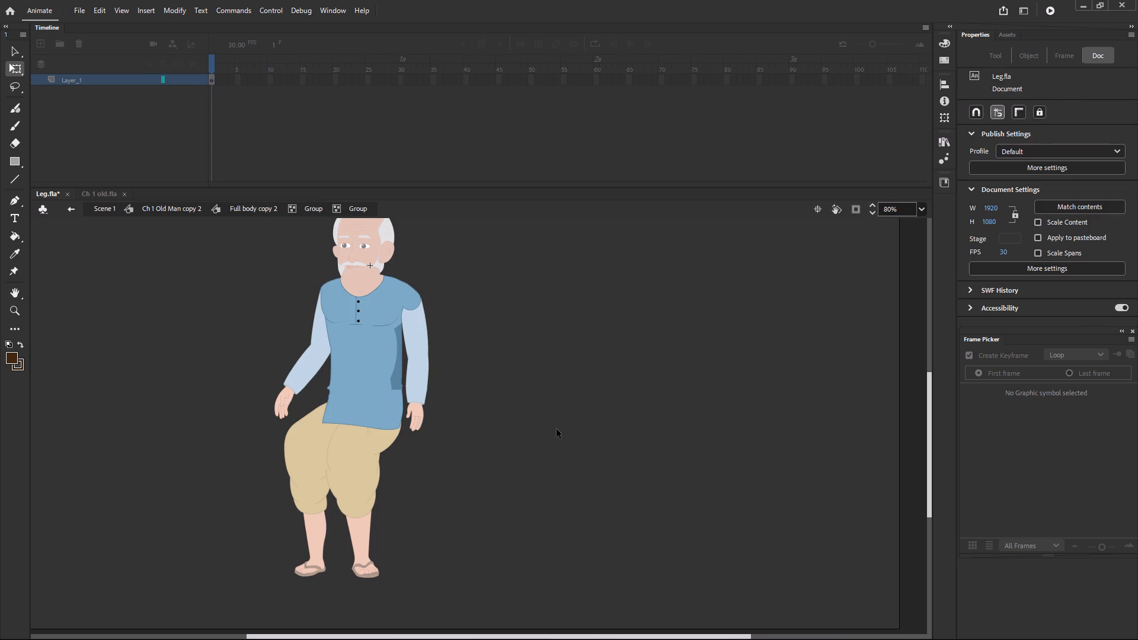
left_click_drag(309, 410, 392, 437)
left_click_drag(392, 437, 397, 437)
key("BackSpace")
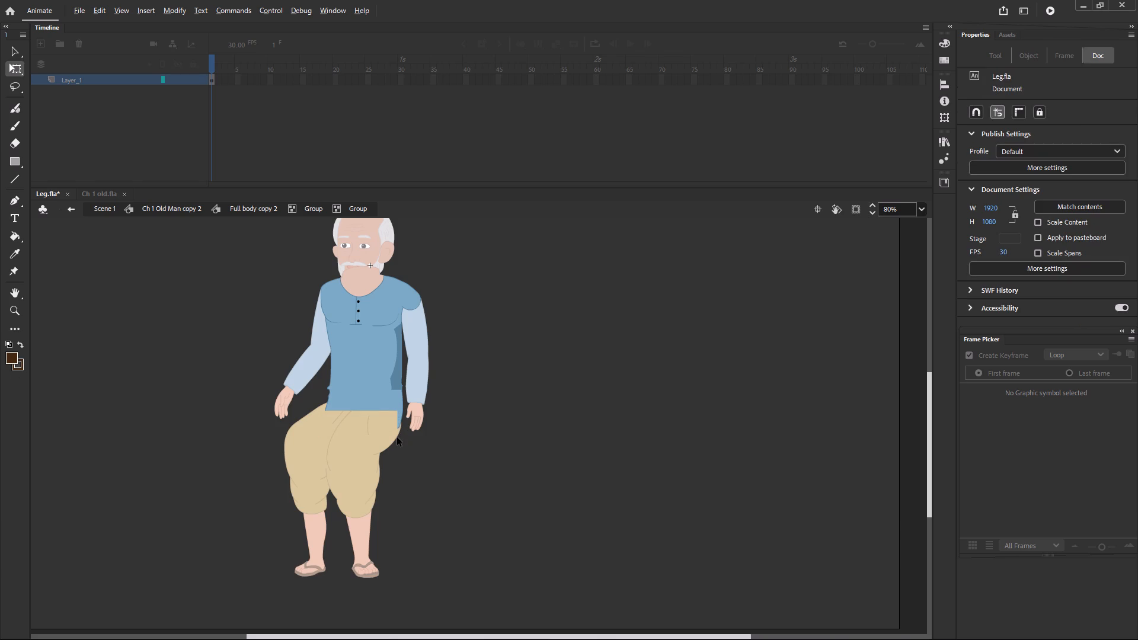
Reshape the cut shirt bottom by pulling its leftover corner points across, forming a gently sloping hem over the trousers.
scroll(397, 437, "up", 1, "alt")
scroll(397, 443, "down", 2)
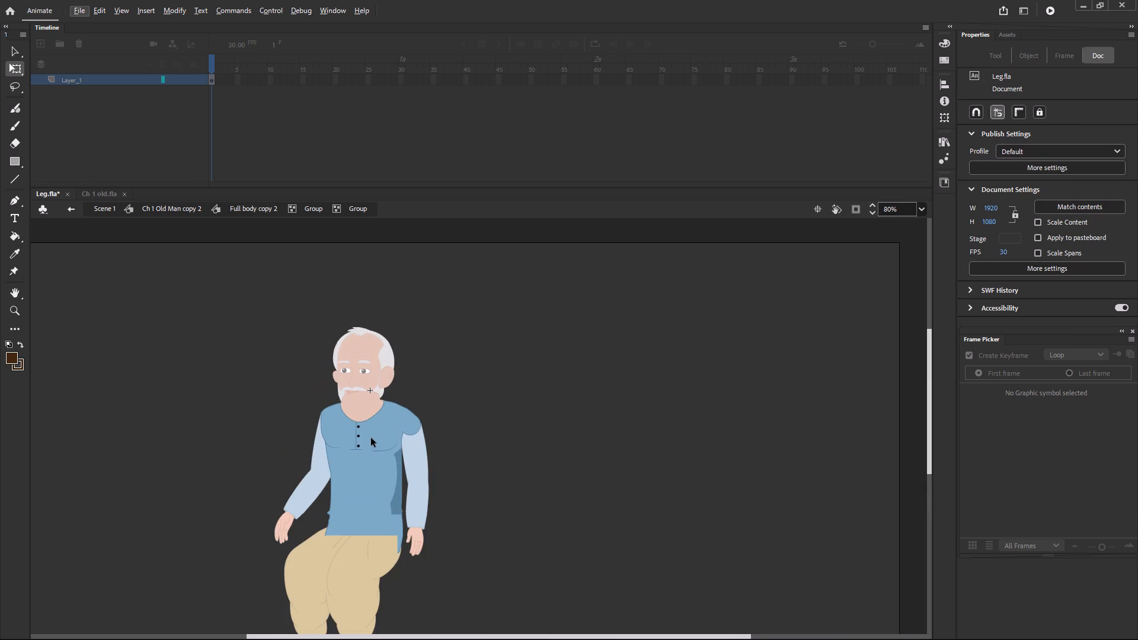
scroll(371, 438, "up", 4, "ctrl")
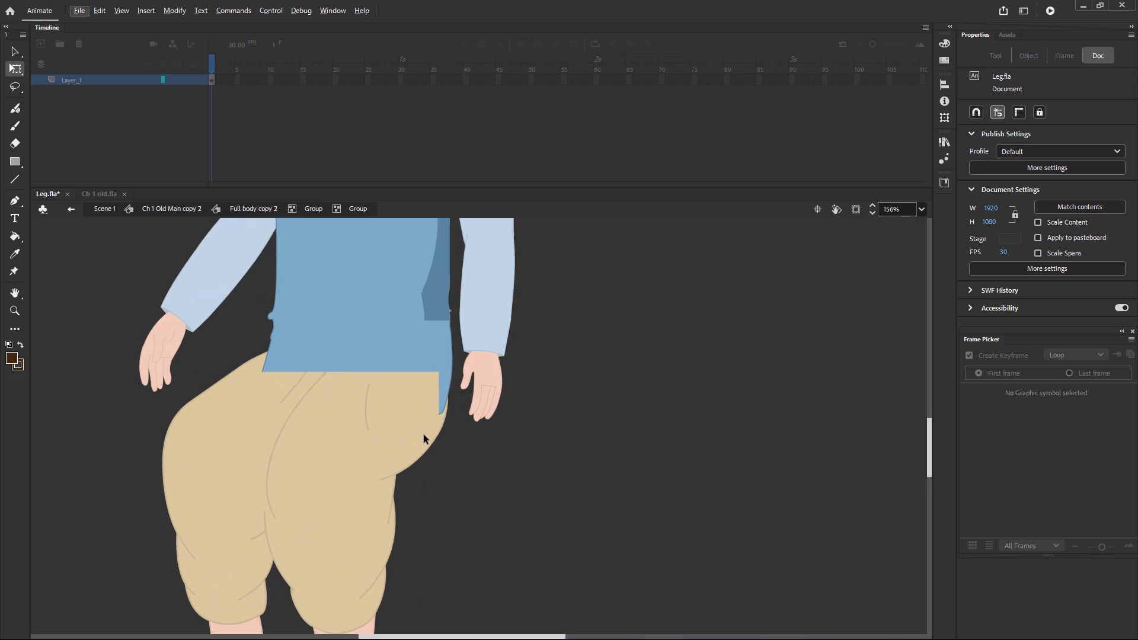
scroll(434, 406, "up", 3, "ctrl")
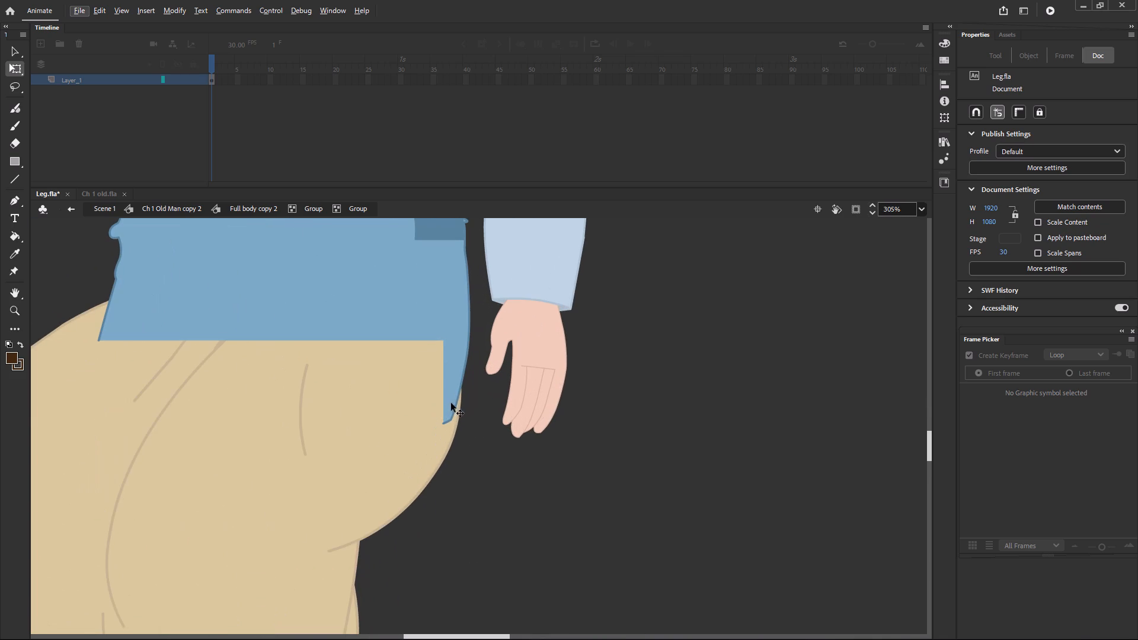
left_click_drag(454, 411, 433, 411)
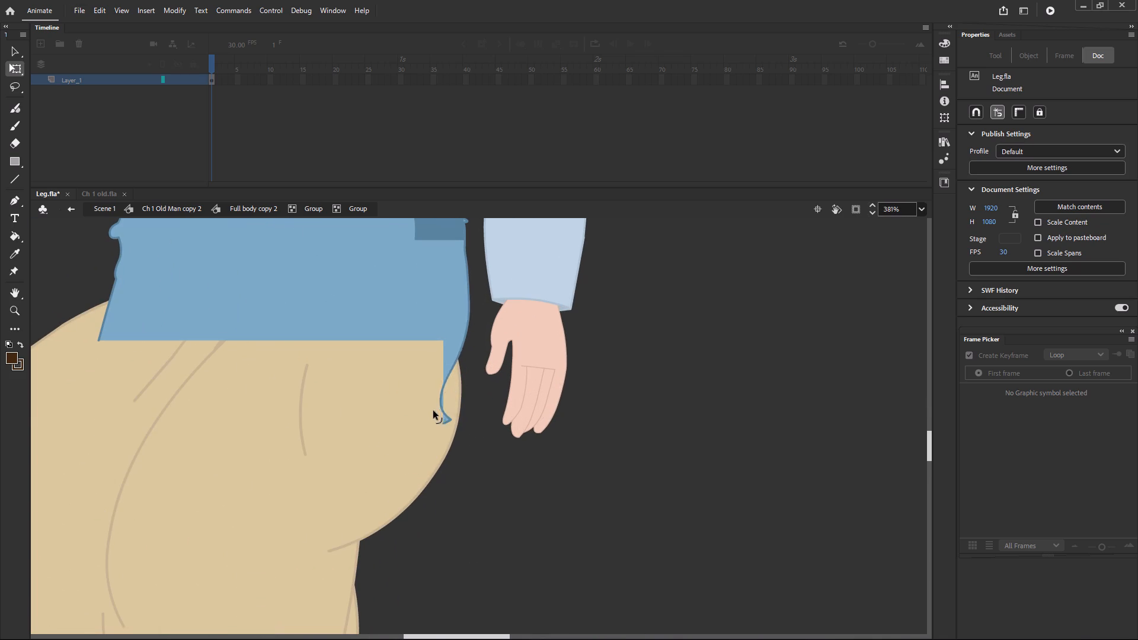
left_click_drag(433, 411, 462, 402)
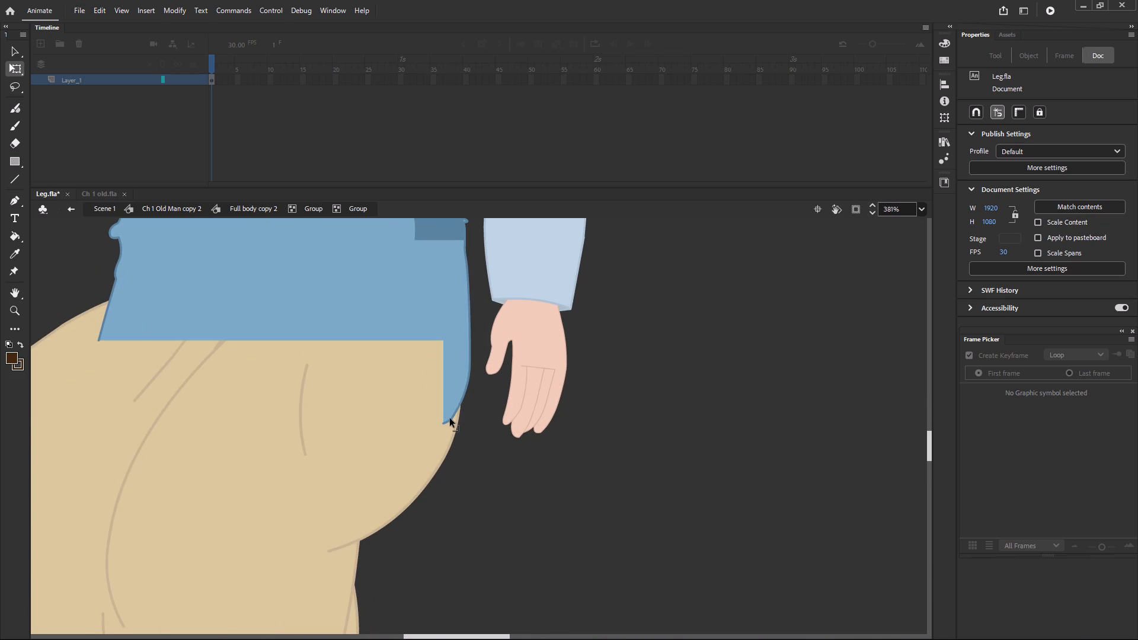
left_click_drag(446, 423, 322, 415)
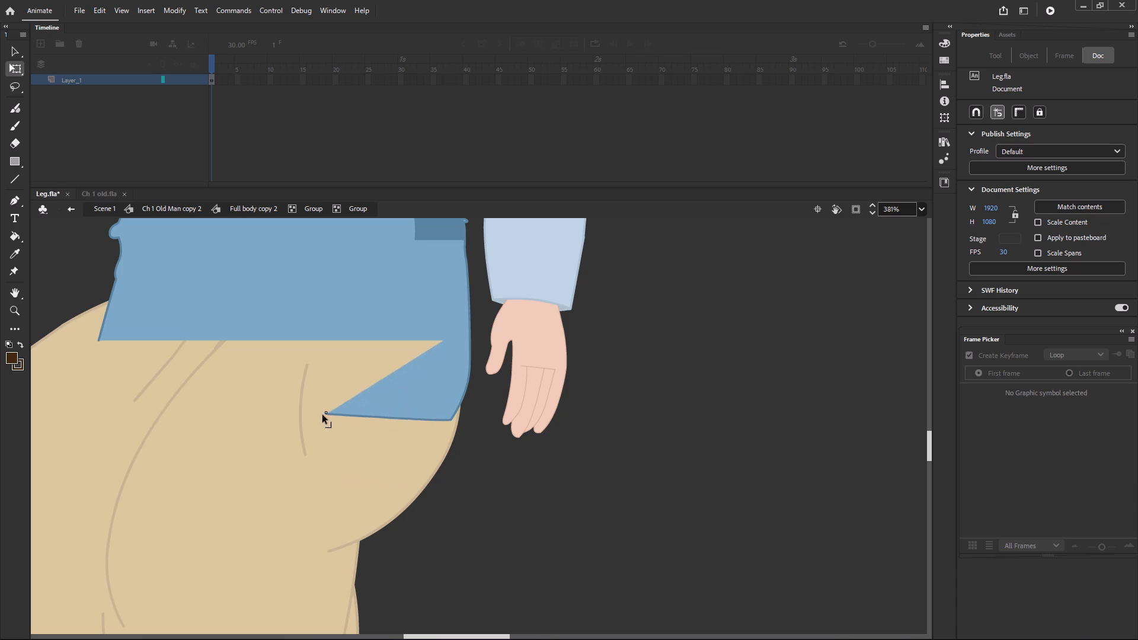
left_click_drag(322, 415, 97, 345)
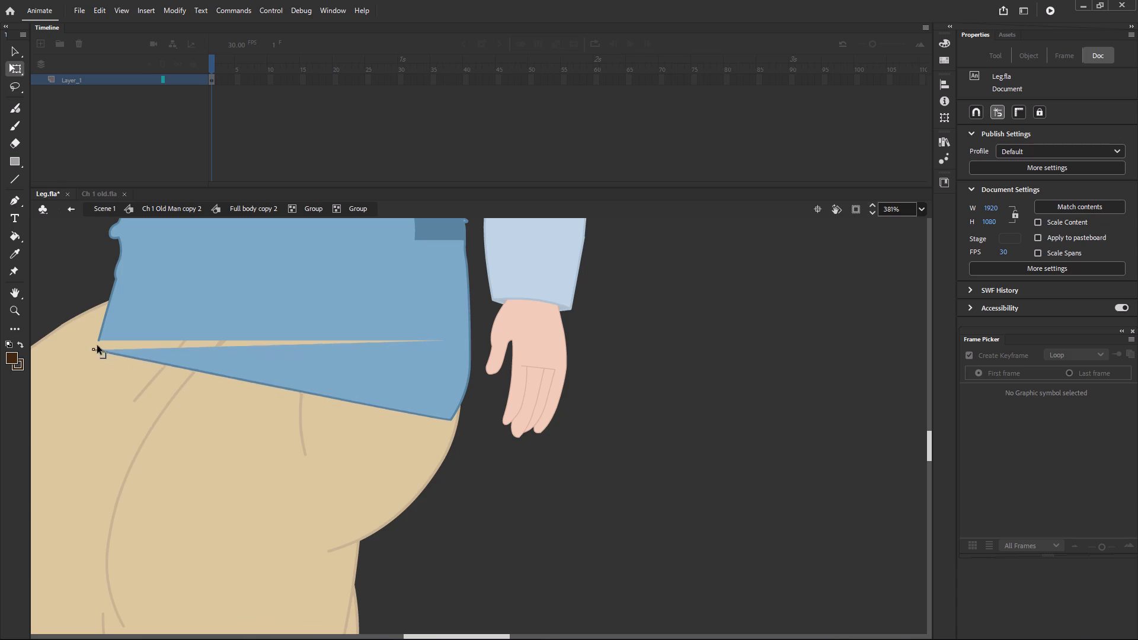
left_click_drag(97, 345, 102, 341)
left_click_drag(191, 341, 140, 346)
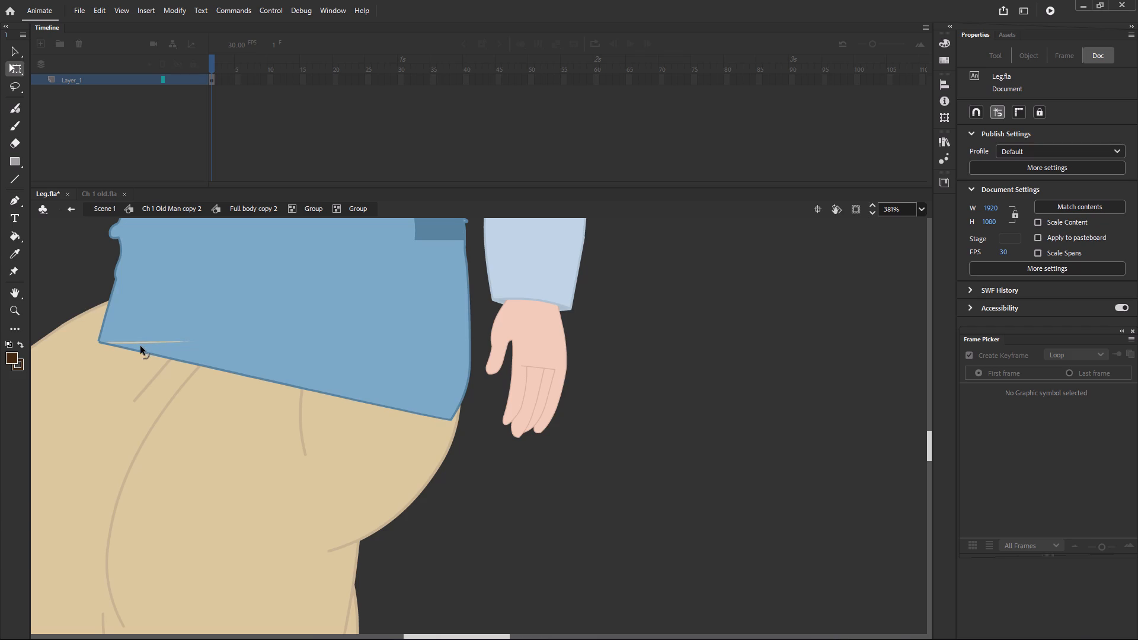
left_click_drag(140, 346, 160, 342)
left_click_drag(101, 342, 244, 395)
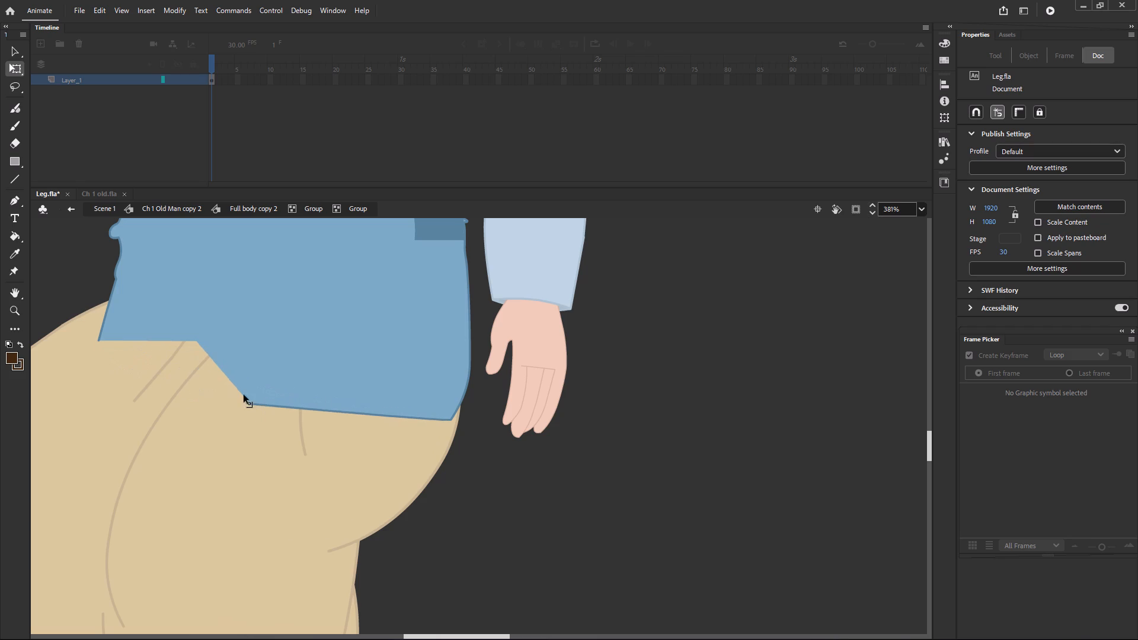
left_click_drag(244, 395, 415, 369)
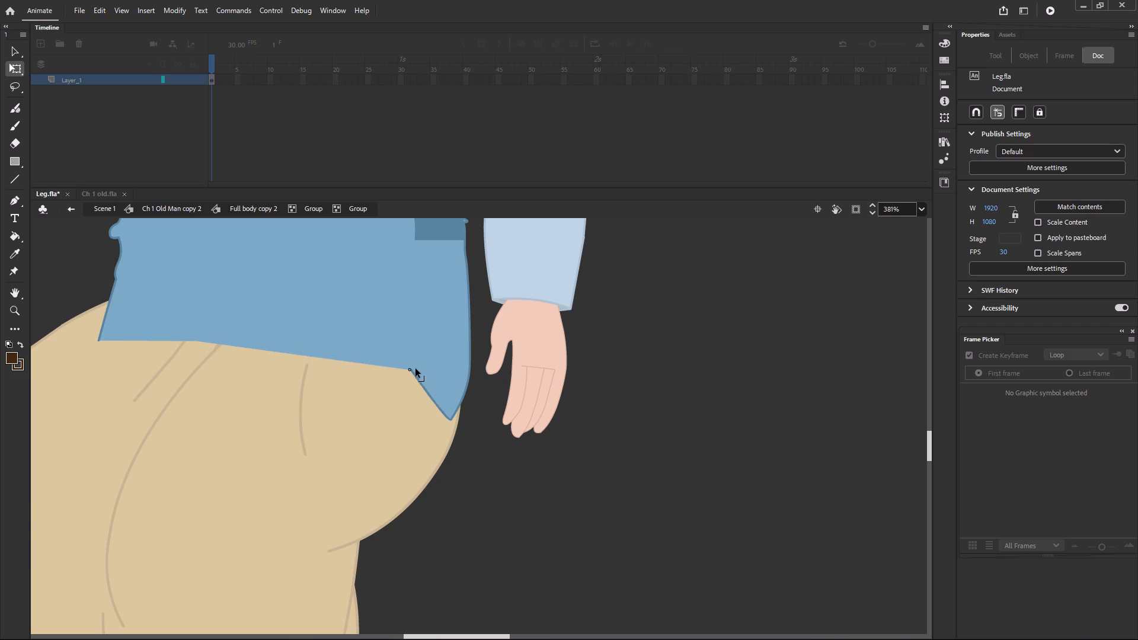
left_click_drag(415, 369, 394, 366)
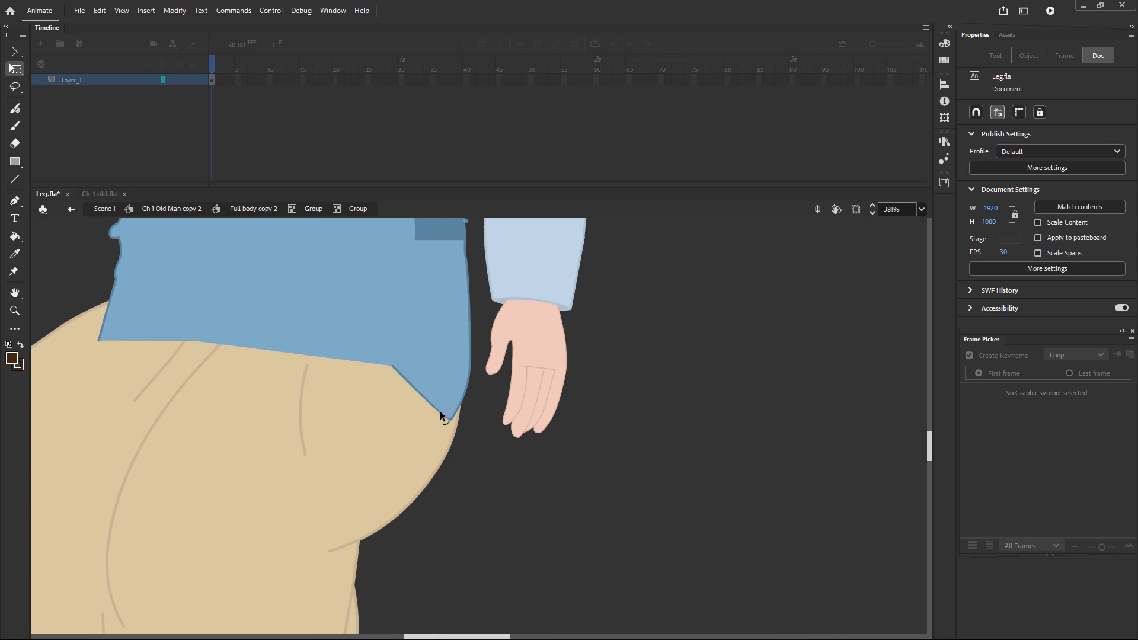
Extend the shirt's rear bottom tip slightly down onto the trousers' back outline, and undo a trial bend of the side edge.
left_click_drag(452, 419, 462, 424)
left_click_drag(462, 424, 458, 428)
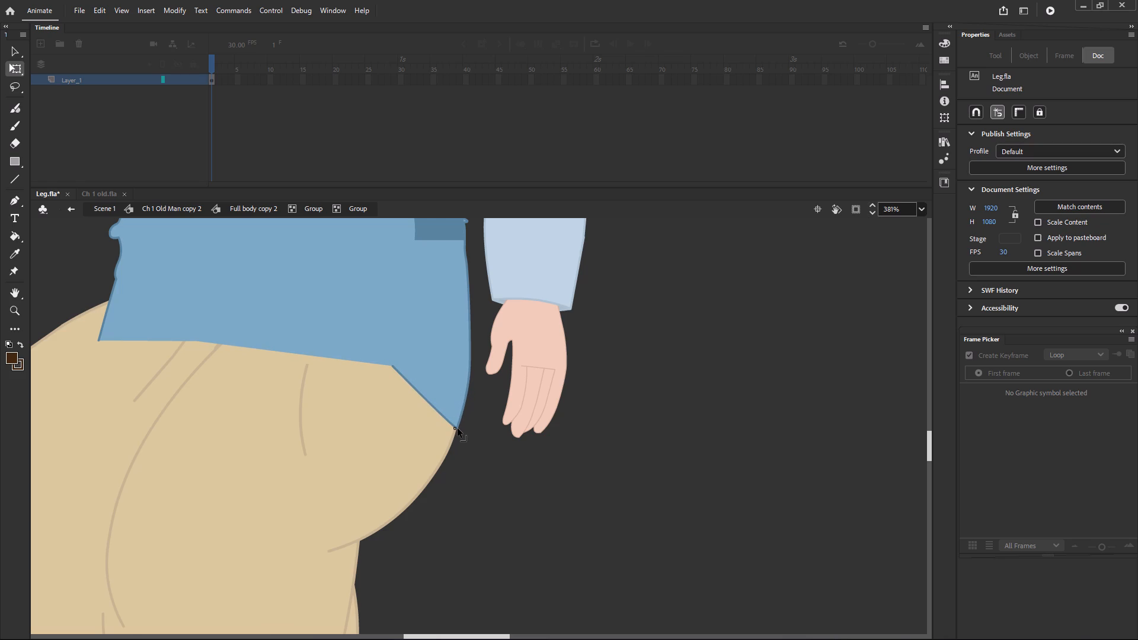
left_click_drag(458, 428, 455, 429)
left_click_drag(470, 360, 463, 360)
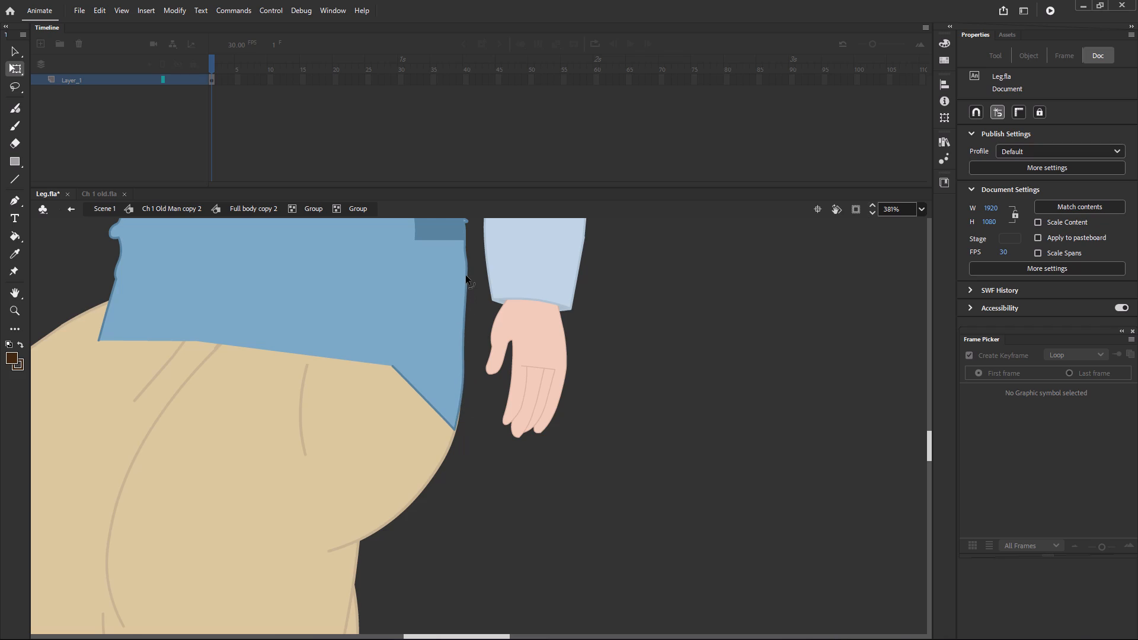
key("ctrl+z")
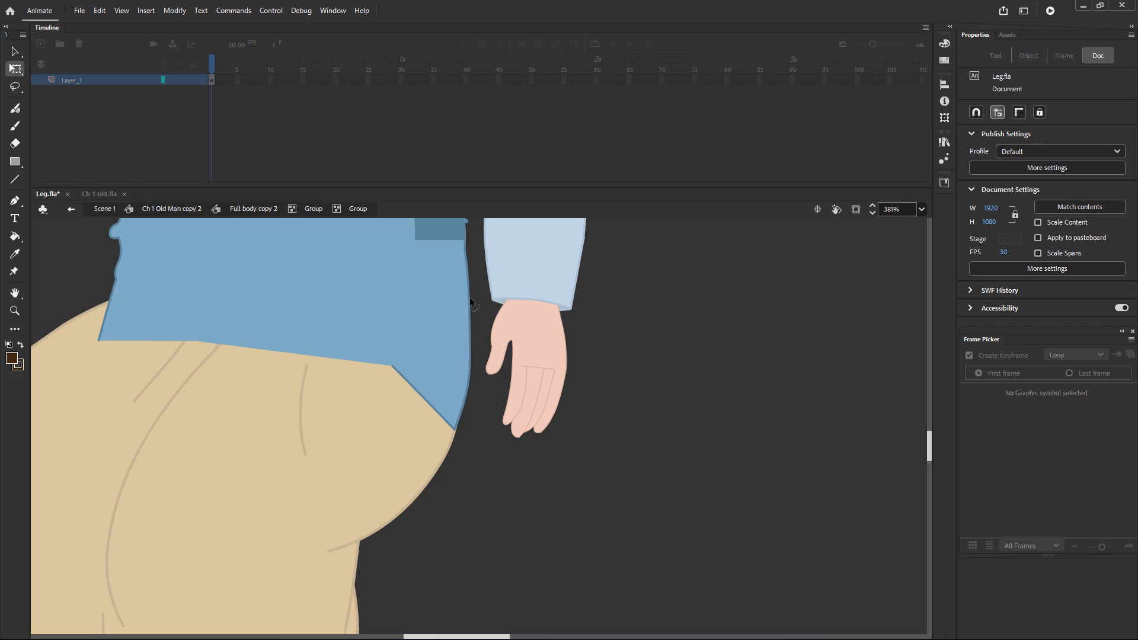
Pull a new corner point up from the diagonal hem edge just above the shirt's rear tip.
left_click(455, 428)
left_click_drag(427, 401, 442, 377, "alt")
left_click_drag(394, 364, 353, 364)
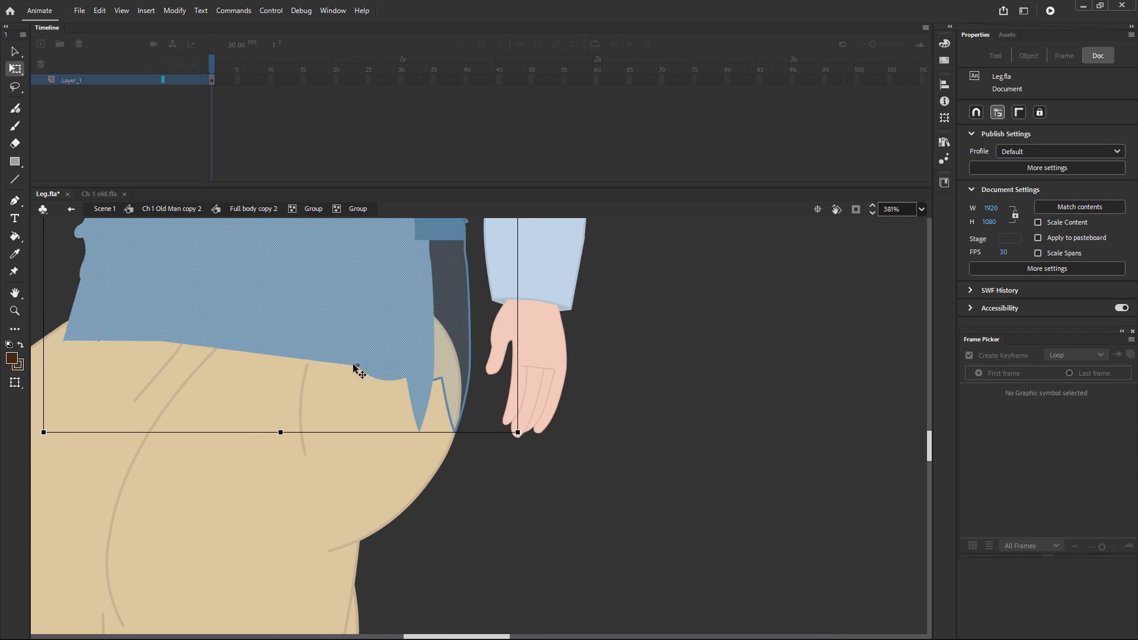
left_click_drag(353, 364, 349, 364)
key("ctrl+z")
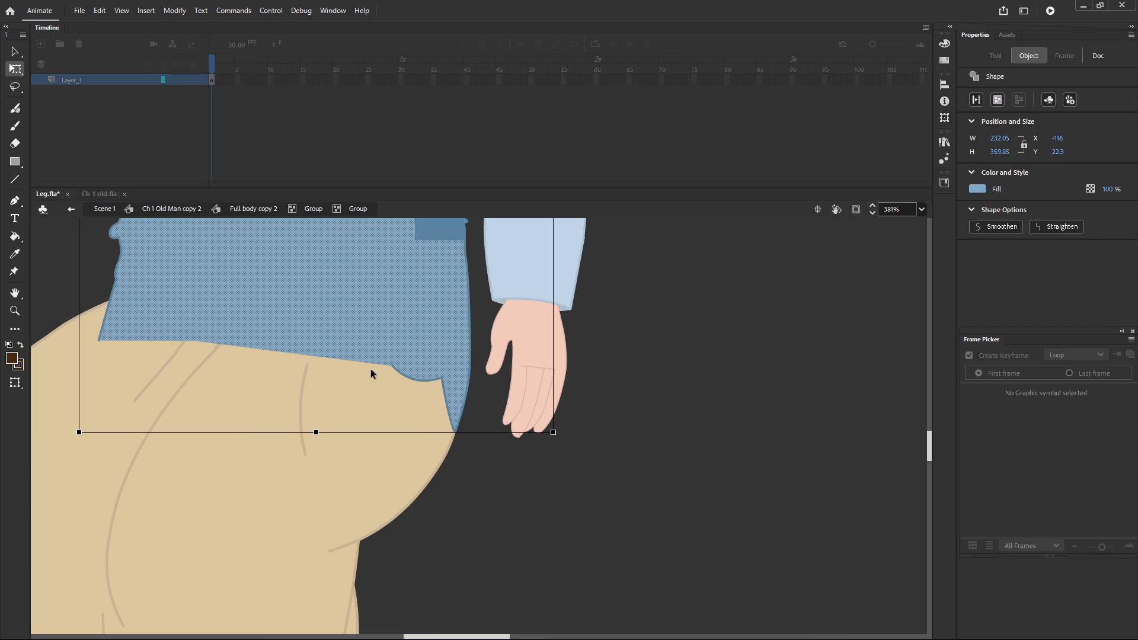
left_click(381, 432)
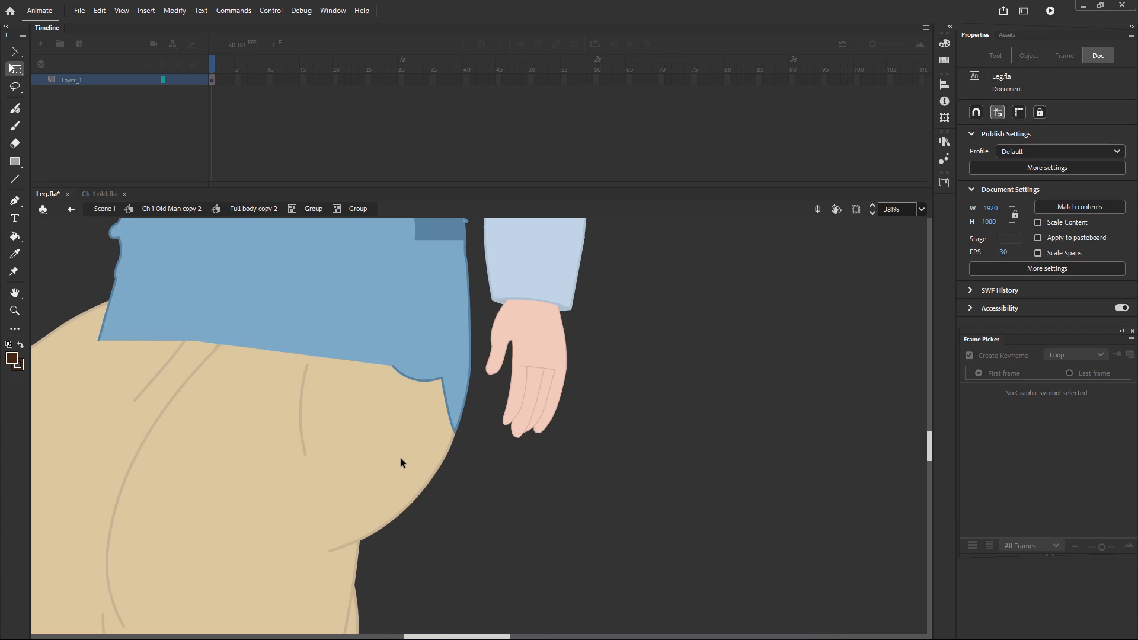
Bend the rear hem edge upward and shift its adjoining point forward so it curves smoothly into the shirt's rear tip.
left_click(449, 405)
left_click_drag(407, 376, 409, 361)
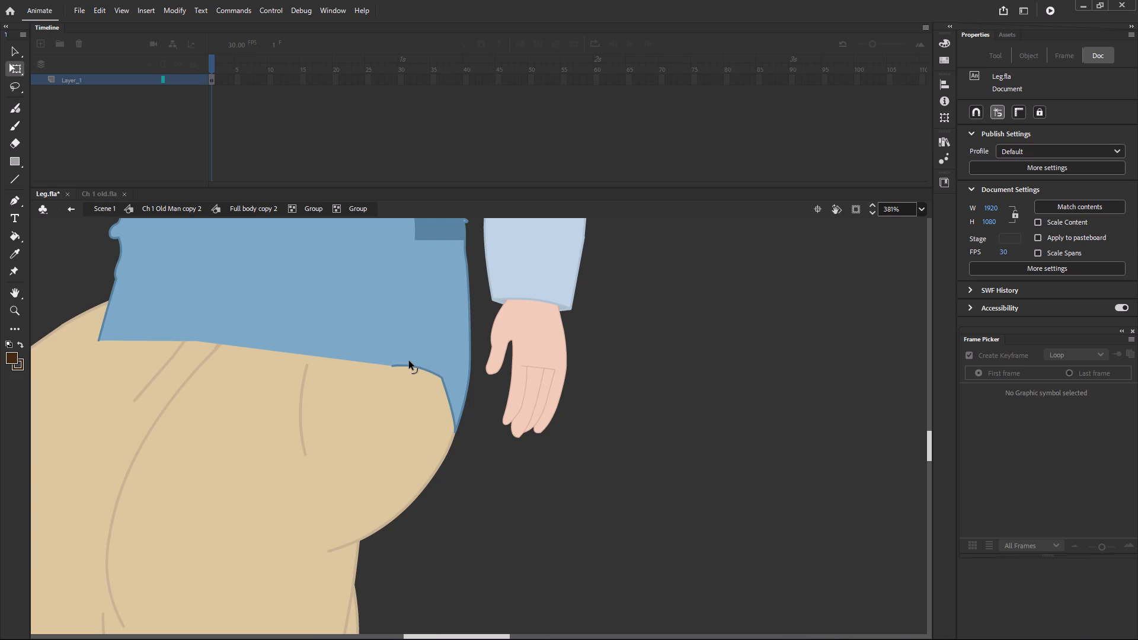
left_click_drag(409, 361, 412, 356)
left_click_drag(394, 366, 379, 366)
left_click_drag(379, 366, 377, 359)
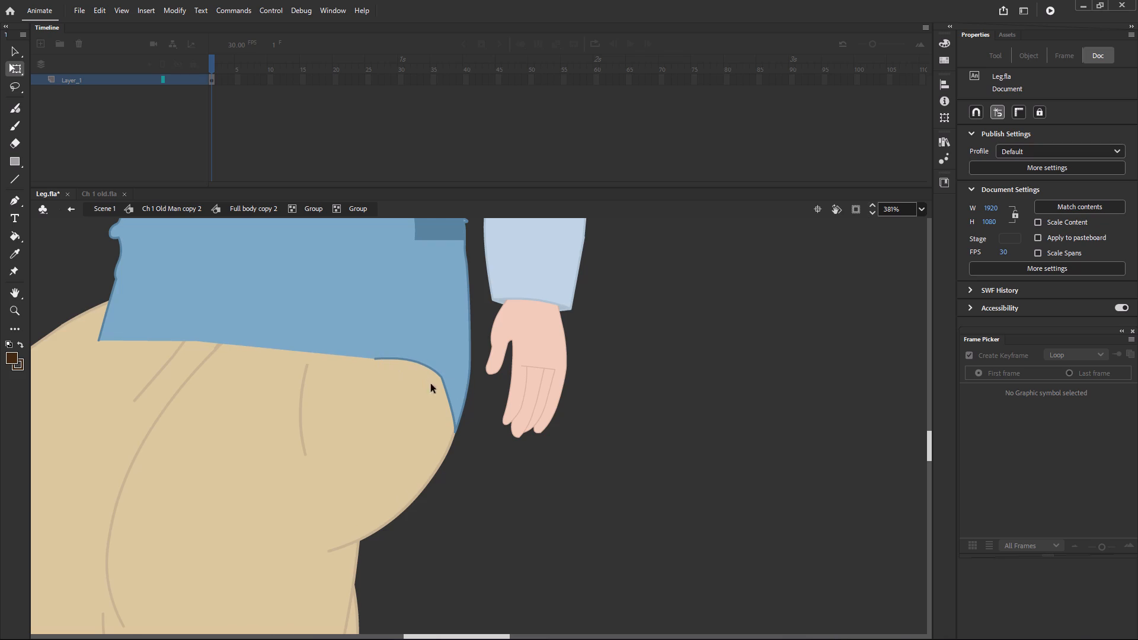
left_click(447, 387)
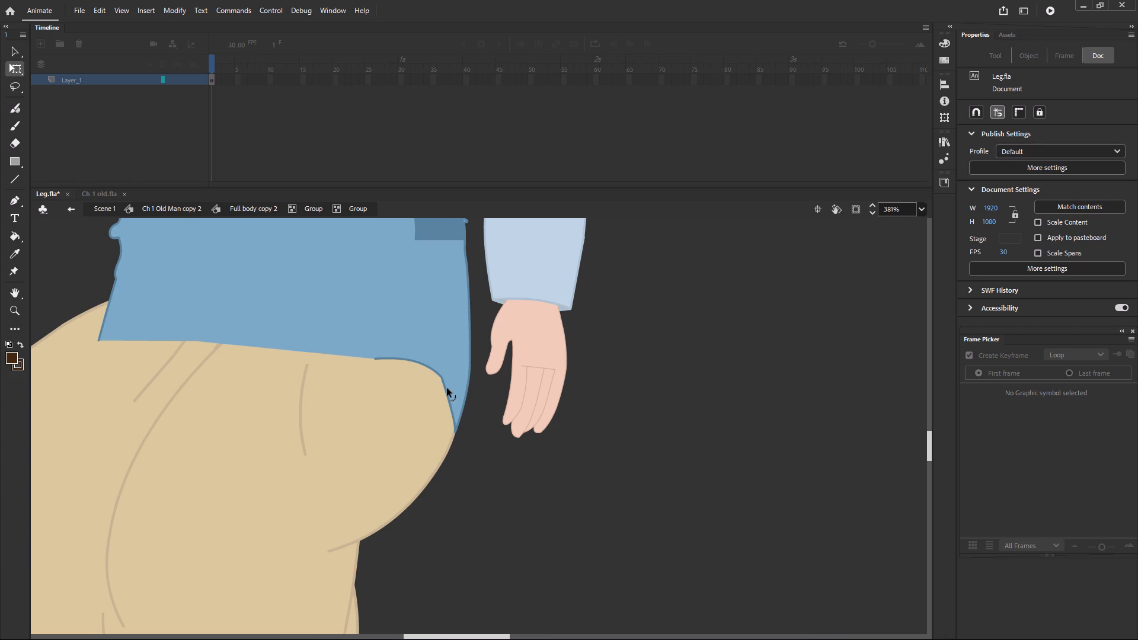
left_click(446, 389)
Outline the unstroked part of the shirt hem with the Ink Bottle tool, using a dark brown stroke of size 1.
left_click(18, 236)
right_click(18, 236)
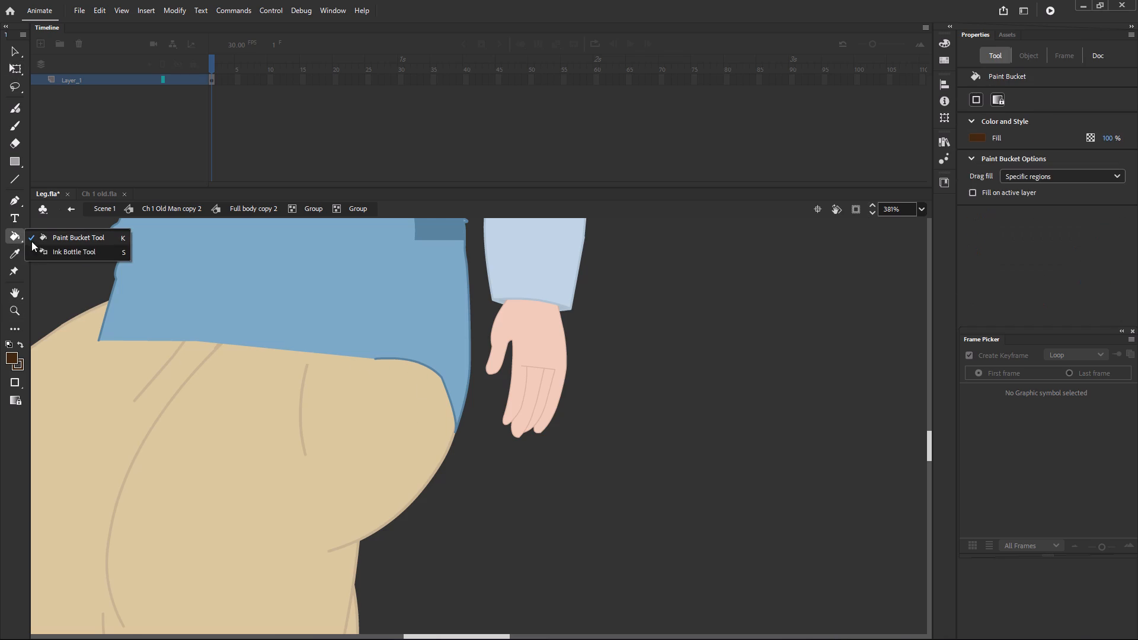
left_click(46, 249)
left_click(181, 340)
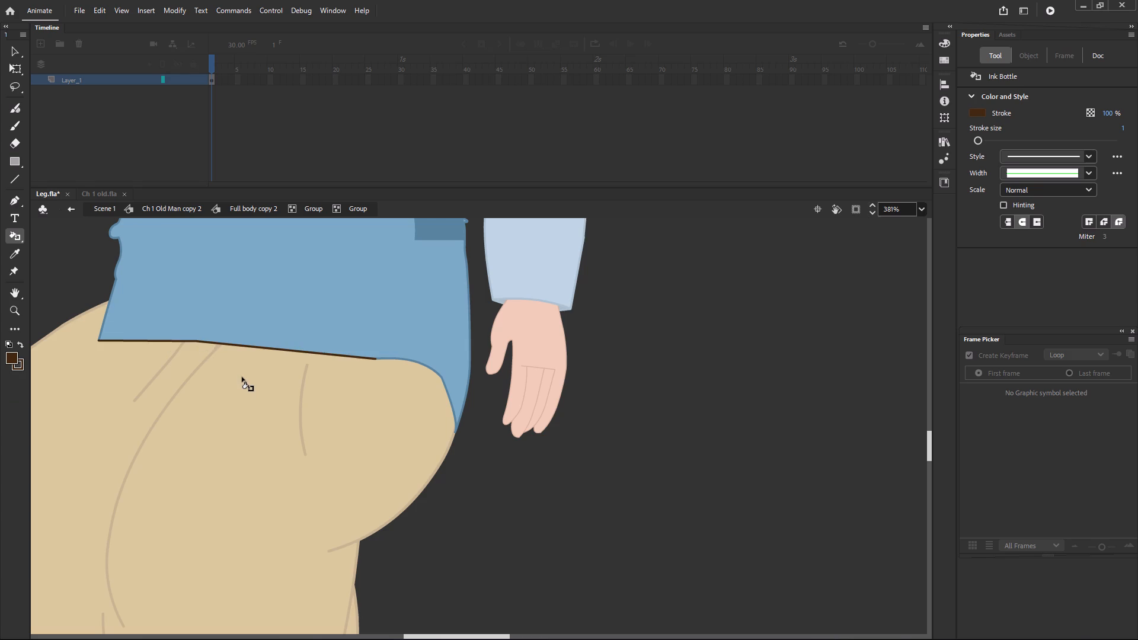
Replace the brown hem stroke with the darker blue sampled from the shirt's existing outline, applied using the Ink Bottle tool.
key("ctrl+z")
key("i")
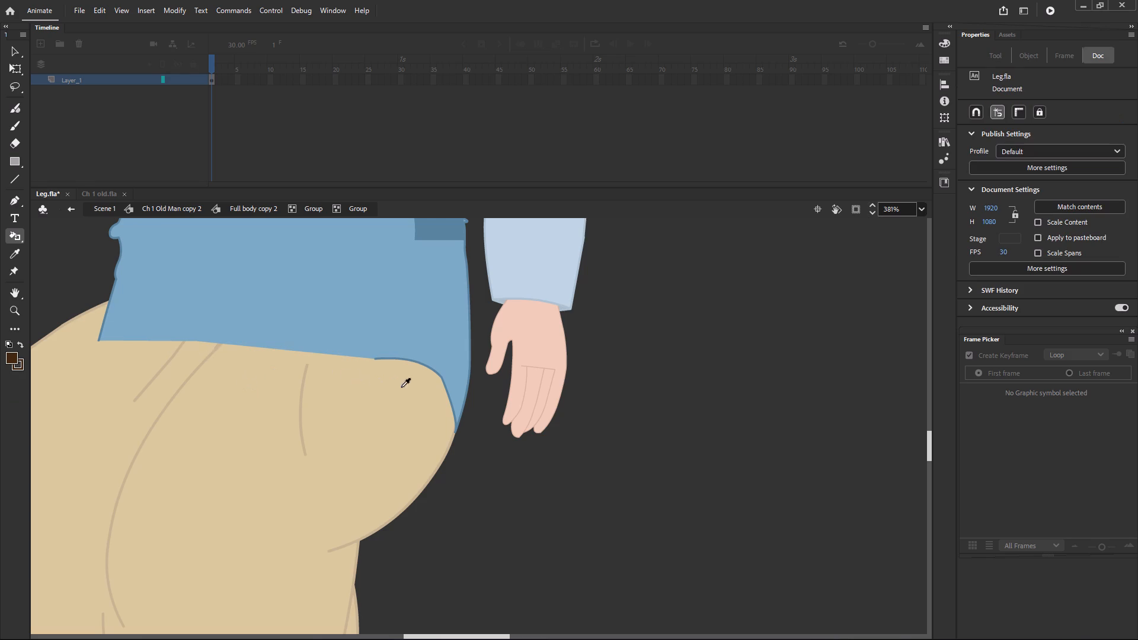
scroll(411, 376, "up", 6, "alt")
scroll(411, 377, "down", 3)
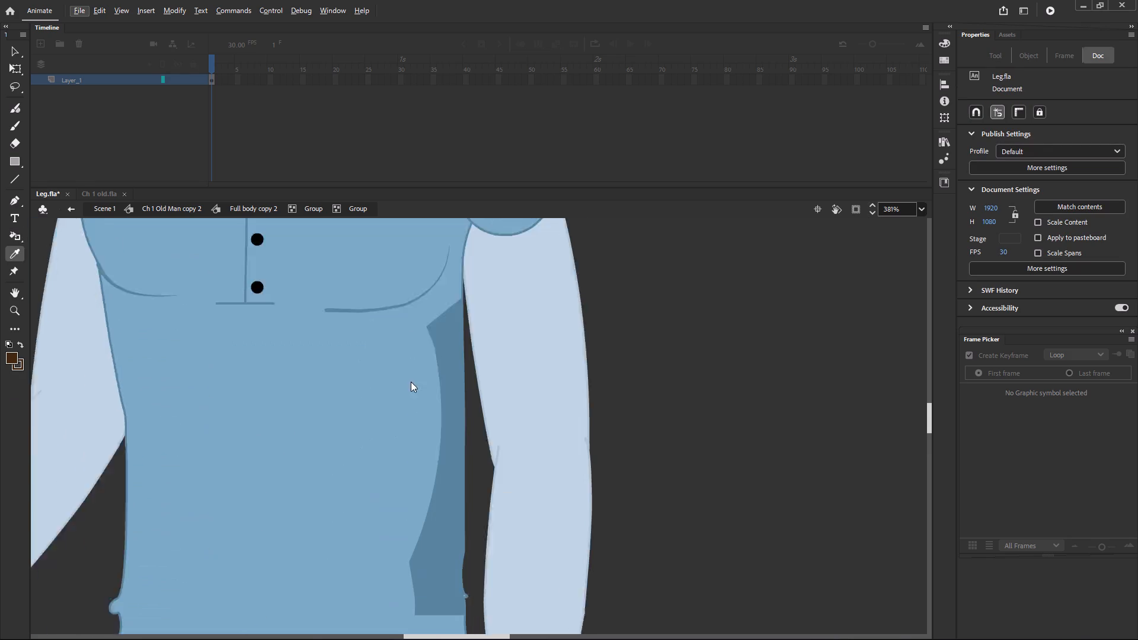
scroll(411, 382, "down", 2)
scroll(411, 404, "up", 5, "ctrl")
scroll(411, 406, "down", 4)
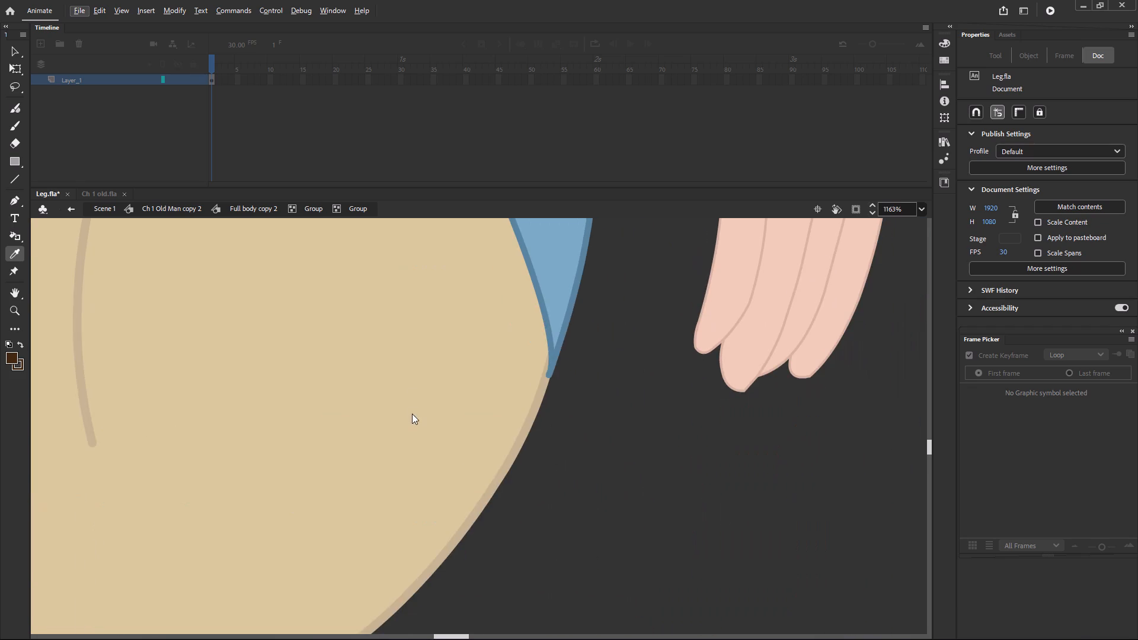
scroll(411, 384, "up", 2)
left_click(411, 405)
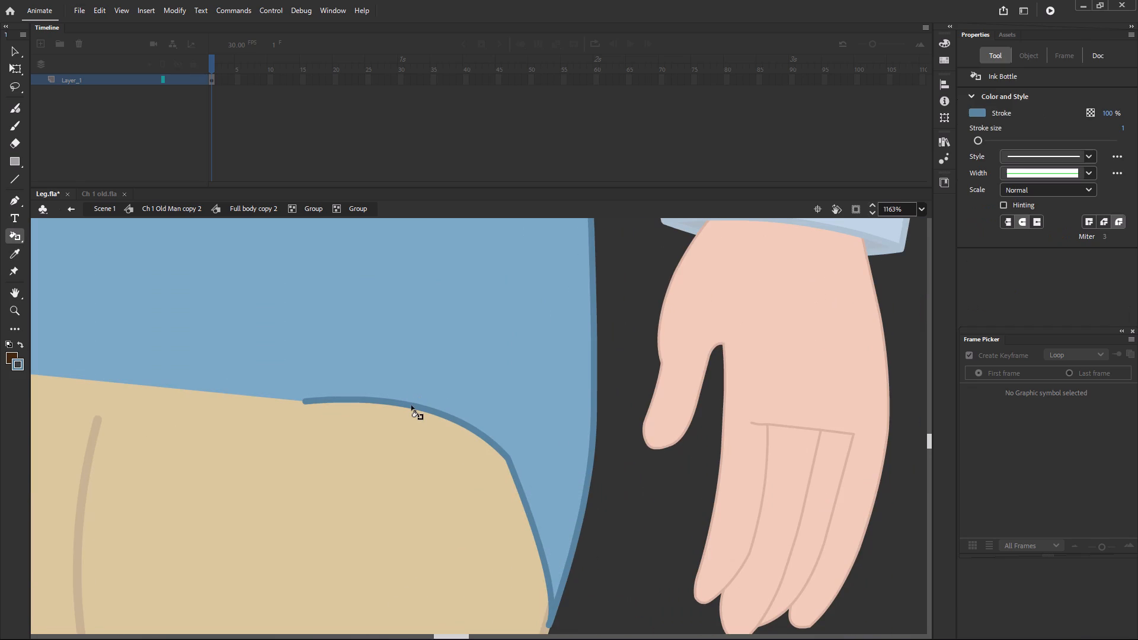
scroll(398, 407, "down", 5, "ctrl")
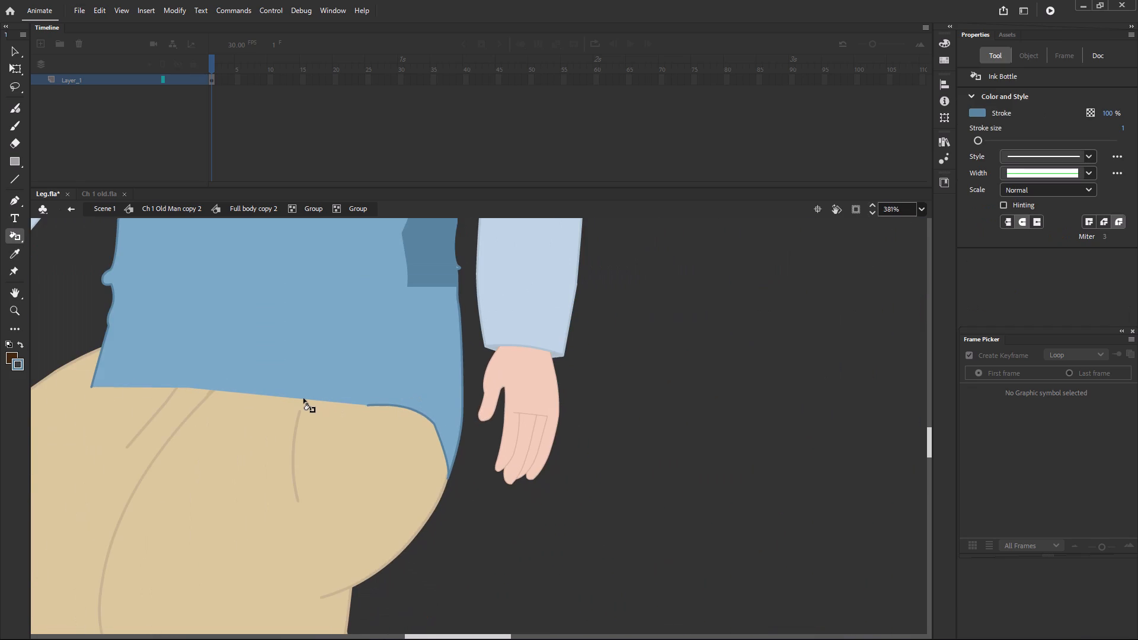
left_click(303, 398)
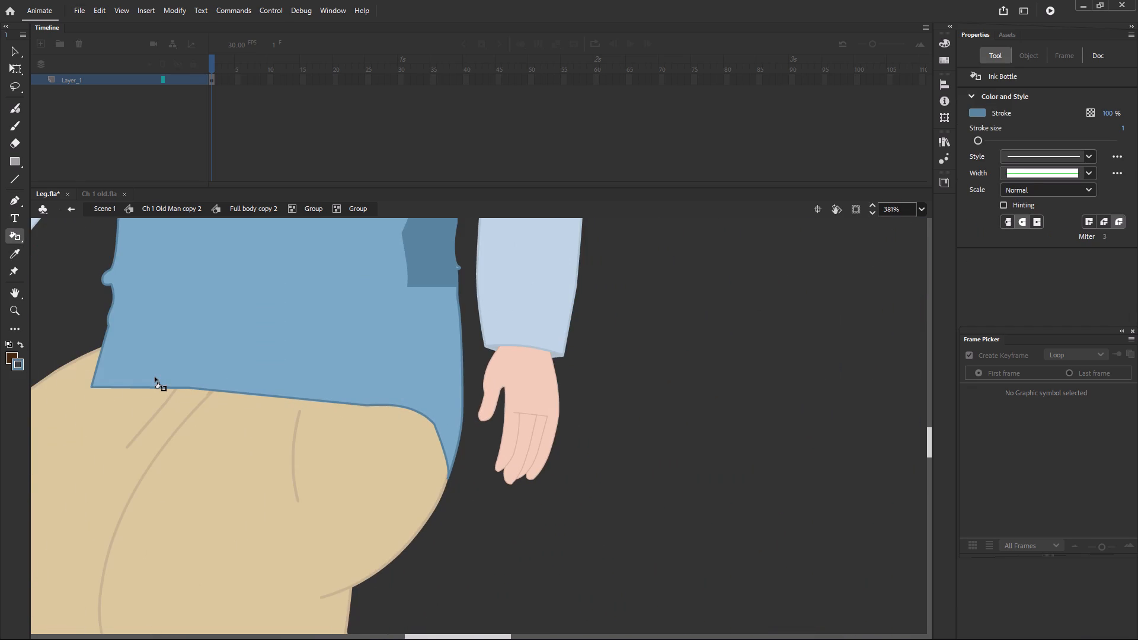
Bend the curved rear hem edge slightly upward beside the corner where it meets the straight front hem.
key("v")
left_click_drag(378, 405, 378, 396)
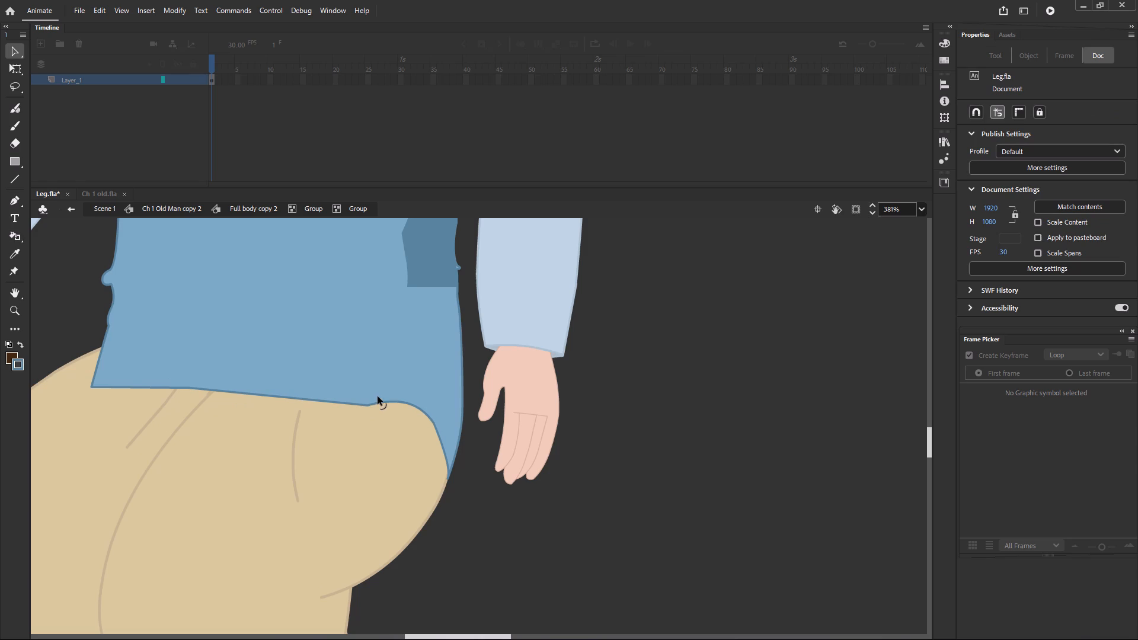
left_click_drag(378, 396, 372, 404)
Cut off the lowest end of the shirt's rear tip, deleting both its fill and stroke.
left_click(447, 478)
left_click_drag(417, 467, 500, 492)
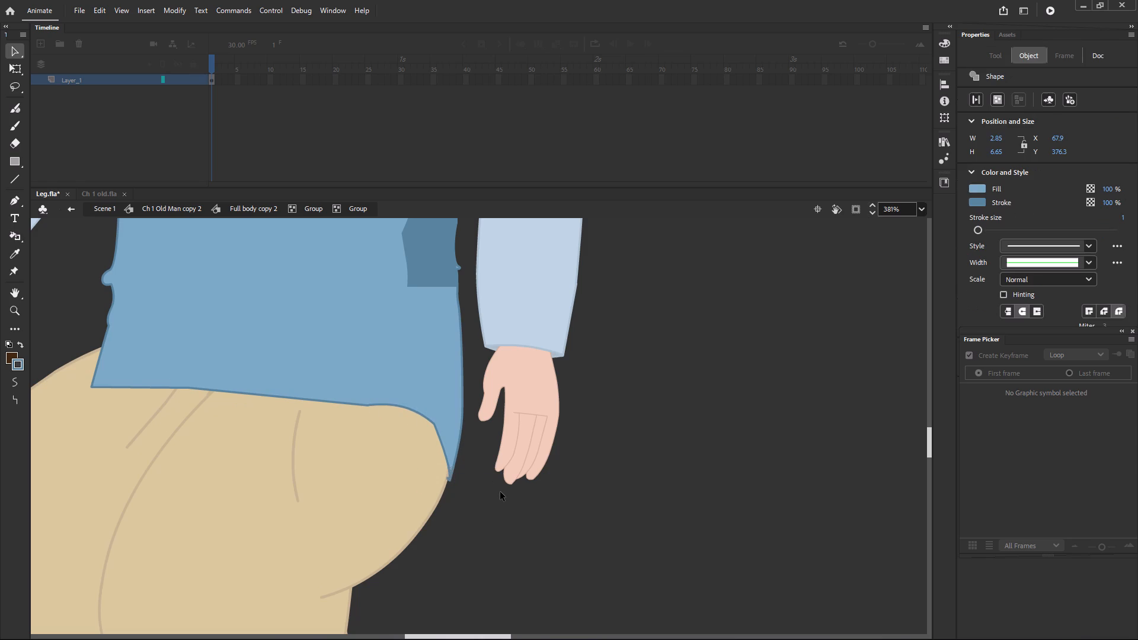
key("BackSpace")
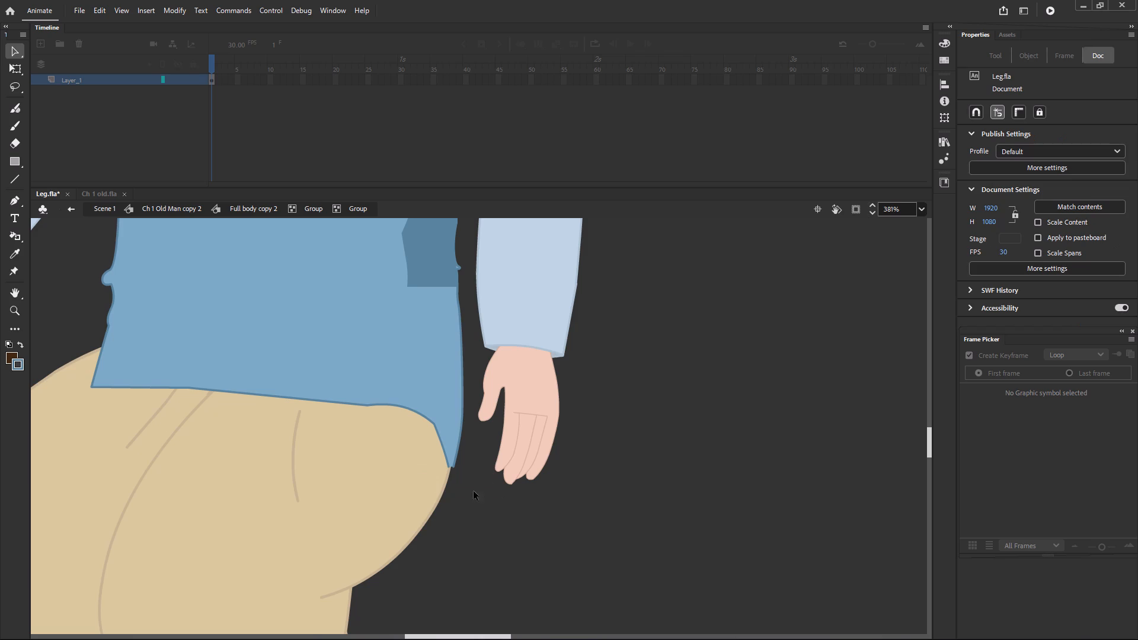
left_click(449, 489)
Join the open outline ends into a sharp rear shirt tip on the trousers' back outline, and undo a trial downward pull.
scroll(449, 489, "up", 5, "ctrl")
left_click_drag(466, 424, 458, 430)
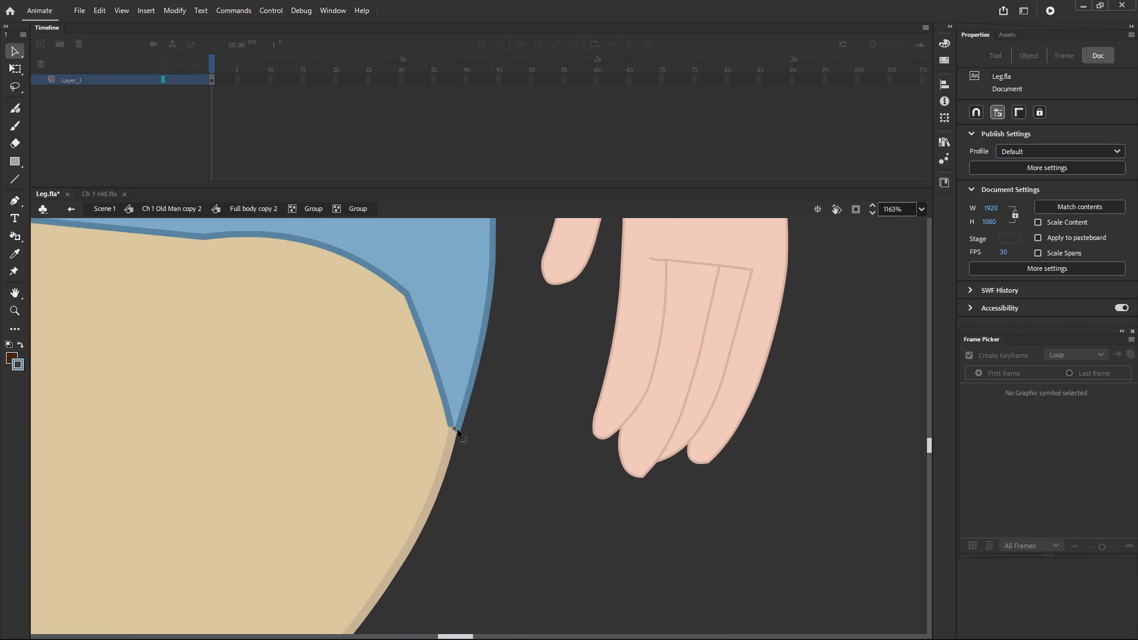
left_click_drag(458, 430, 455, 432)
left_click_drag(449, 421, 453, 432)
left_click_drag(456, 433, 452, 430)
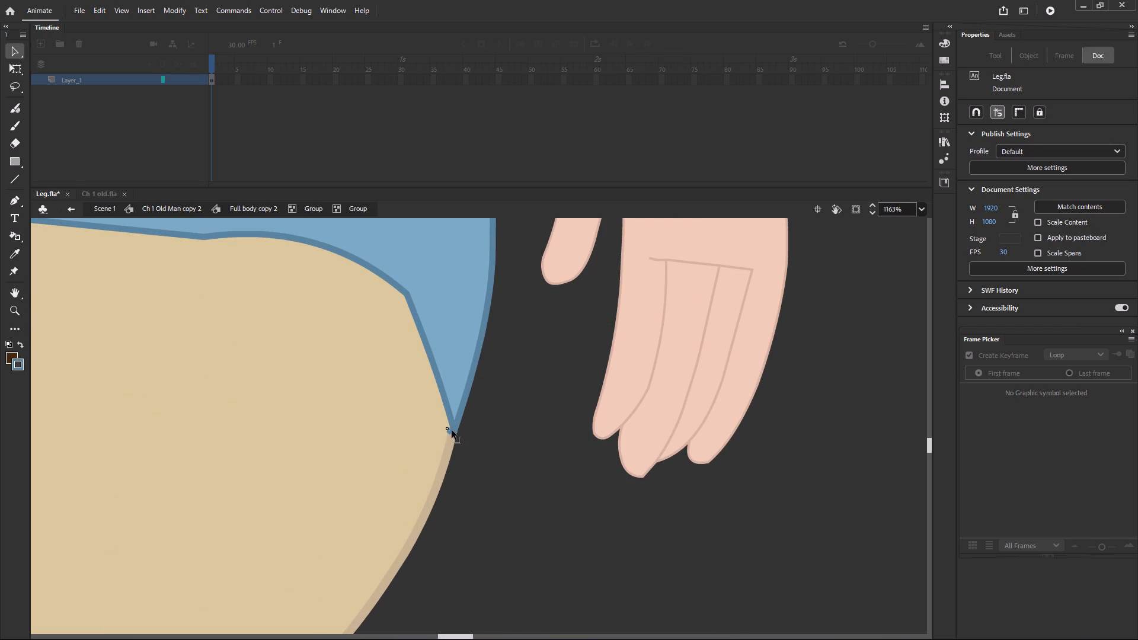
left_click_drag(452, 430, 449, 452)
key("ctrl+z")
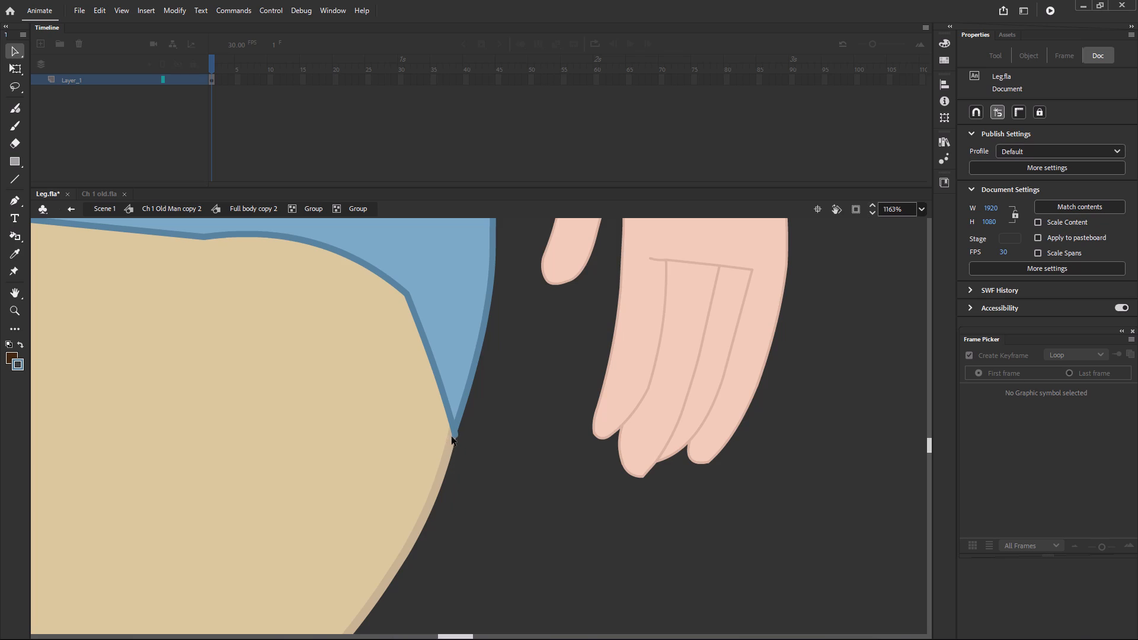
Delete the leftover bit of stroke protruding below the shirt's rear tip.
left_click(453, 436)
key("BackSpace")
Bend the short inner hem edge above the rear tip outward so it follows the rounded trousers seat.
scroll(431, 437, "up", 2)
scroll(431, 444, "down", 1)
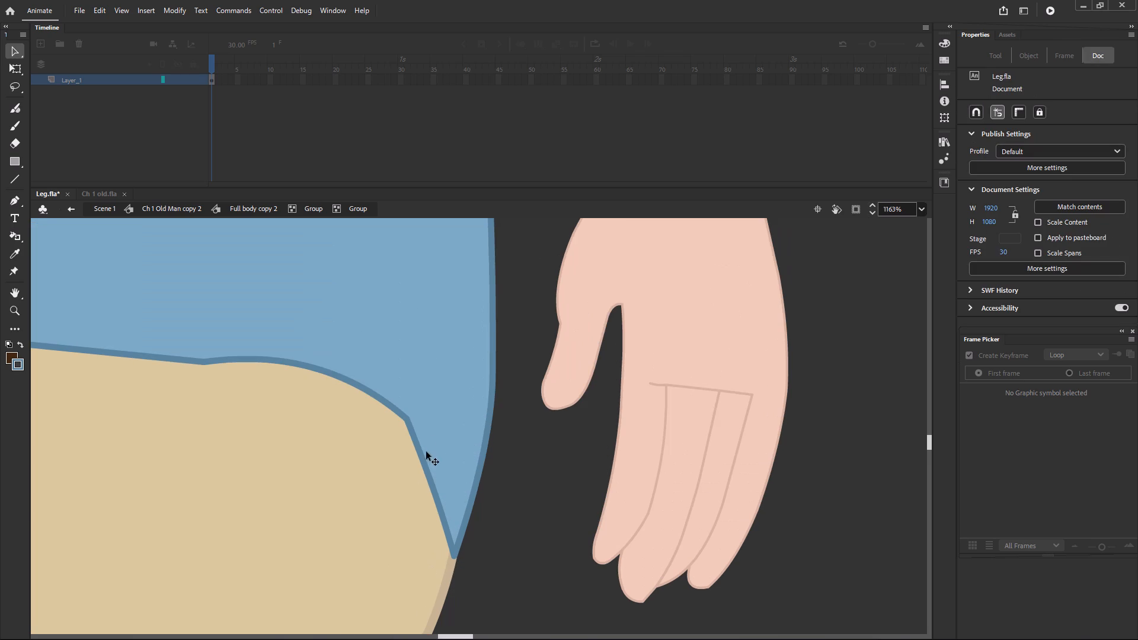
left_click_drag(422, 461, 436, 456)
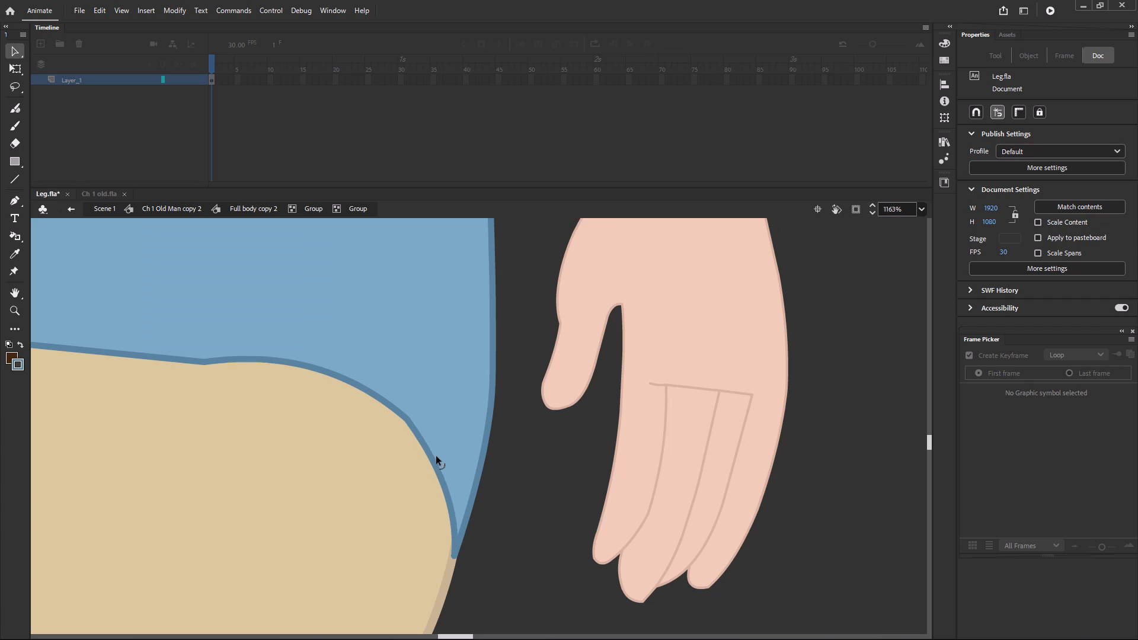
left_click_drag(436, 456, 439, 453)
Move the hem corner above the seat up and toward the back, and bow the edge behind it into a rounded curve.
scroll(443, 487, "down", 8, "ctrl")
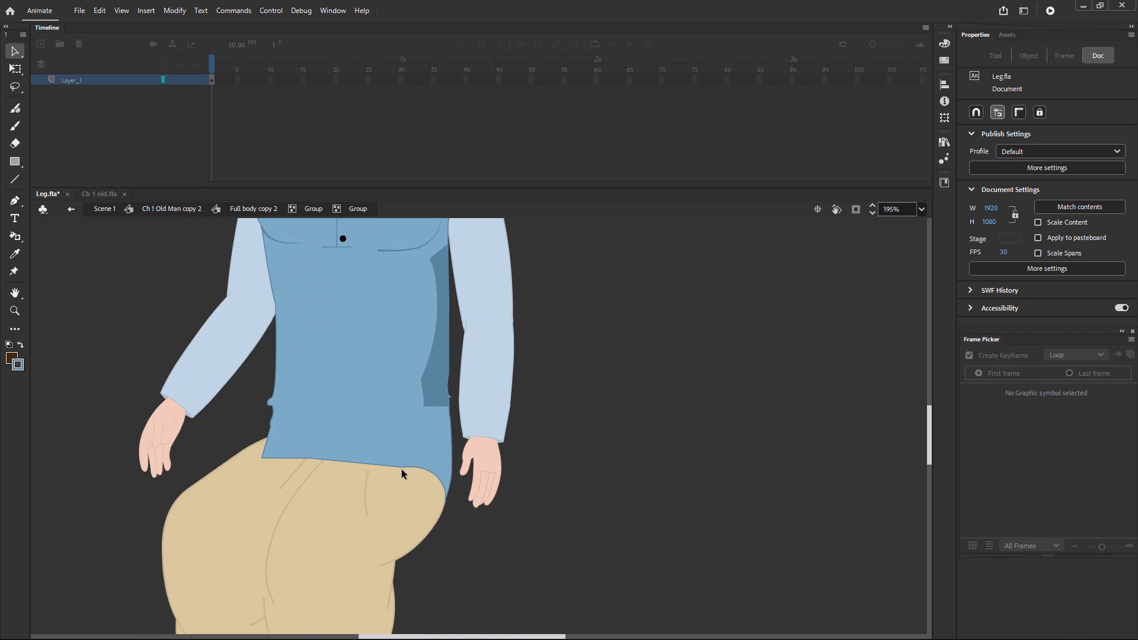
scroll(401, 469, "up", 6, "ctrl")
left_click_drag(411, 469, 402, 433)
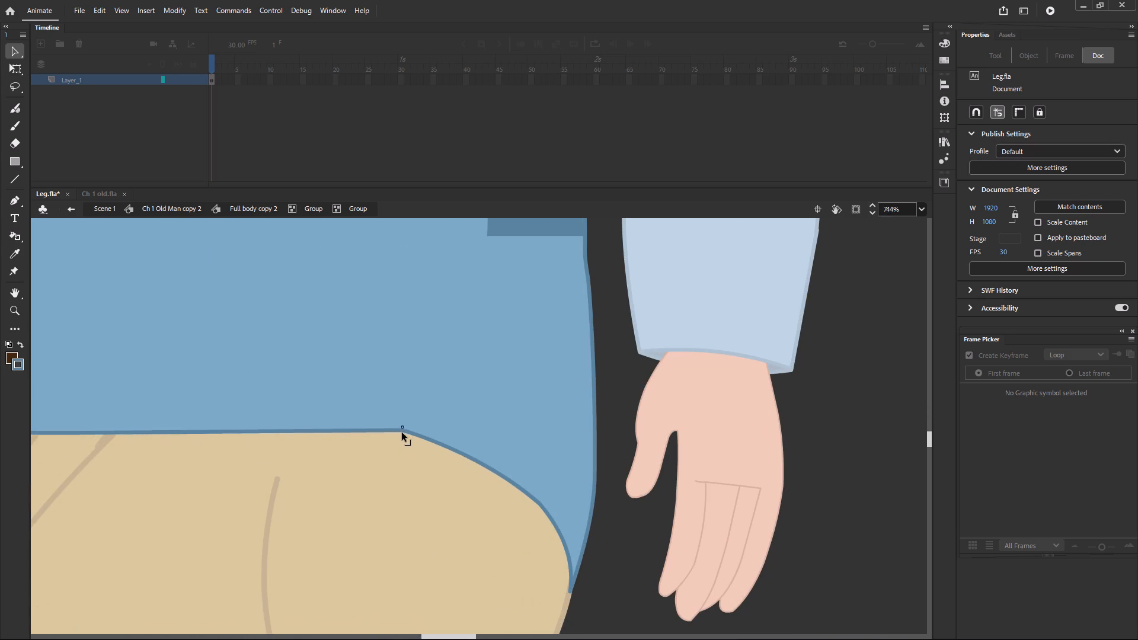
left_click_drag(402, 433, 431, 423)
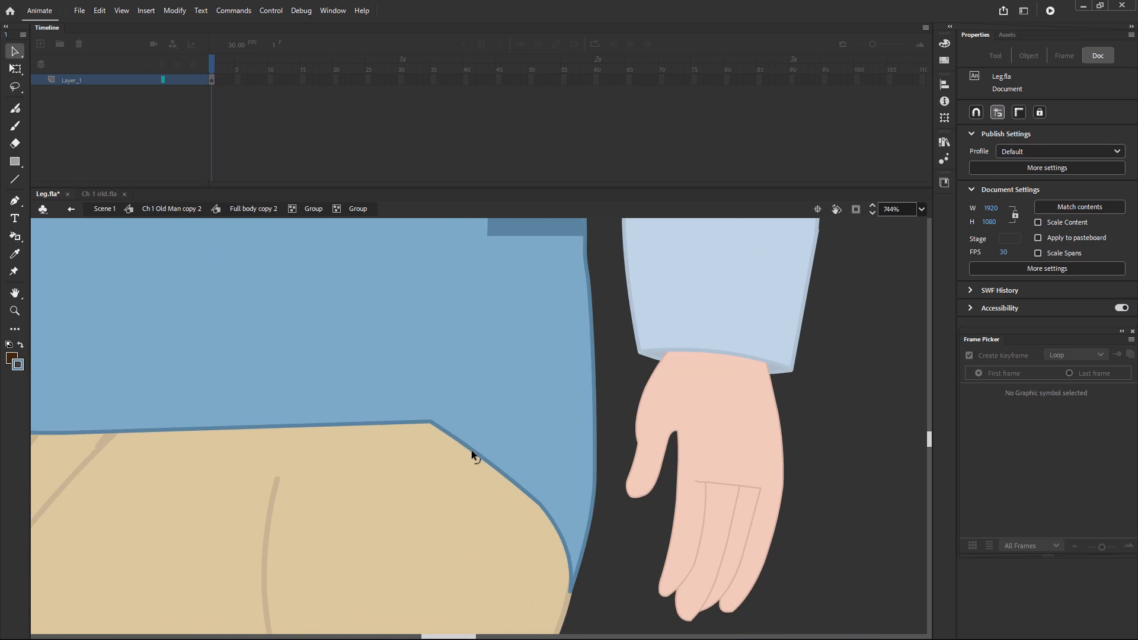
left_click_drag(472, 451, 482, 441)
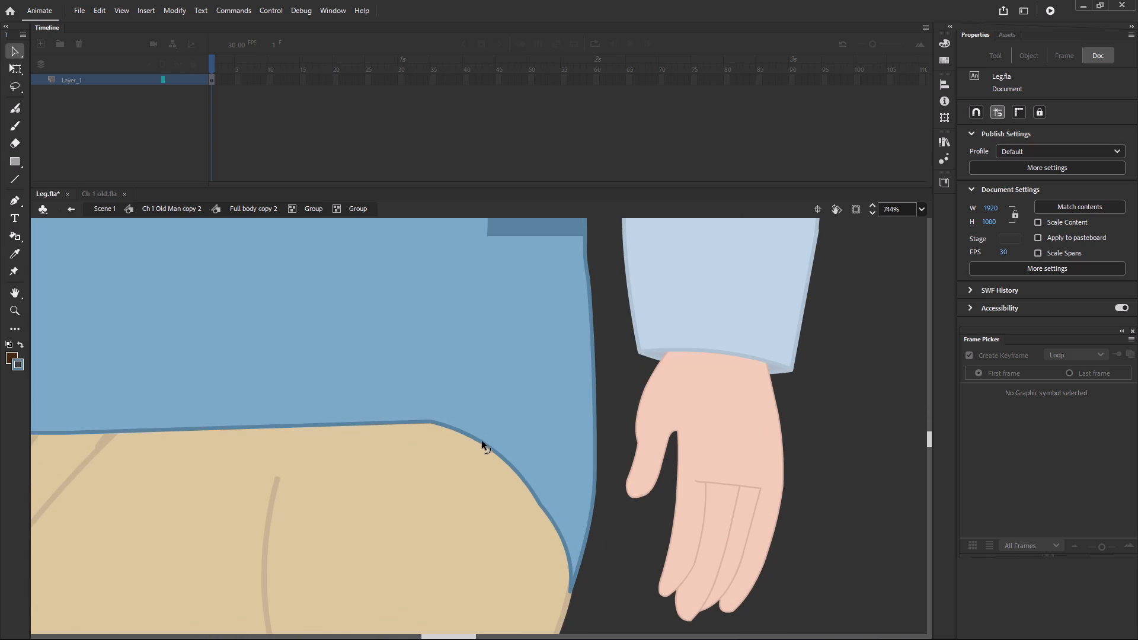
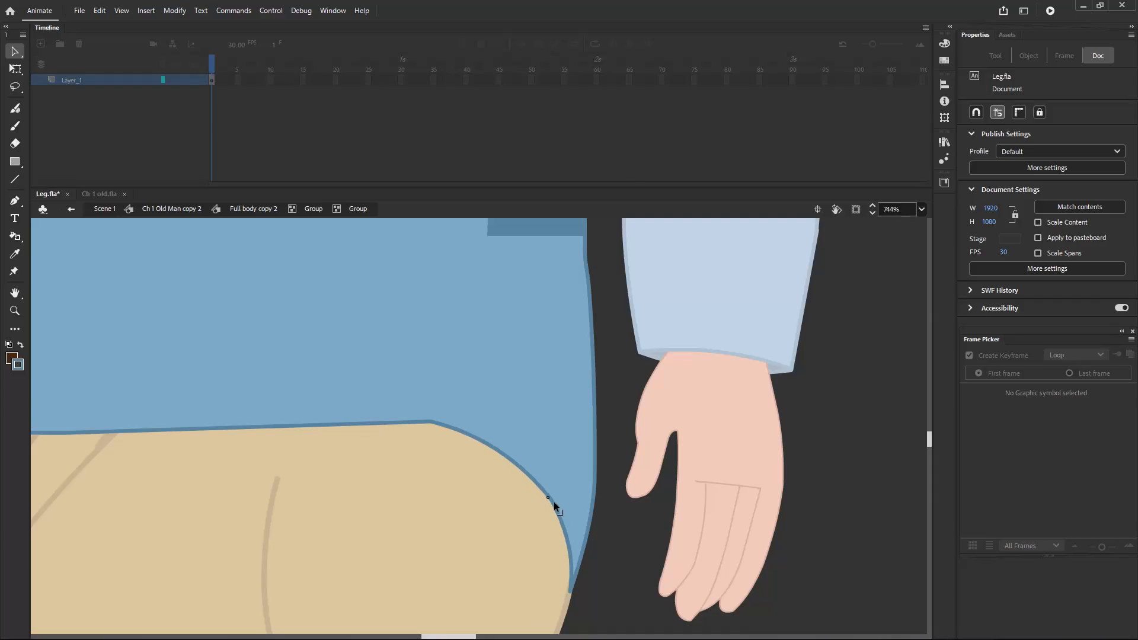
Nudge the hem corner on the curve over the trousers' seat slightly outward toward the back.
left_click_drag(558, 511, 565, 511)
Lower the middle of the shirt's front hem and shape it into a smooth wave rising over the trousers' seat.
scroll(565, 511, "down", 4, "ctrl")
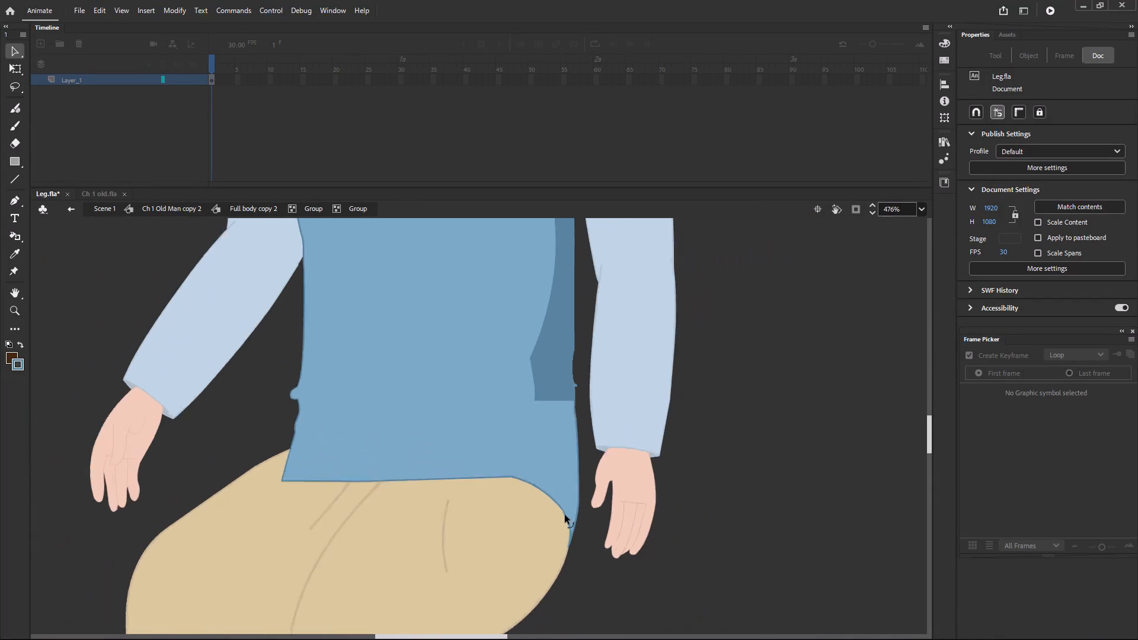
scroll(565, 515, "down", 2, "ctrl")
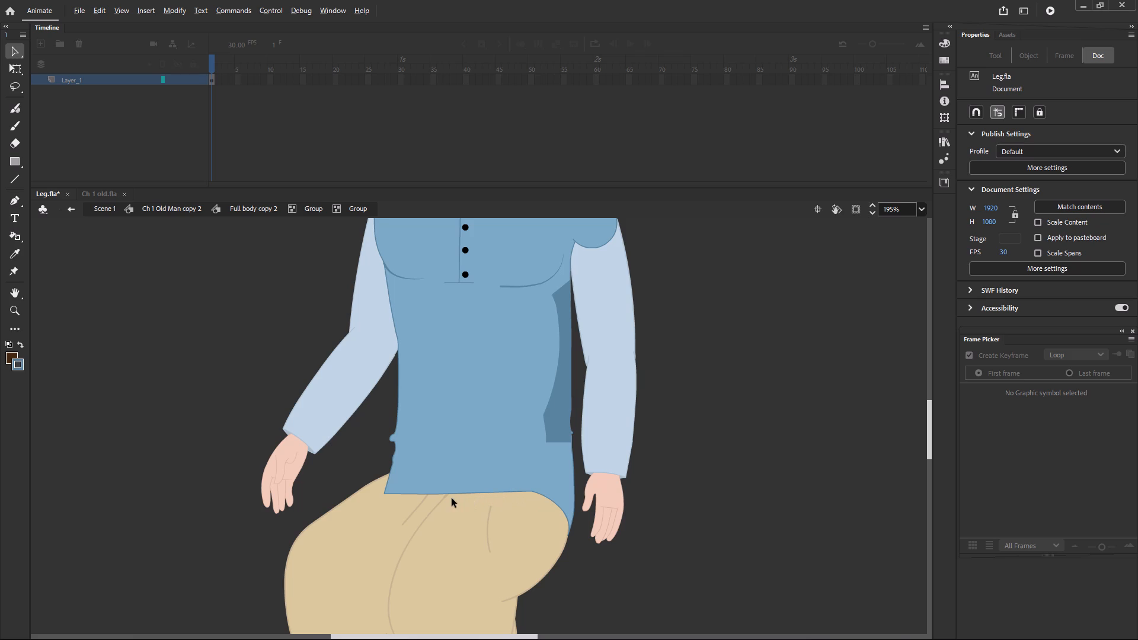
left_click_drag(458, 494, 452, 504, "alt")
left_click_drag(504, 495, 500, 487)
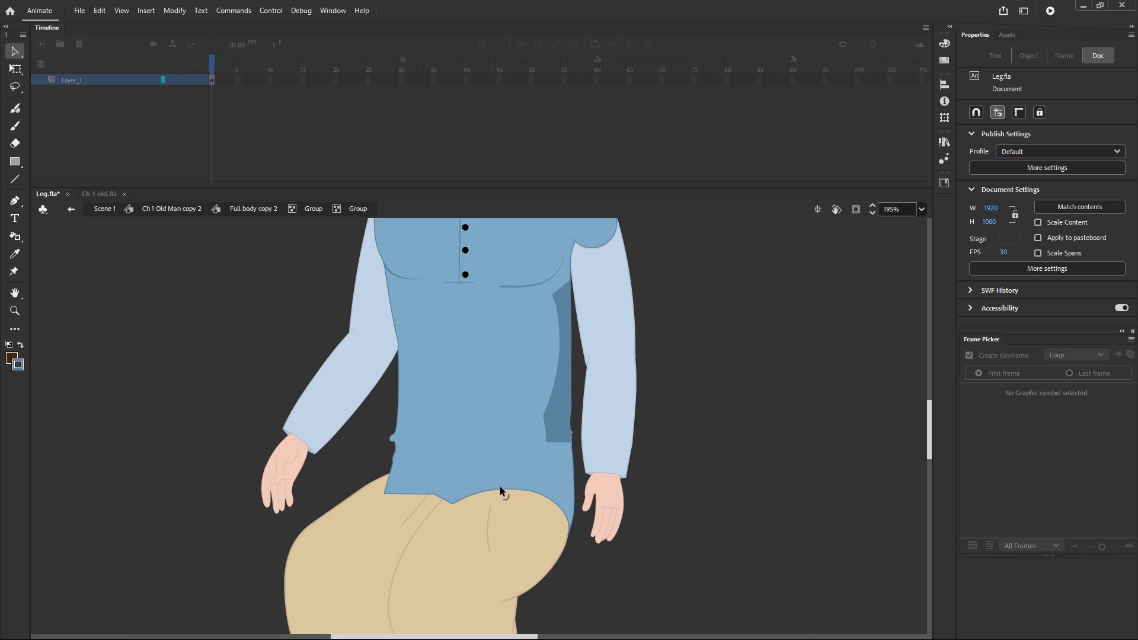
left_click_drag(500, 487, 500, 501)
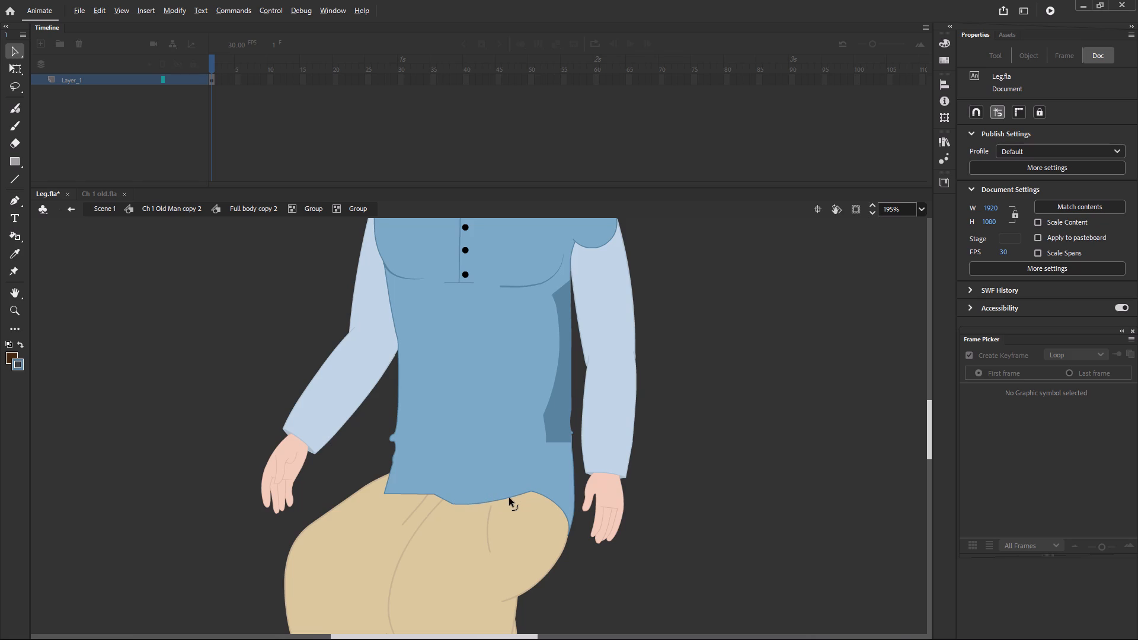
left_click_drag(509, 498, 504, 493, "alt")
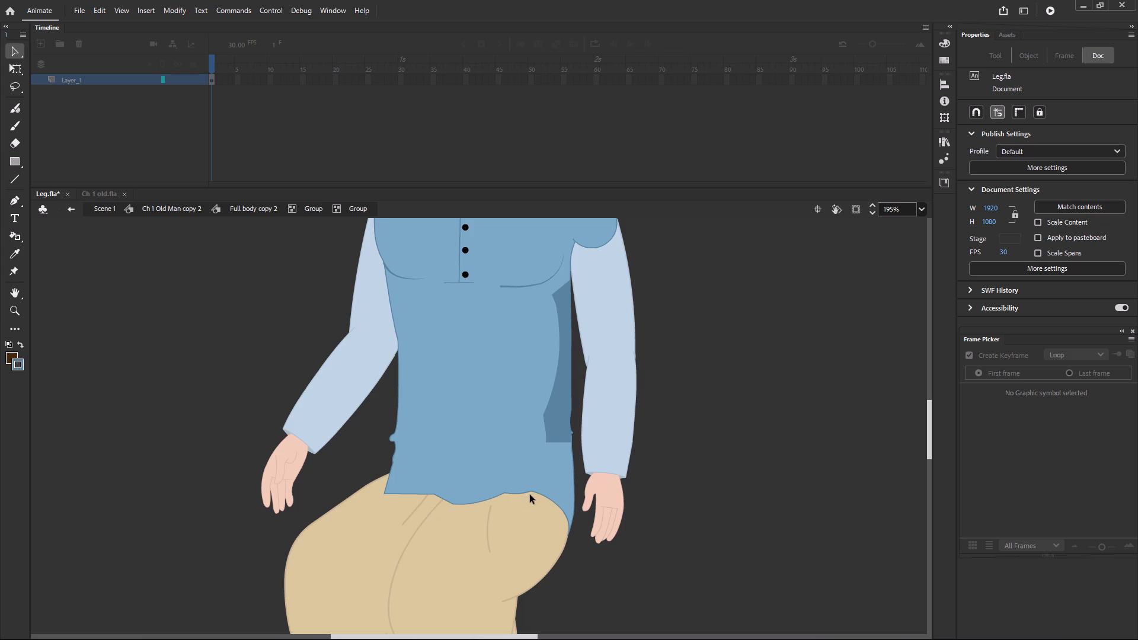
left_click(519, 494)
left_click_drag(434, 494, 431, 502)
Move the shirt's front hem tip up and forward onto the top outline of the front thigh.
left_click_drag(385, 494, 378, 481)
left_click_drag(378, 481, 377, 480)
Return to Scene 1 and check the reshaped hem against the legs on the whole figure and inside Ch 1 Old Man copy 2.
left_click(110, 211)
scroll(646, 479, "down", 6, "ctrl")
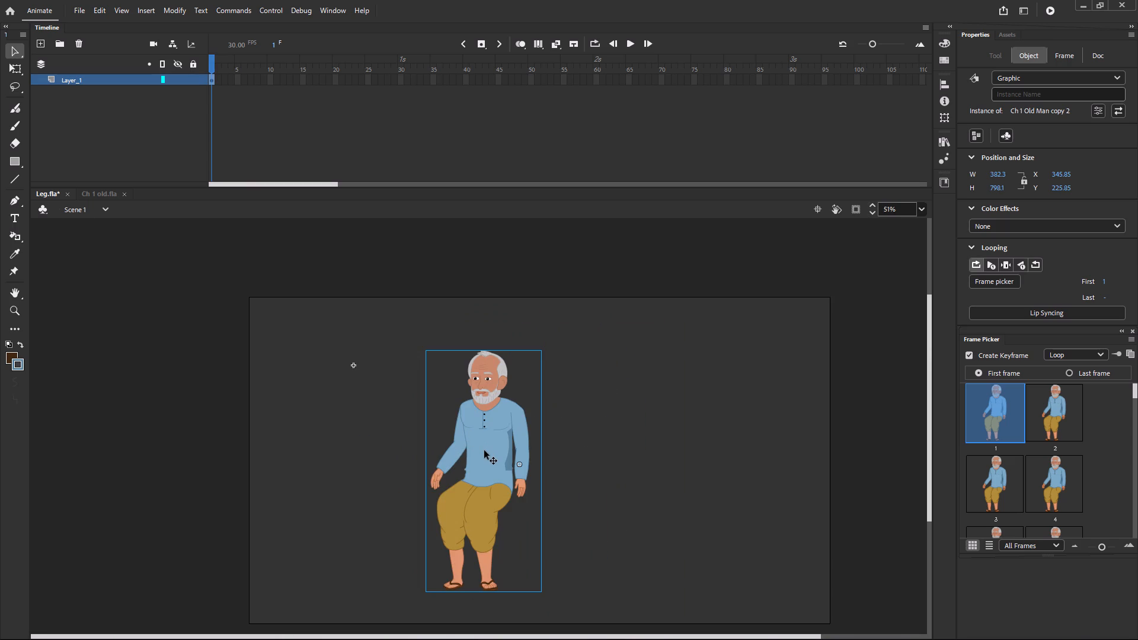
left_click(471, 522)
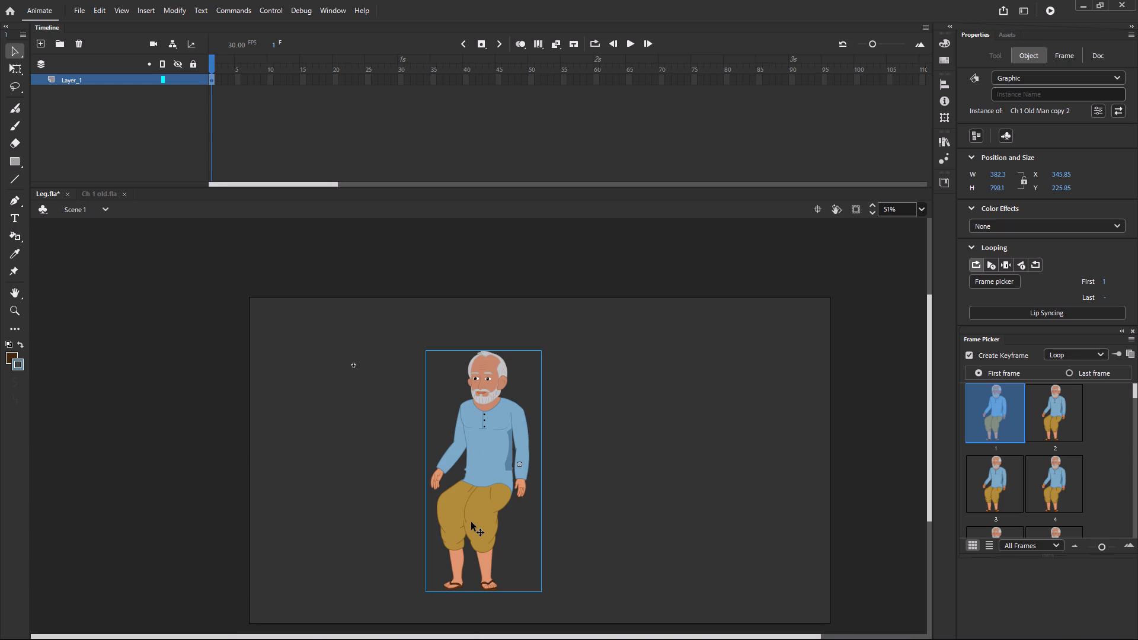
double_click(471, 522)
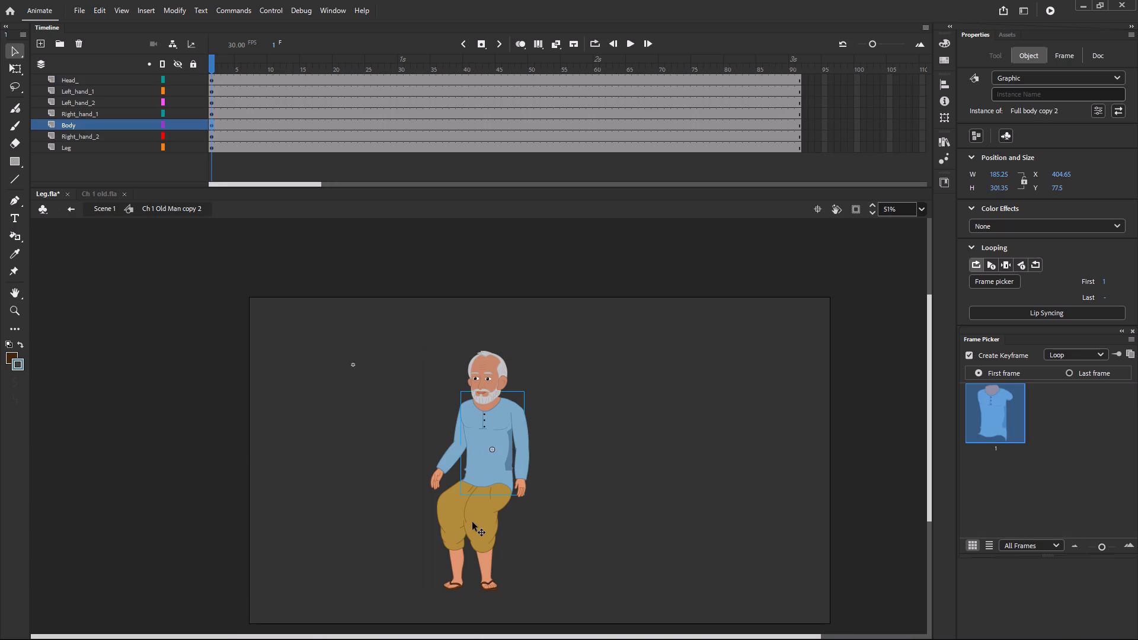
left_click(472, 522)
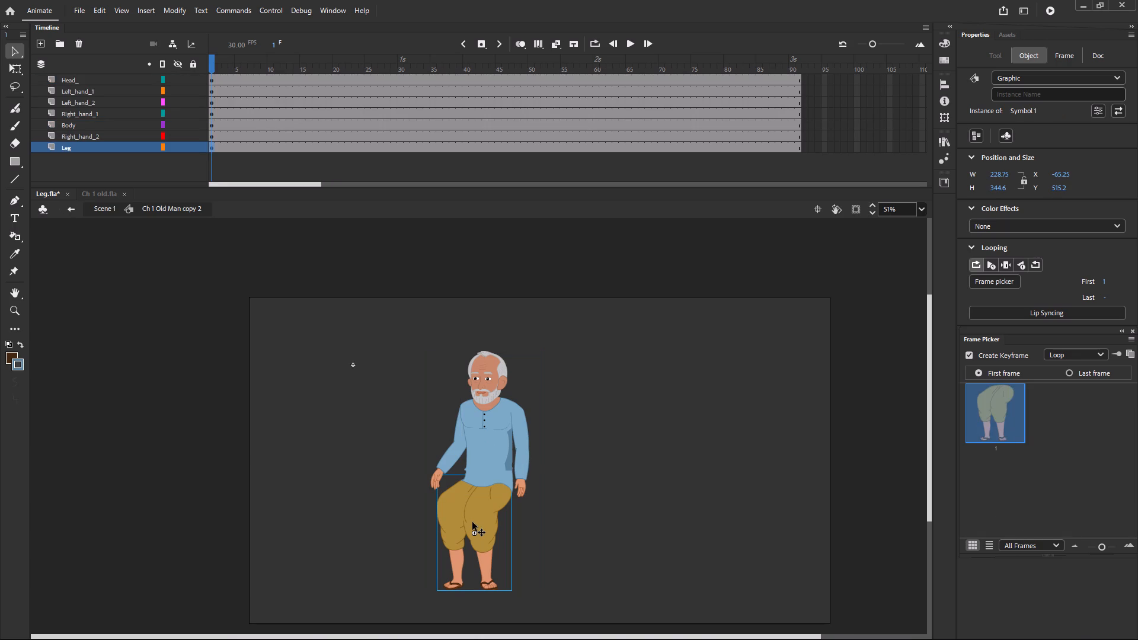
left_click(566, 527)
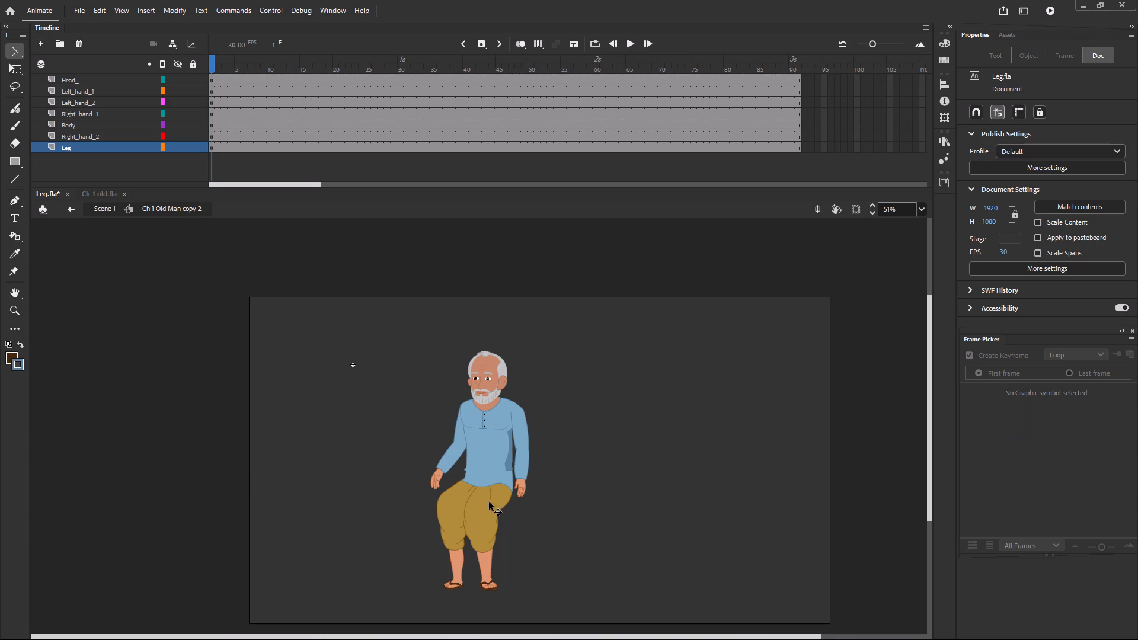
Open the Full body copy 2 symbol and examine closely where the shirt's front tip meets the trousers.
double_click(480, 461)
left_click(661, 527)
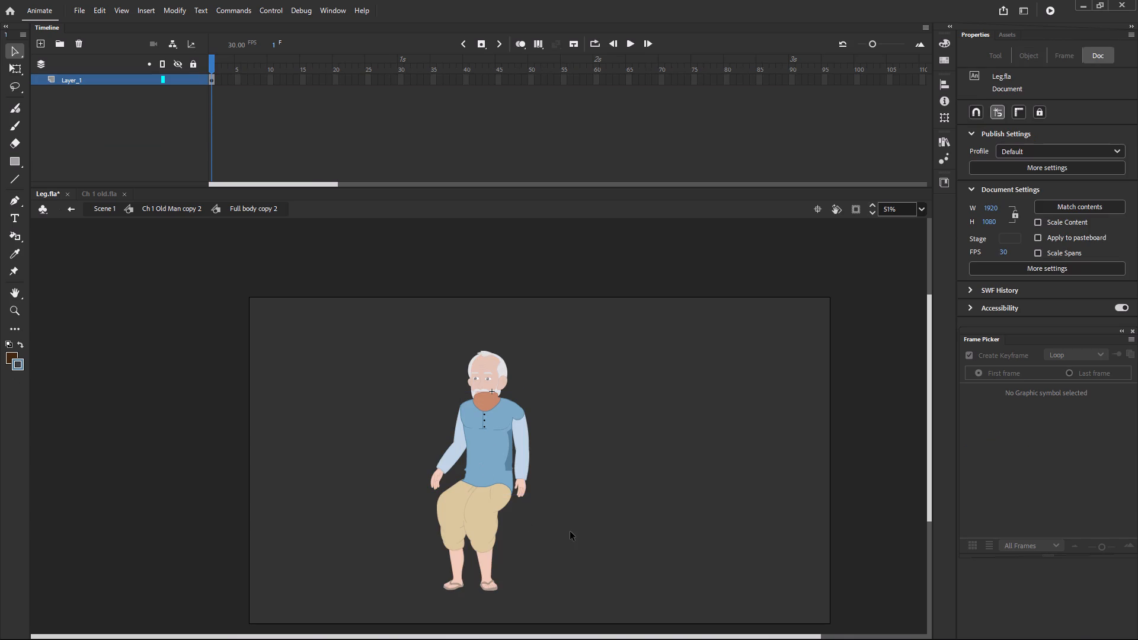
scroll(568, 535, "up", 5, "alt")
scroll(552, 533, "down", 3)
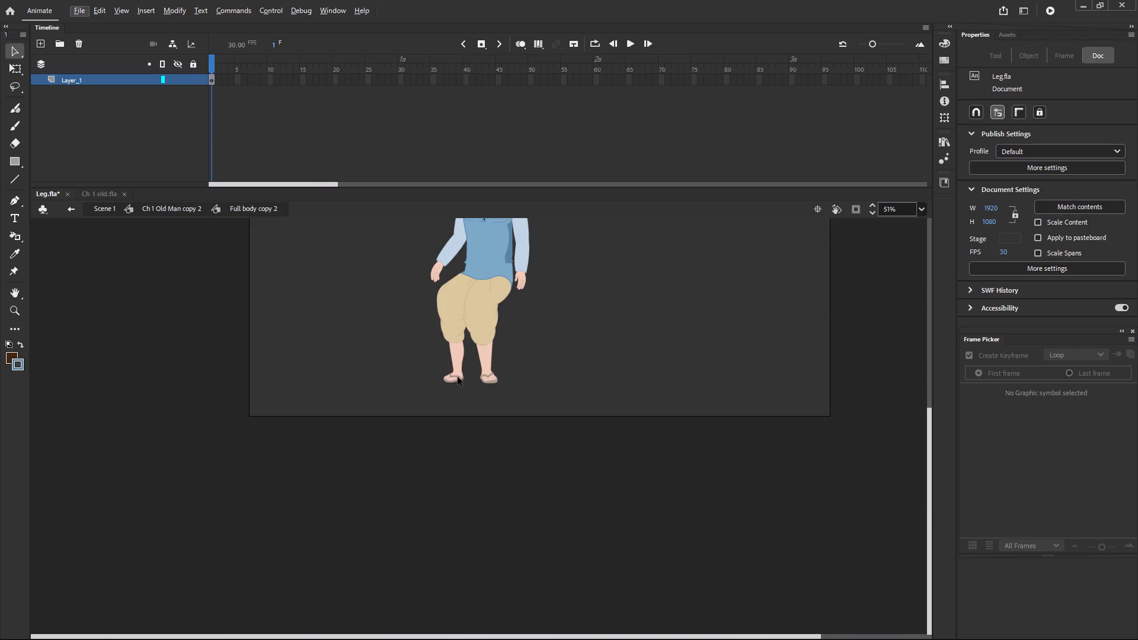
scroll(458, 375, "up", 6, "ctrl")
scroll(460, 368, "up", 4)
scroll(484, 504, "up", 3, "ctrl")
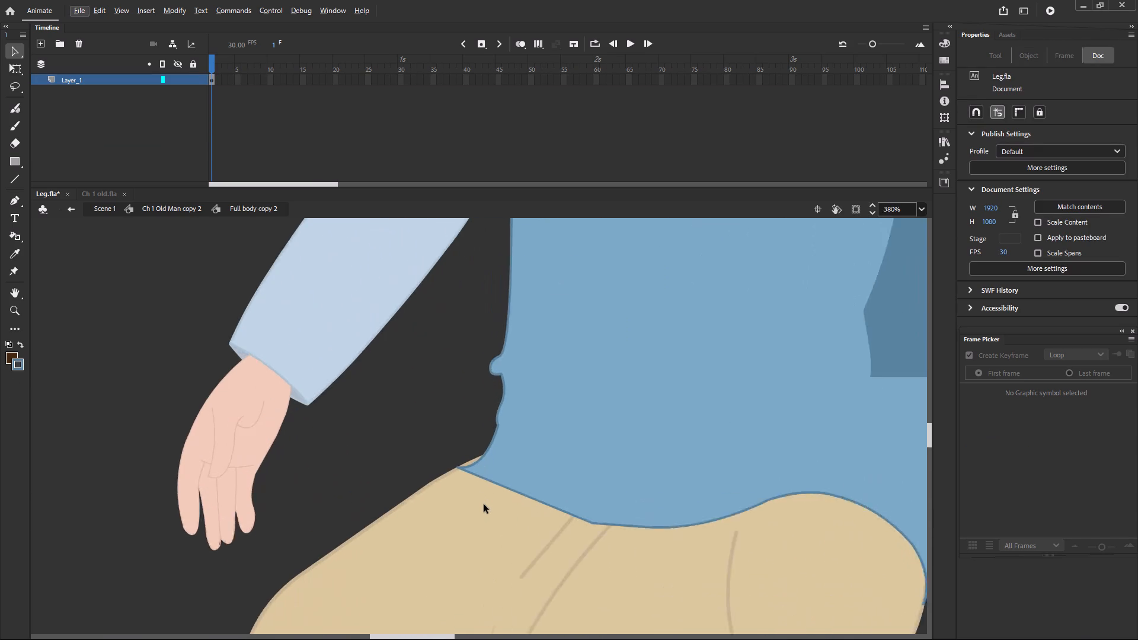
scroll(484, 504, "up", 3, "ctrl")
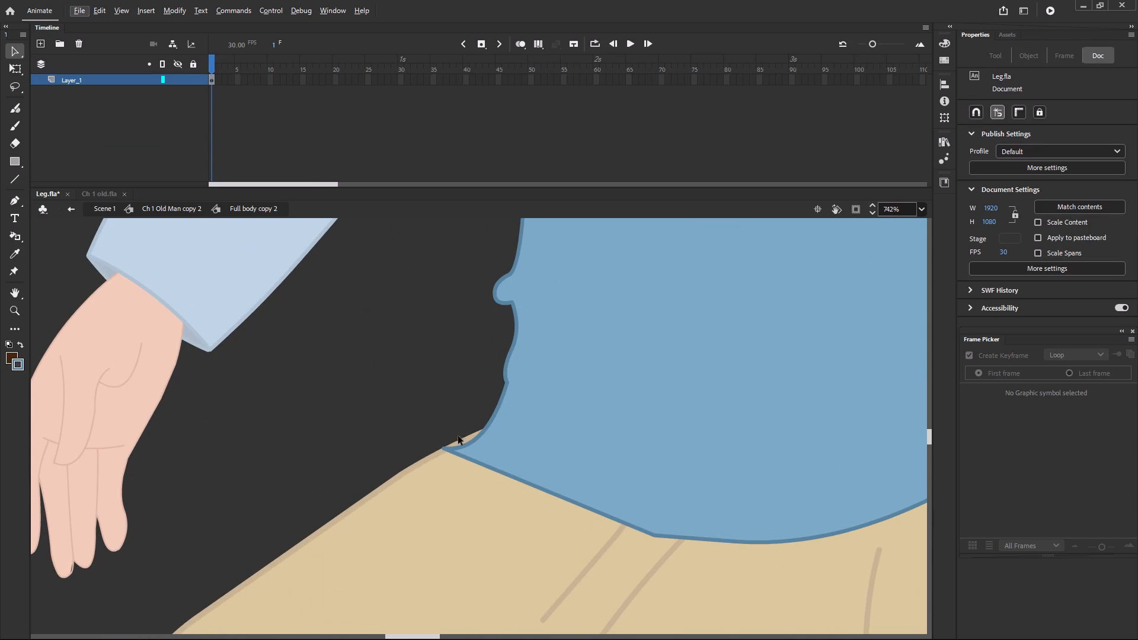
Enter the shirt's nested groups inside Full body copy 2 down to its editable outline shape.
left_click(439, 430)
double_click(457, 426)
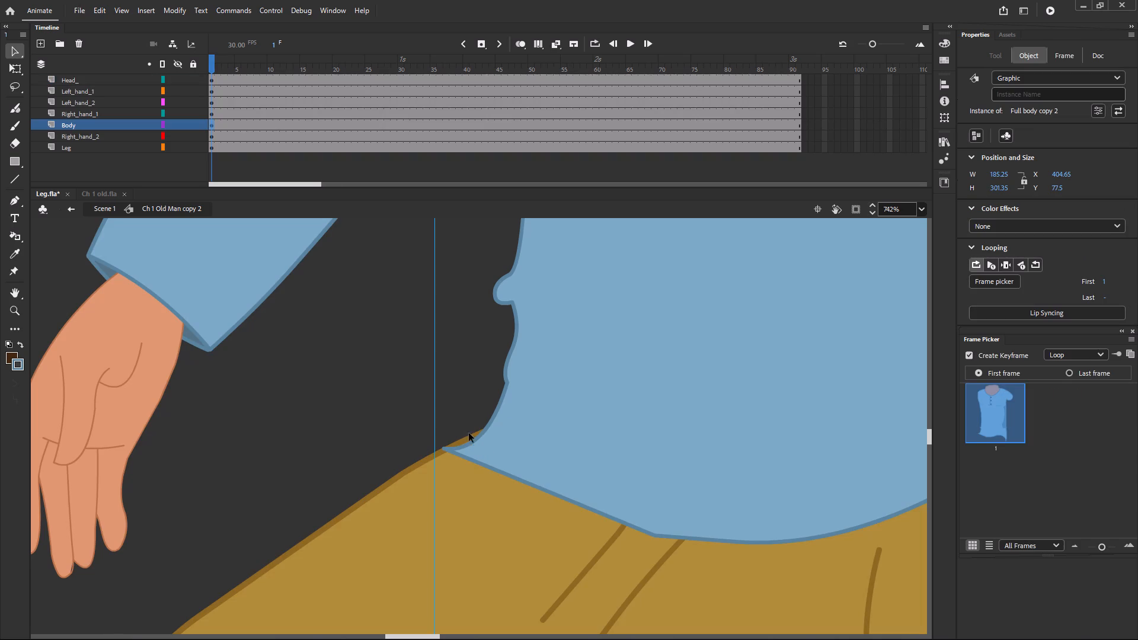
double_click(477, 439)
left_click(478, 434)
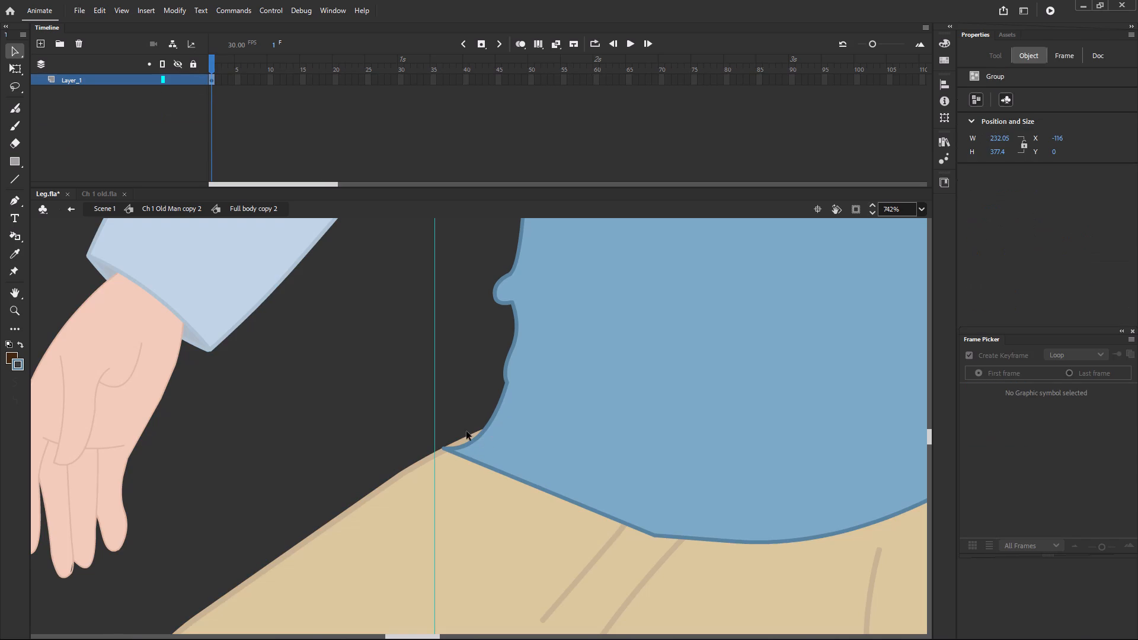
left_click(475, 439)
key("v")
left_click(501, 409)
double_click(500, 470)
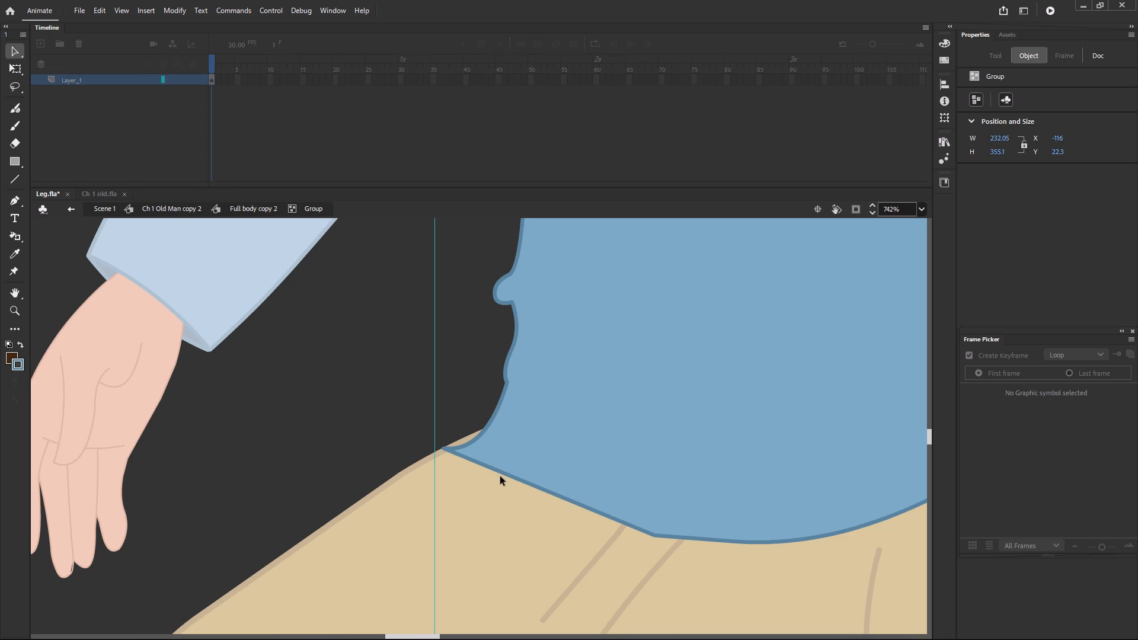
left_click(500, 476)
double_click(503, 473)
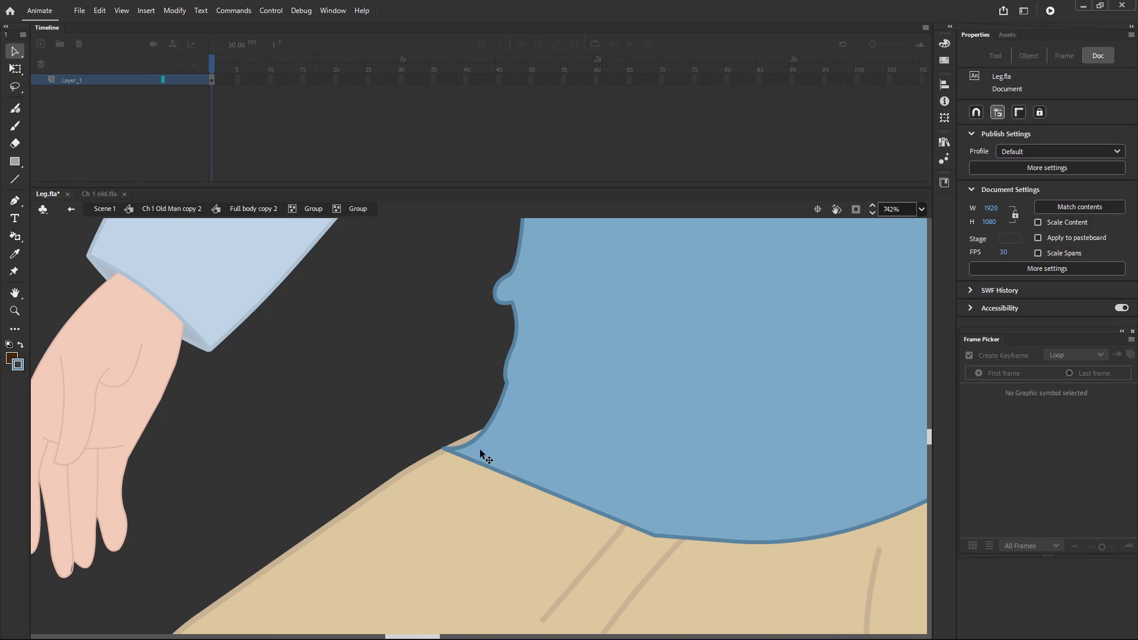
Bend the shirt's front edge above the hem tip outward to cover the sliver of trousers, keeping a gentle inward curve.
left_click_drag(471, 440, 462, 436)
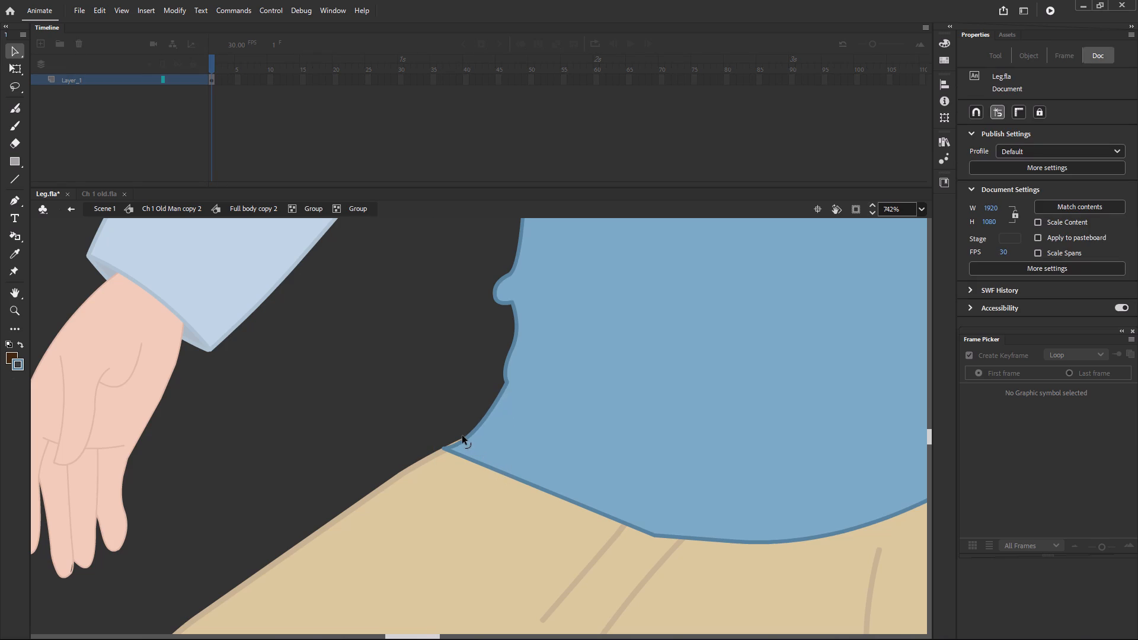
left_click_drag(462, 436, 462, 425)
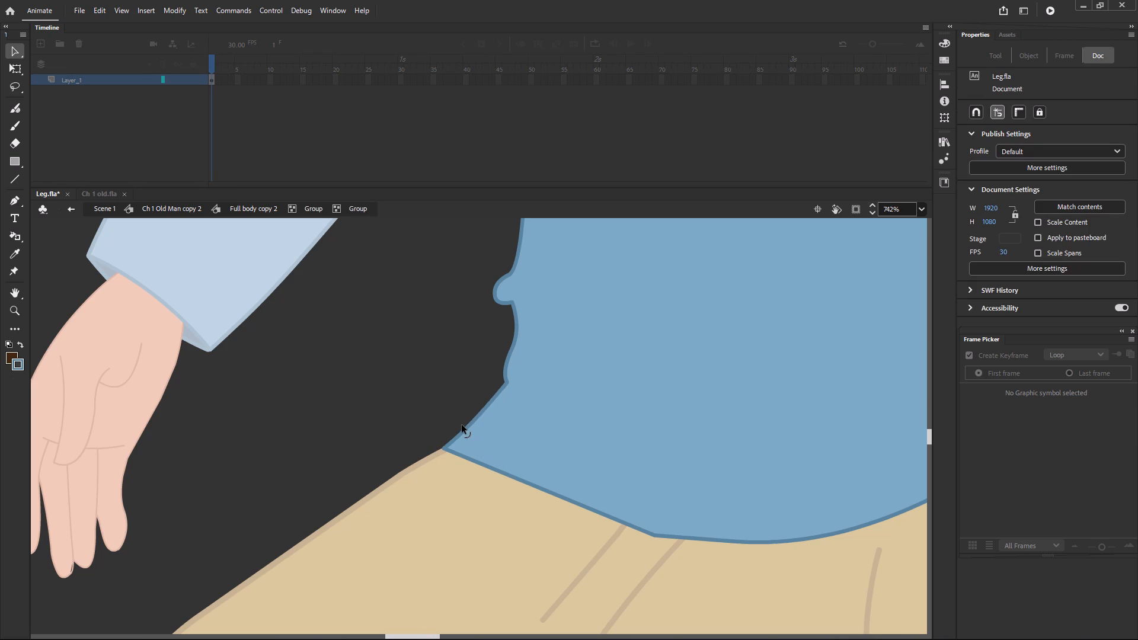
left_click_drag(462, 425, 464, 431)
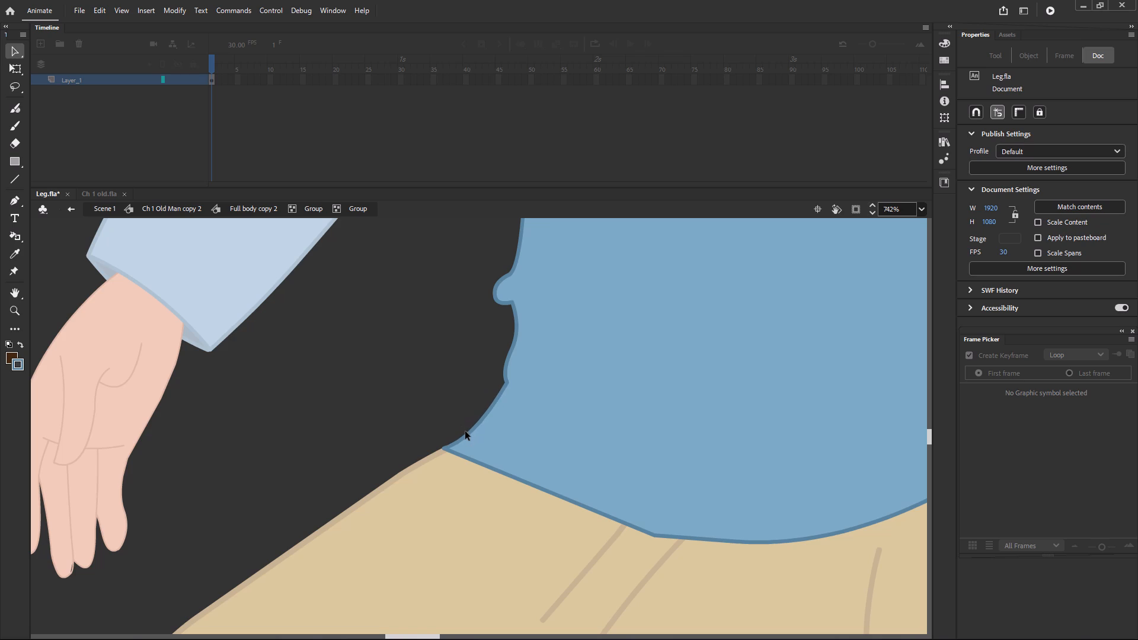
left_click(498, 401)
Bow the front hem edge downward into a rounded curve and smooth the kinks at the lowest part of the hem.
left_click_drag(536, 486, 531, 490)
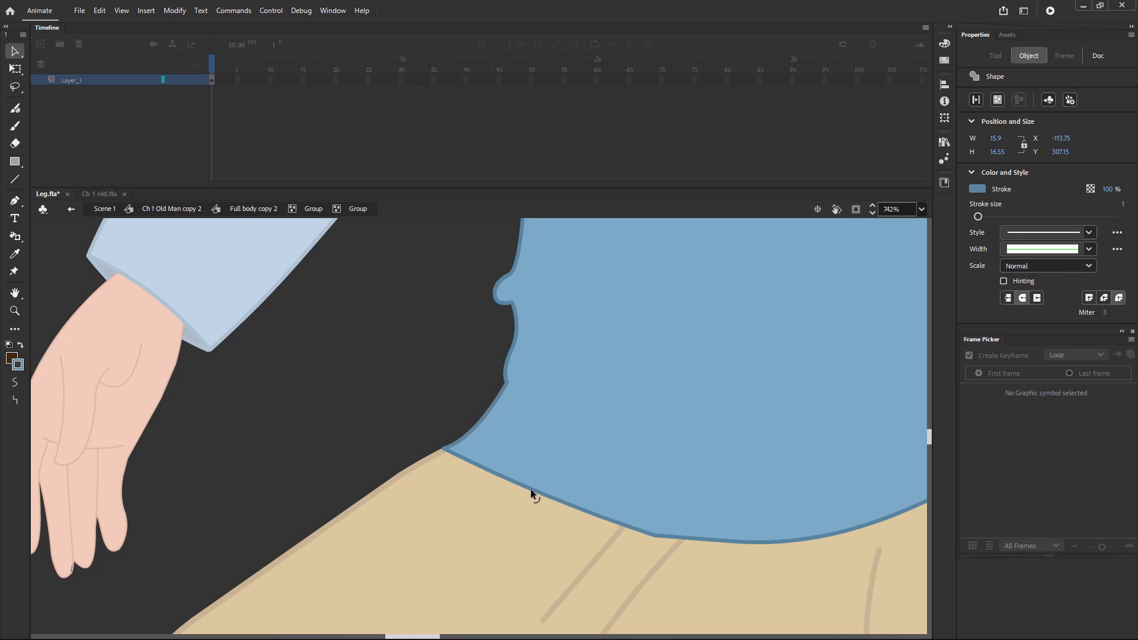
left_click_drag(531, 490, 525, 498)
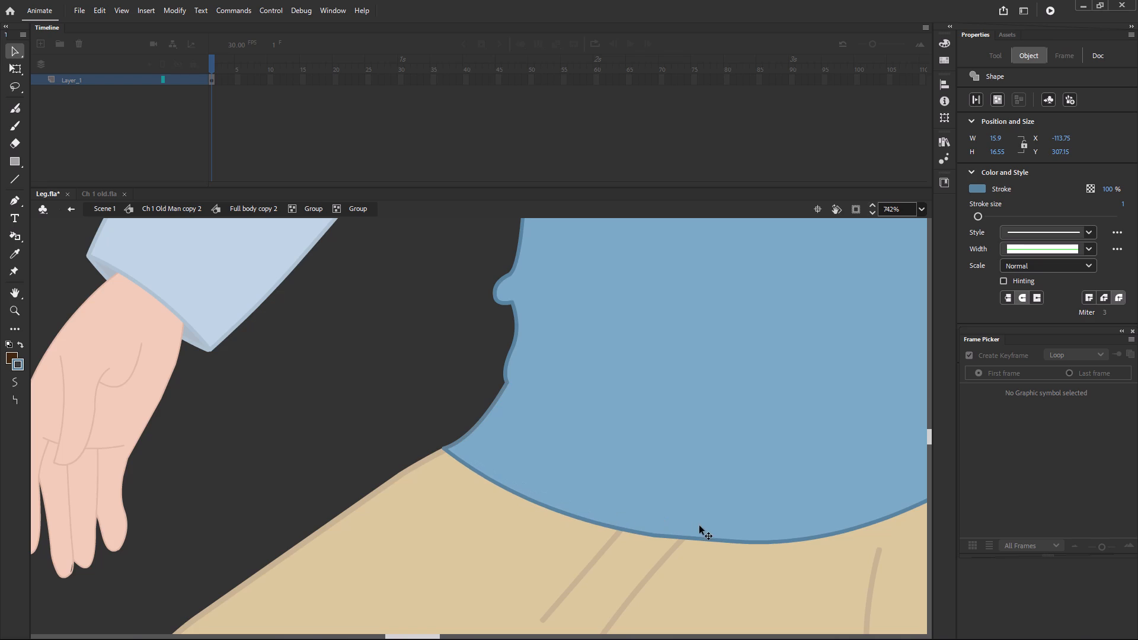
left_click(699, 540)
scroll(697, 545, "down", 4, "ctrl")
left_click(750, 561)
scroll(728, 554, "up", 5, "ctrl")
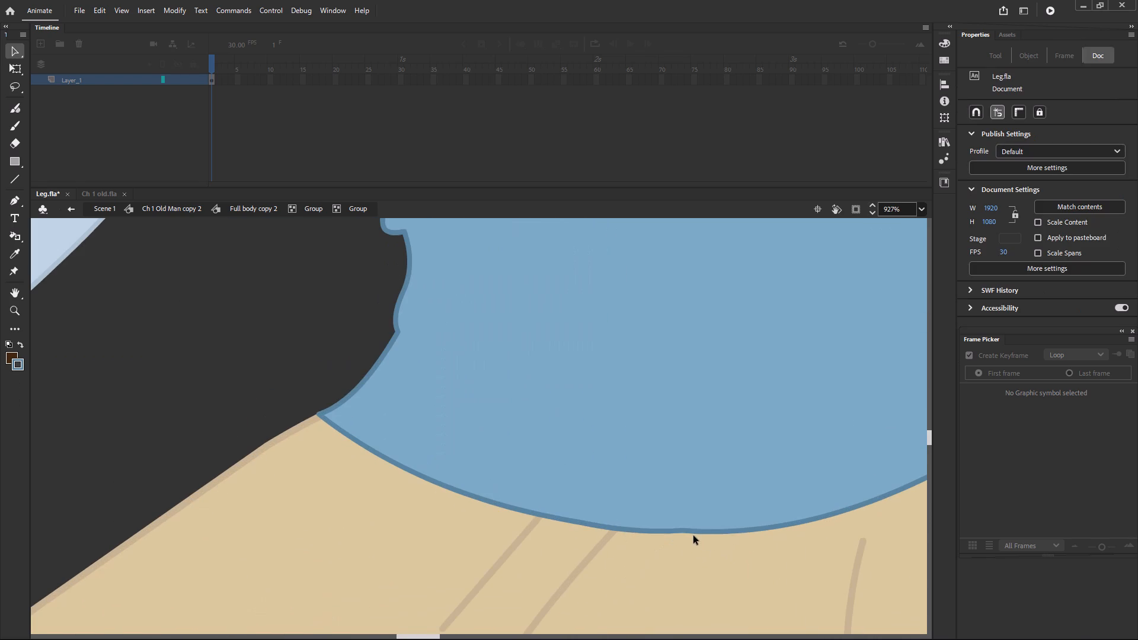
left_click_drag(685, 531, 685, 536)
scroll(693, 545, "down", 2, "ctrl")
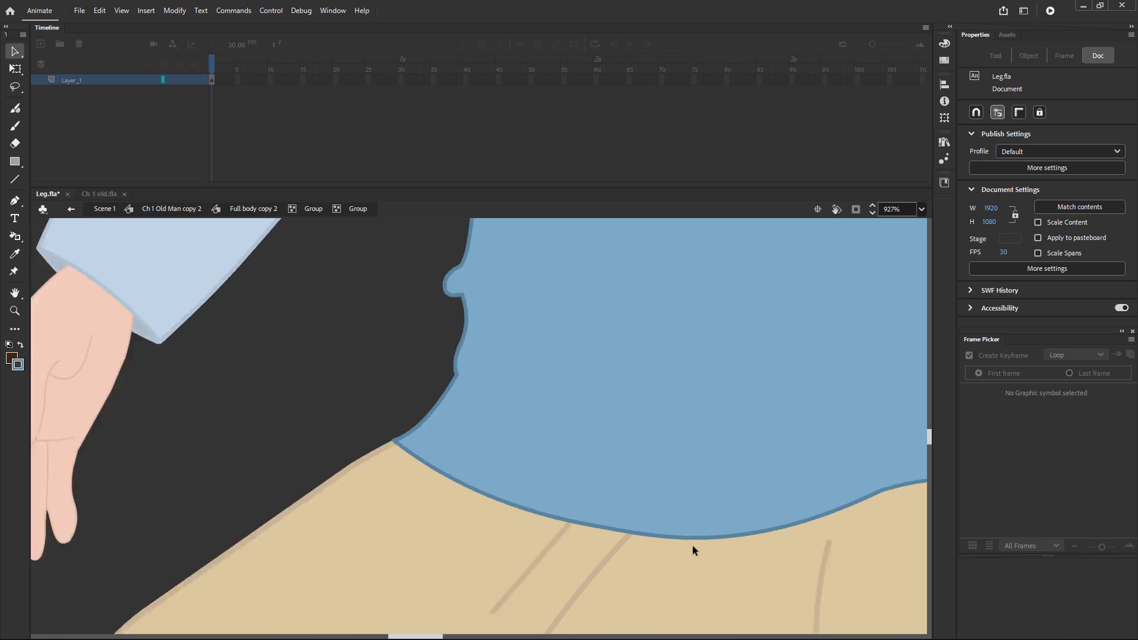
scroll(693, 546, "down", 3, "ctrl")
scroll(743, 554, "down", 5, "ctrl")
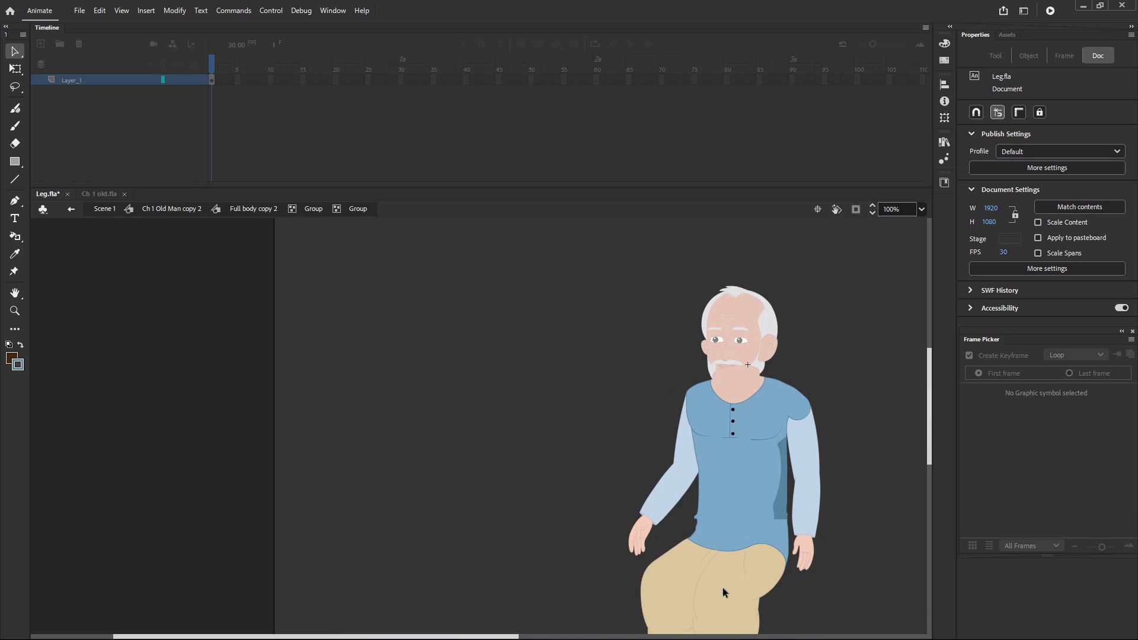
Return to Scene 1 and reopen the Ch 1 Old Man copy 2 symbol to reach its body-part layers.
left_click(106, 209)
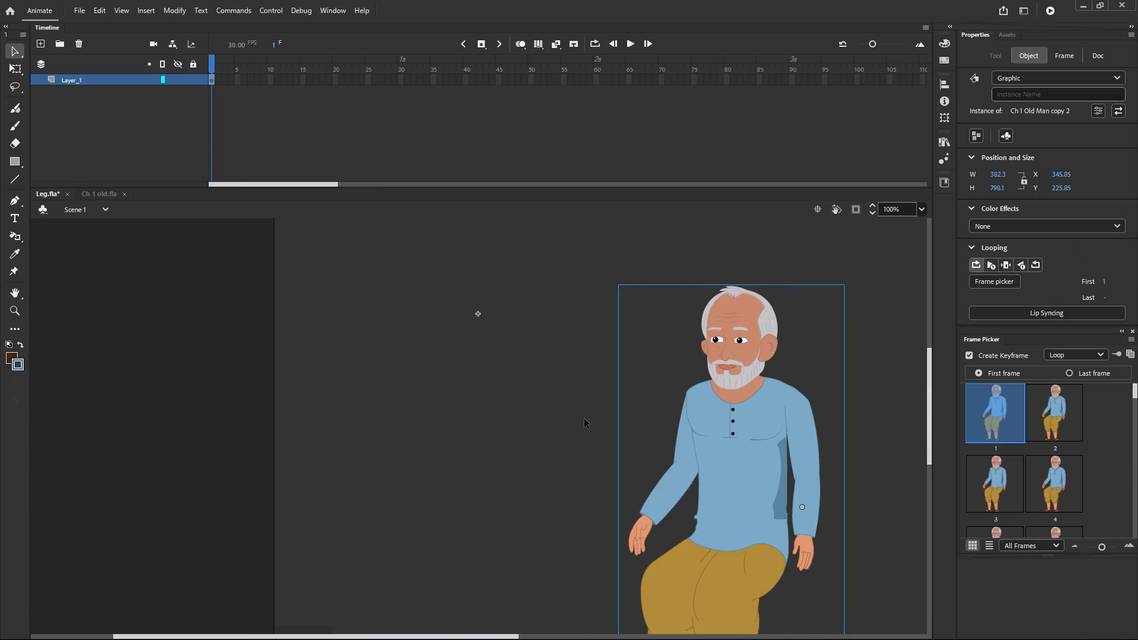
scroll(584, 421, "down", 6, "ctrl")
scroll(453, 481, "up", 5, "ctrl")
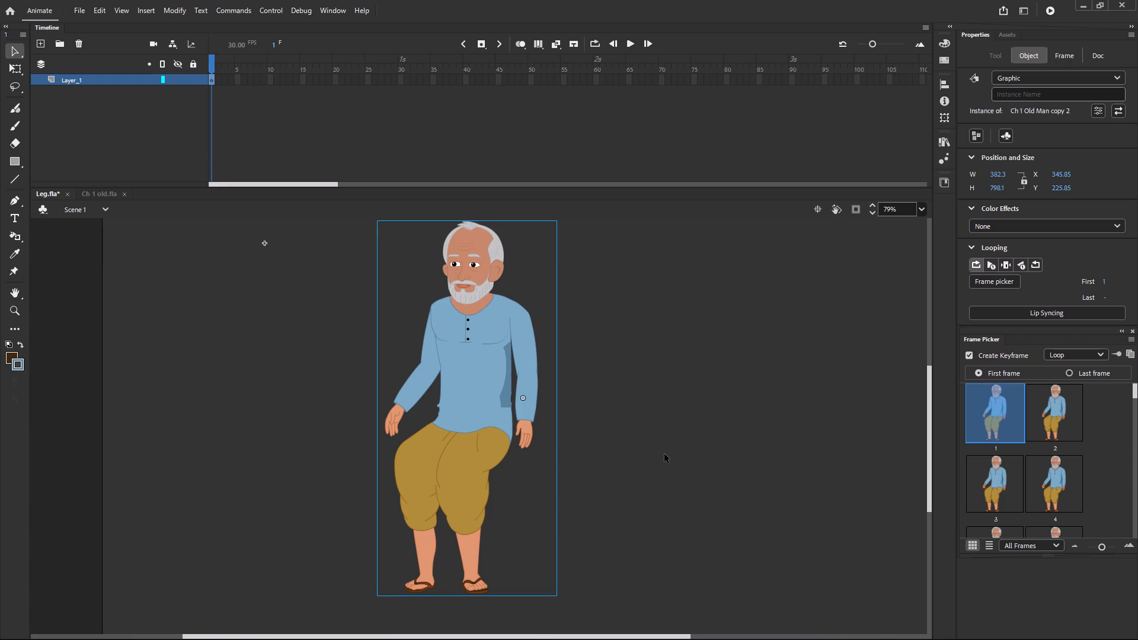
left_click(469, 498)
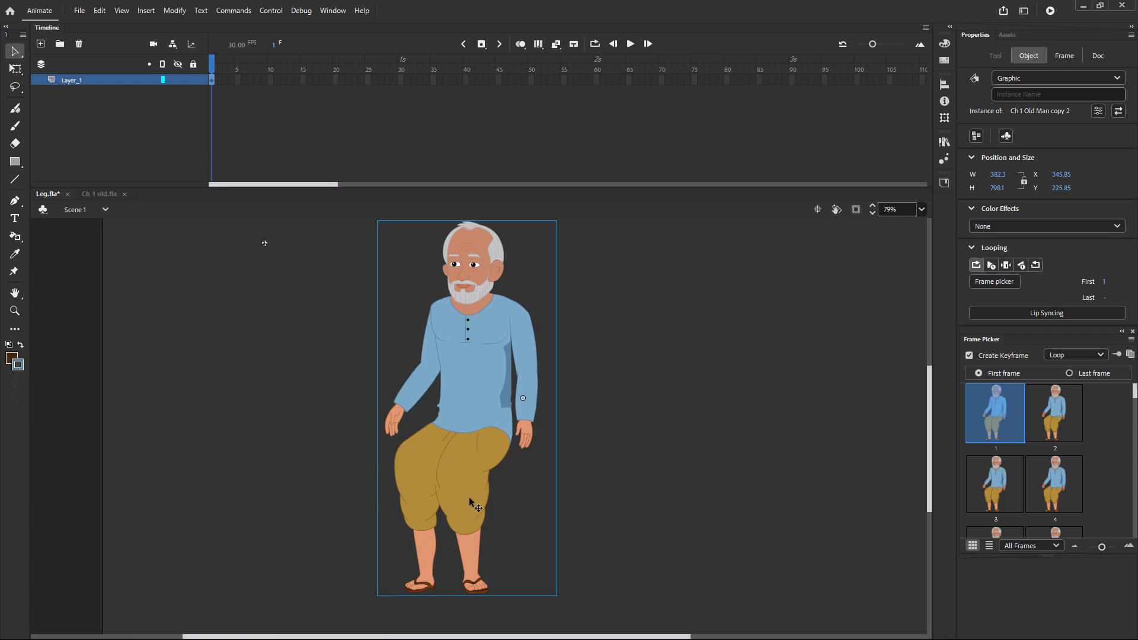
double_click(469, 498)
left_click(369, 472)
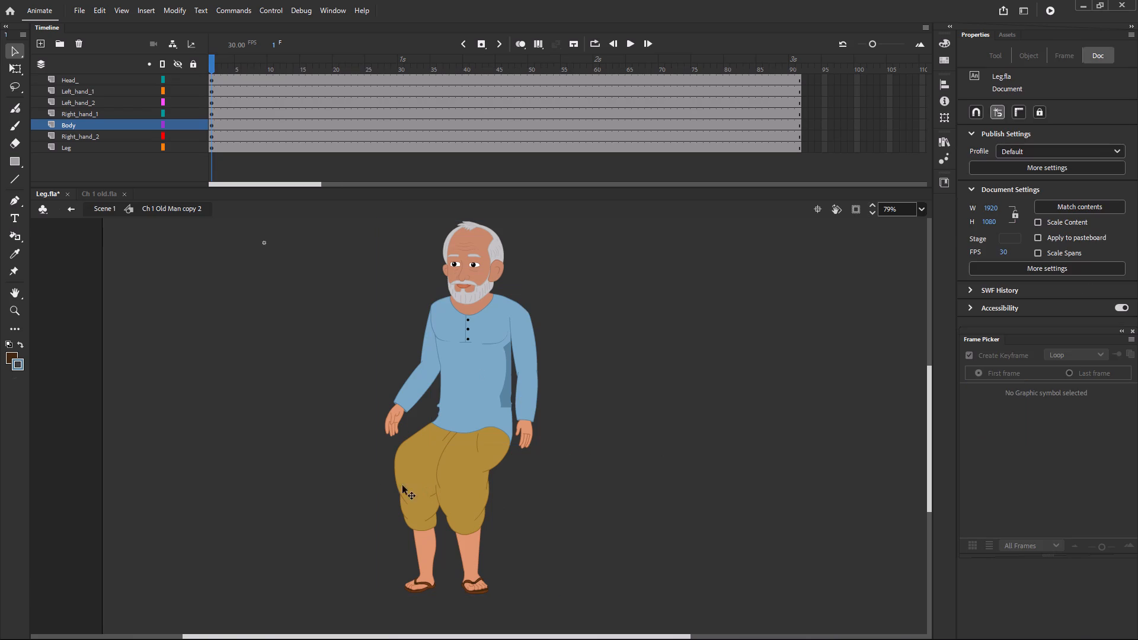
Nudge the leg symbol up and toward the shirt's shaded side, placing it at about X -57.3, Y 507.85.
left_click_drag(328, 449, 560, 575)
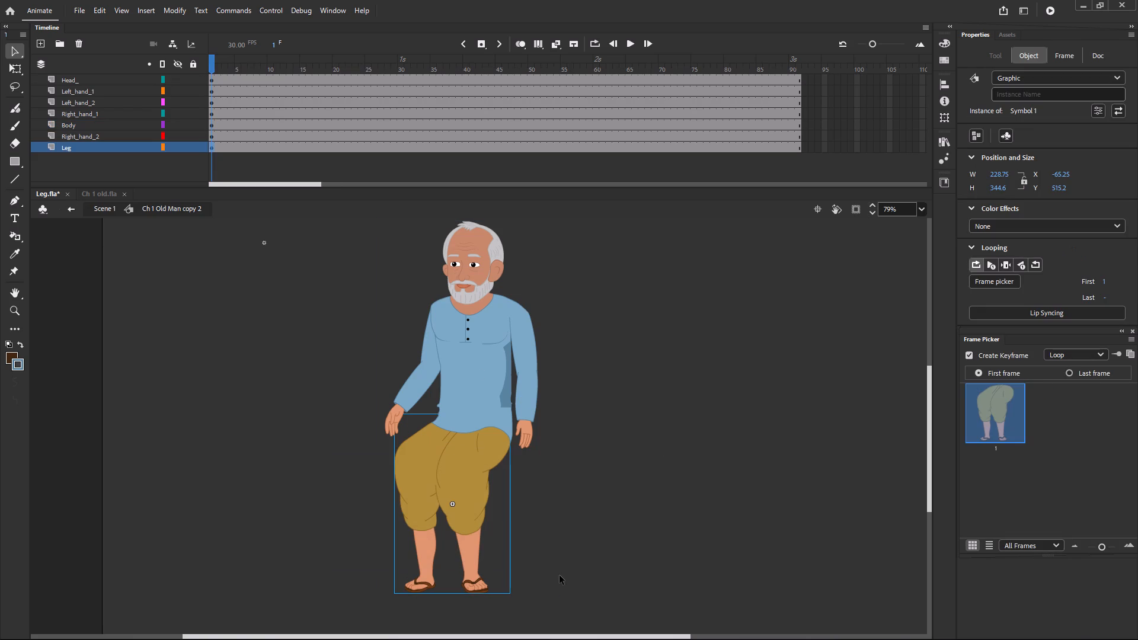
key("Up")
key("Up")
key("Up")
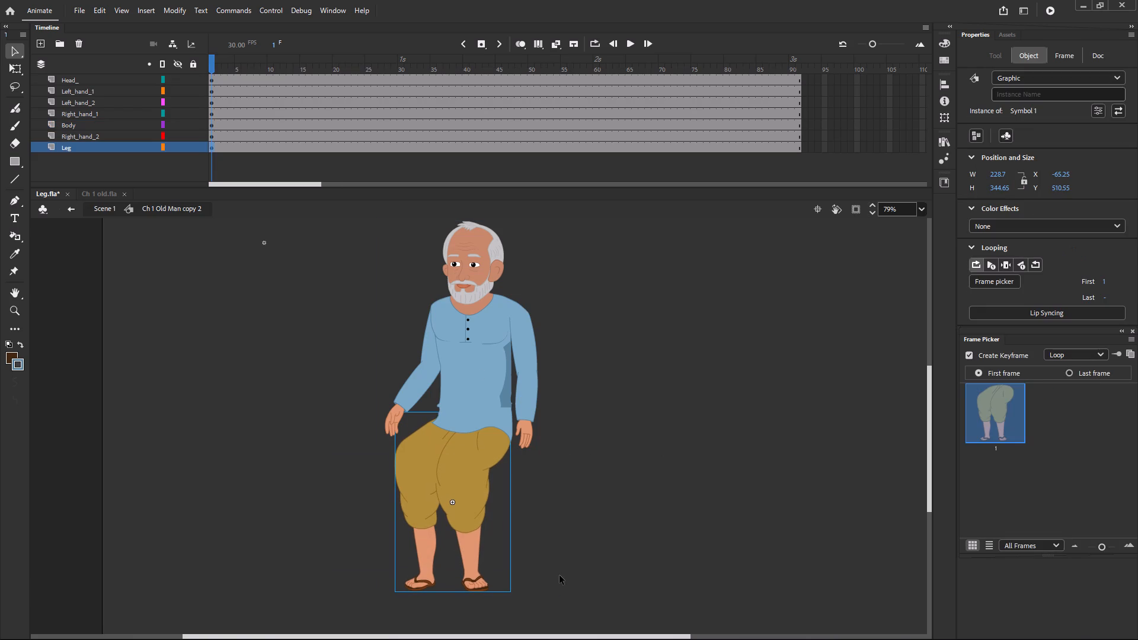
key("Right")
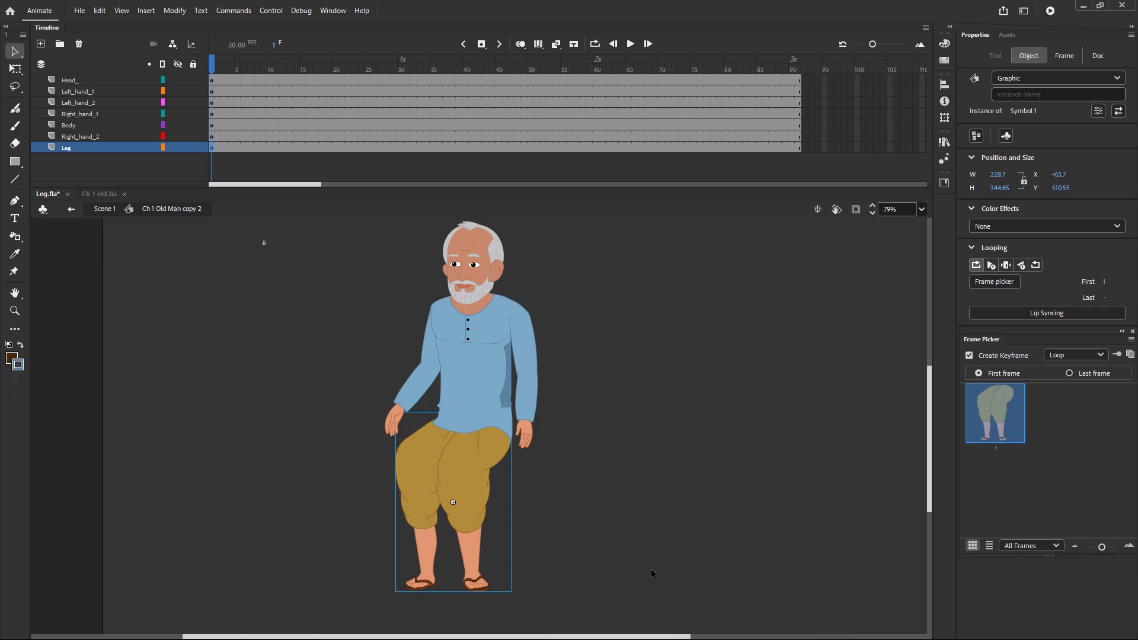
left_click(651, 569)
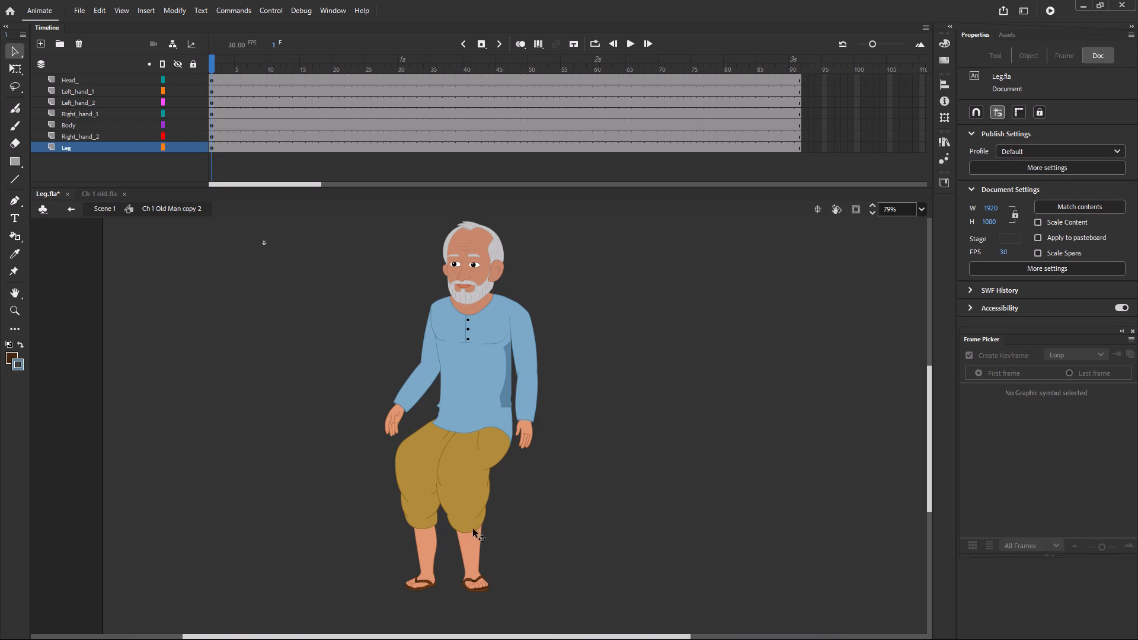
left_click(437, 513)
left_click(437, 510)
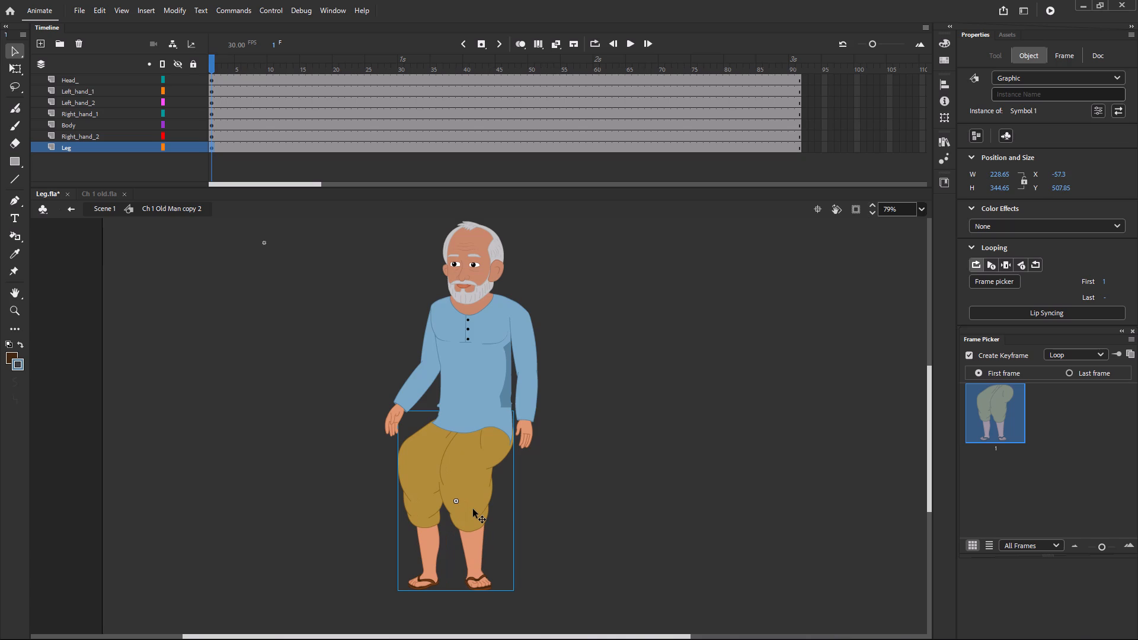
left_click(589, 509)
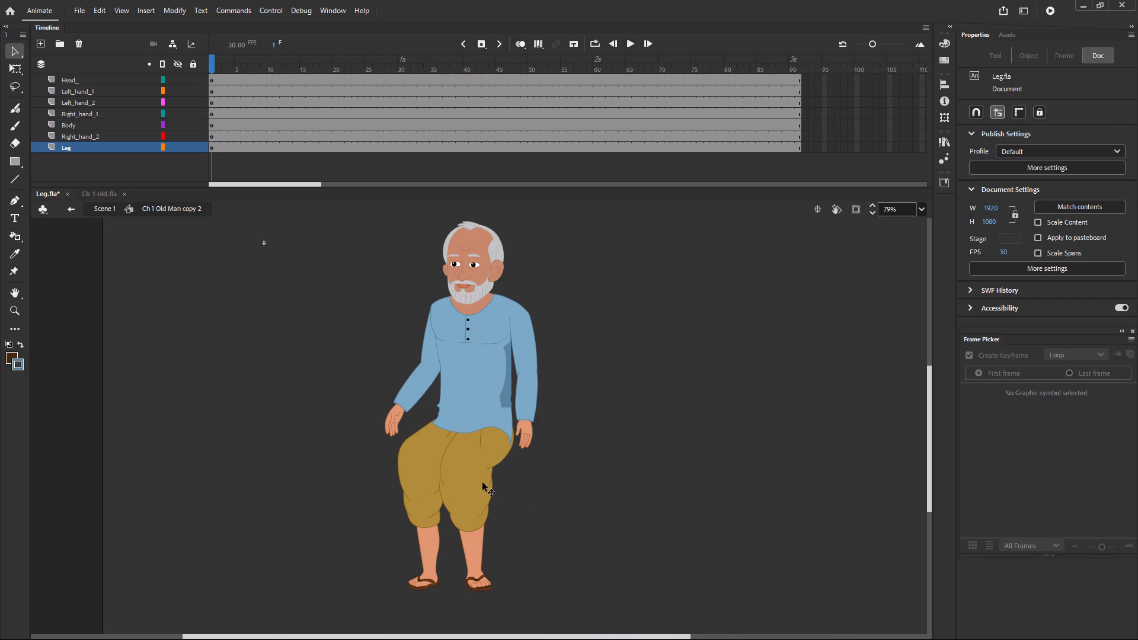
Inside the shirt's nested groups in Full body copy 2, bend the shaded side's lower edge outward to cover the exposed sliver of trousers.
scroll(482, 482, "up", 5, "alt")
scroll(482, 482, "down", 5)
scroll(474, 340, "up", 5, "ctrl")
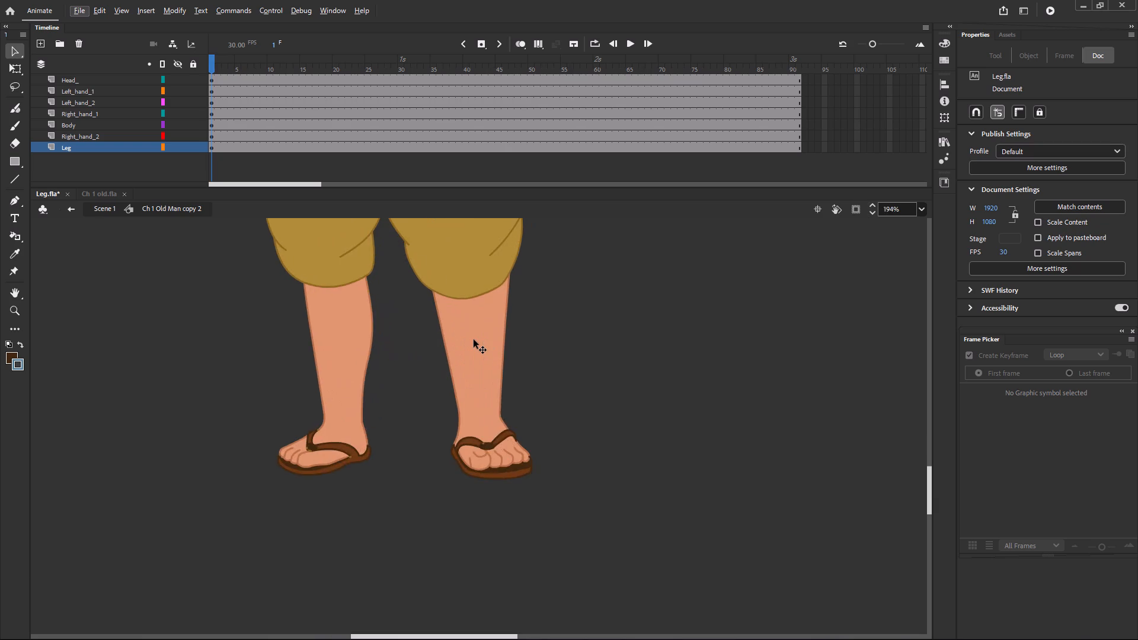
scroll(472, 344, "up", 3)
double_click(493, 300)
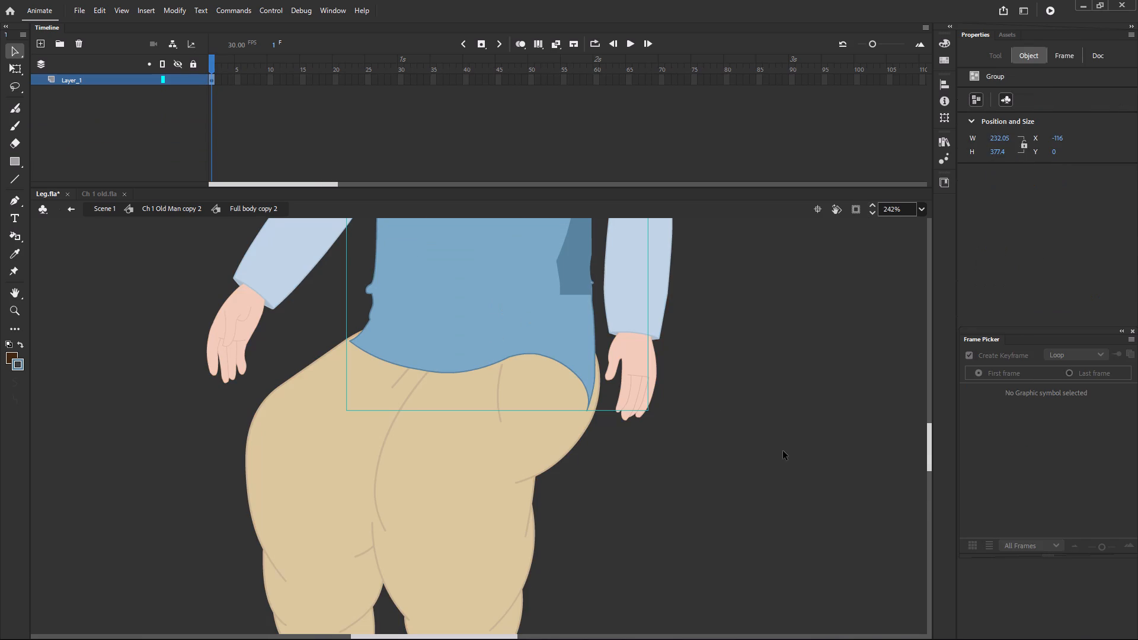
left_click(783, 451)
scroll(594, 396, "up", 5, "ctrl")
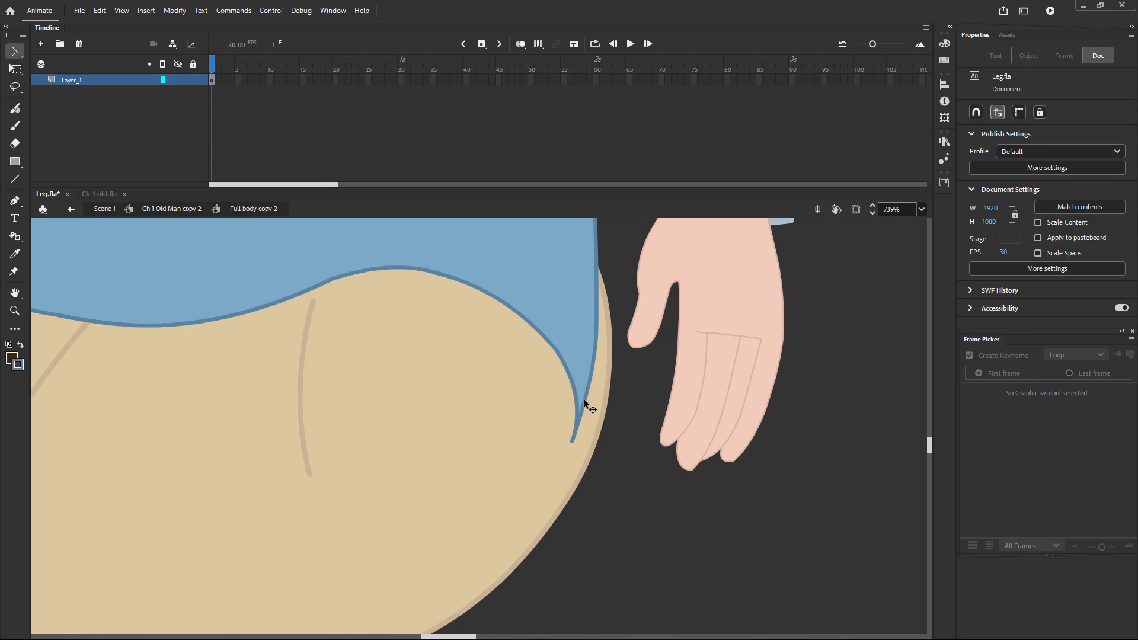
double_click(589, 392)
double_click(574, 359)
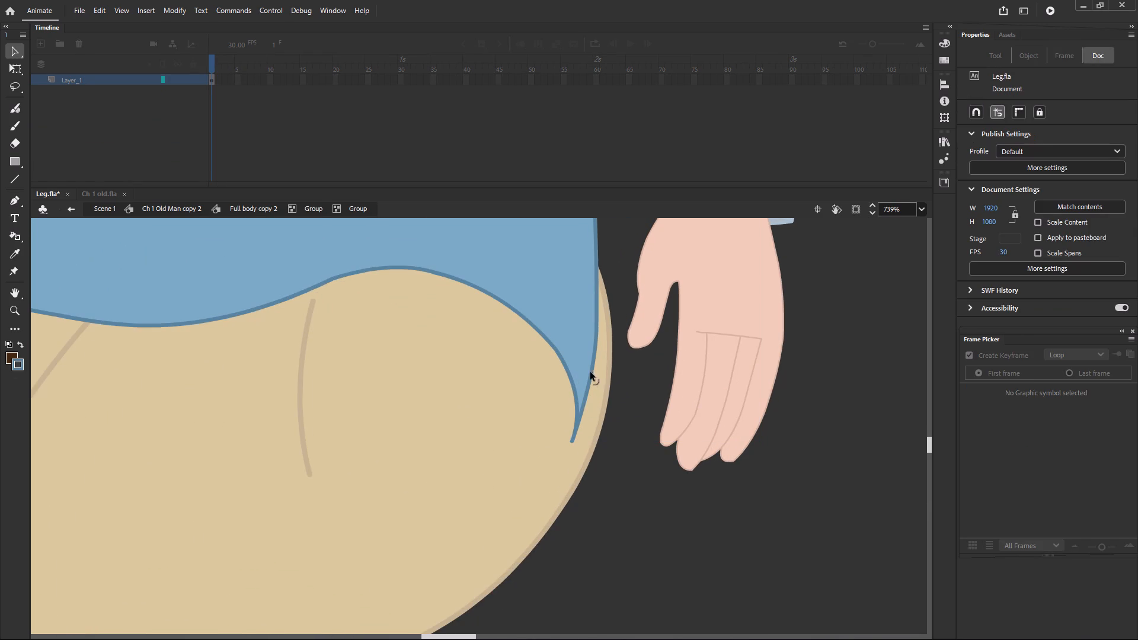
left_click_drag(589, 390, 603, 390)
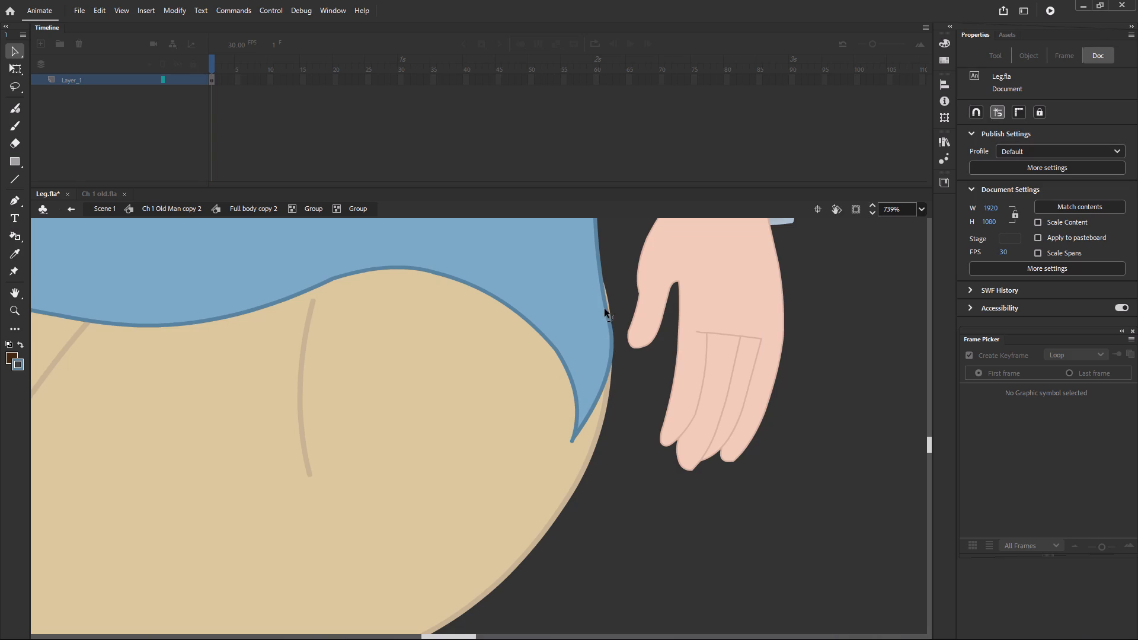
left_click(605, 308)
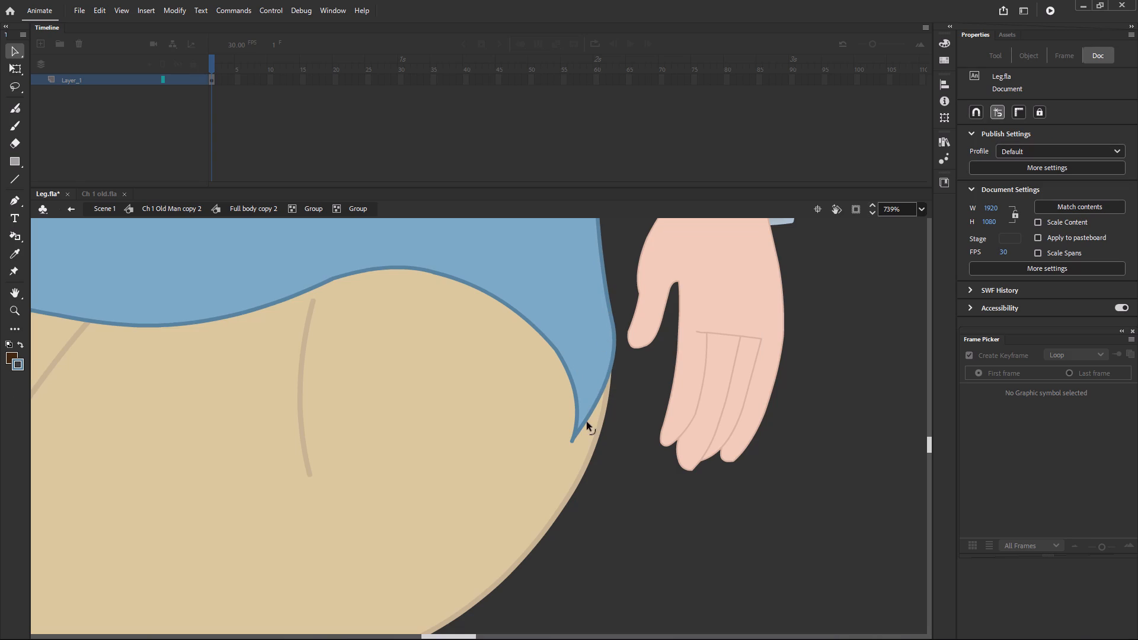
Delete the thin hem tip on the shaded side and pull the cut corners into one clean point on the trousers' outline.
left_click_drag(535, 376, 709, 486)
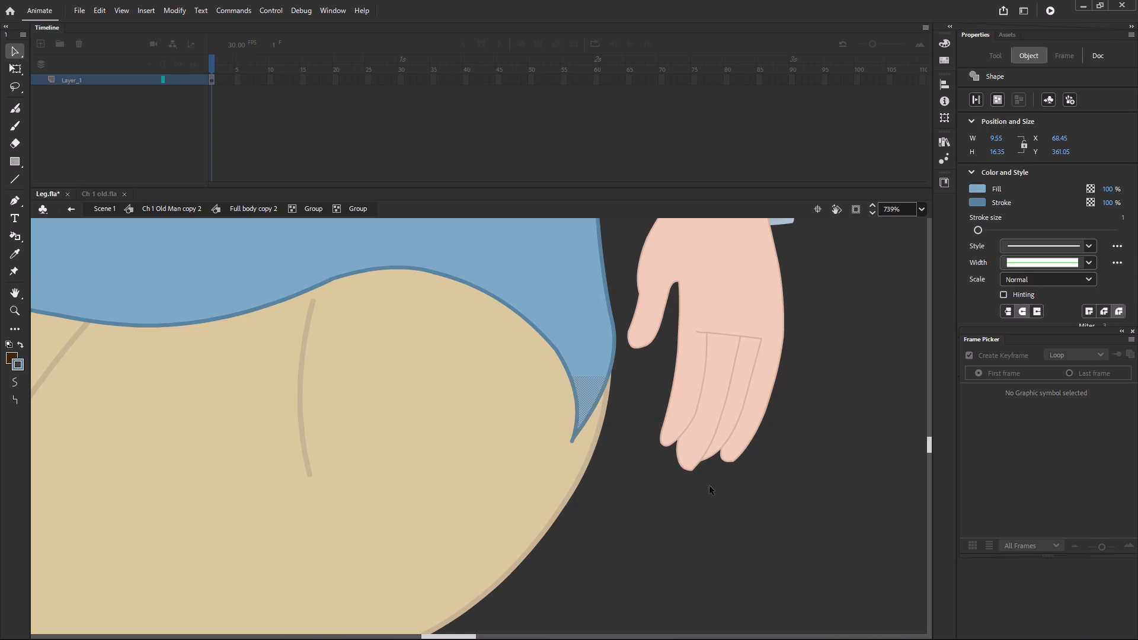
key("BackSpace")
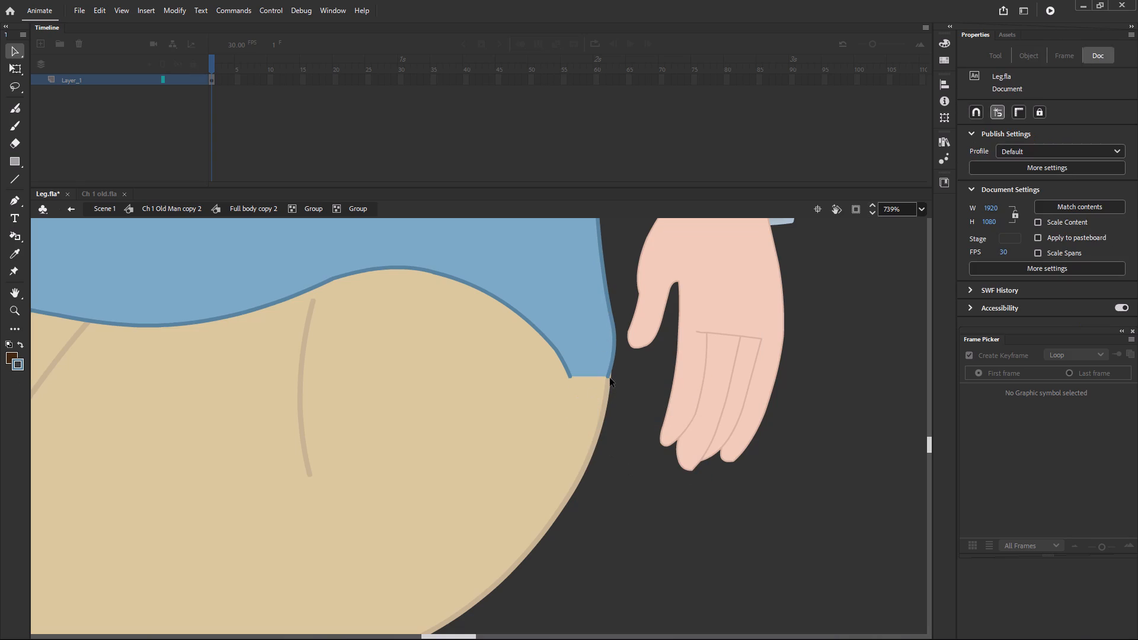
left_click_drag(606, 377, 605, 392)
left_click_drag(605, 392, 605, 399)
left_click_drag(570, 375, 599, 391)
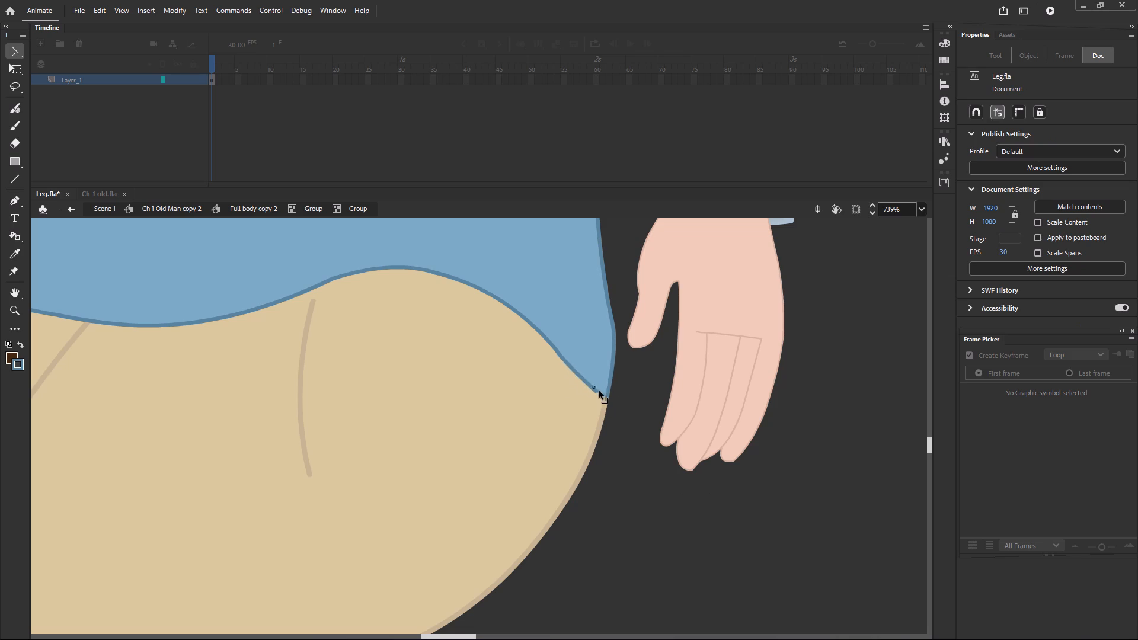
left_click_drag(599, 391, 605, 395)
left_click_drag(594, 388, 599, 385)
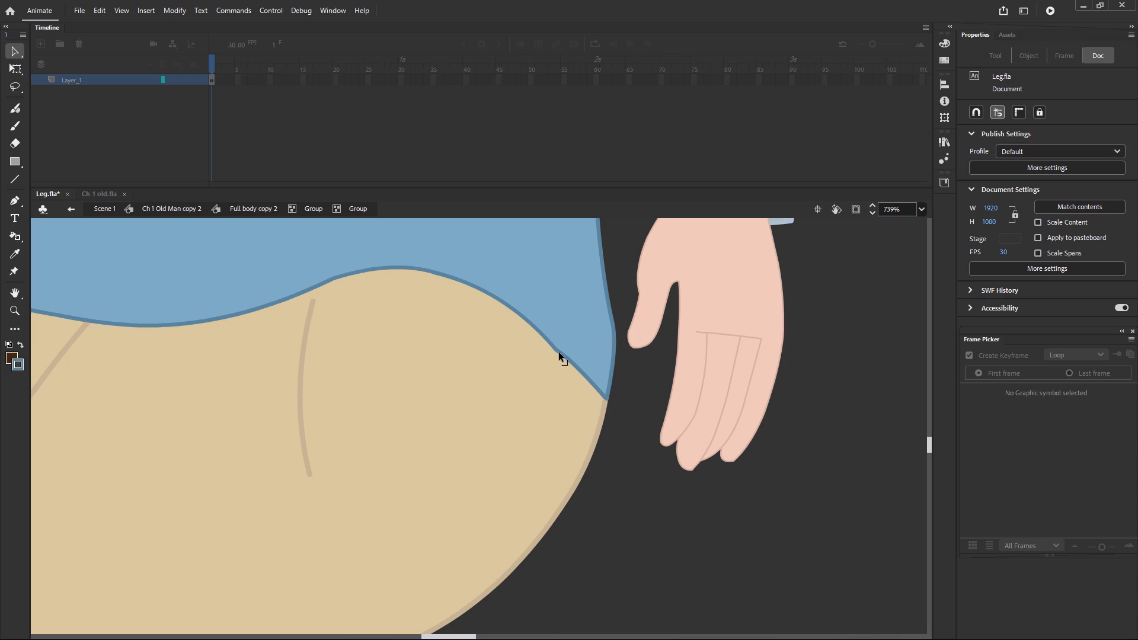
left_click(558, 350)
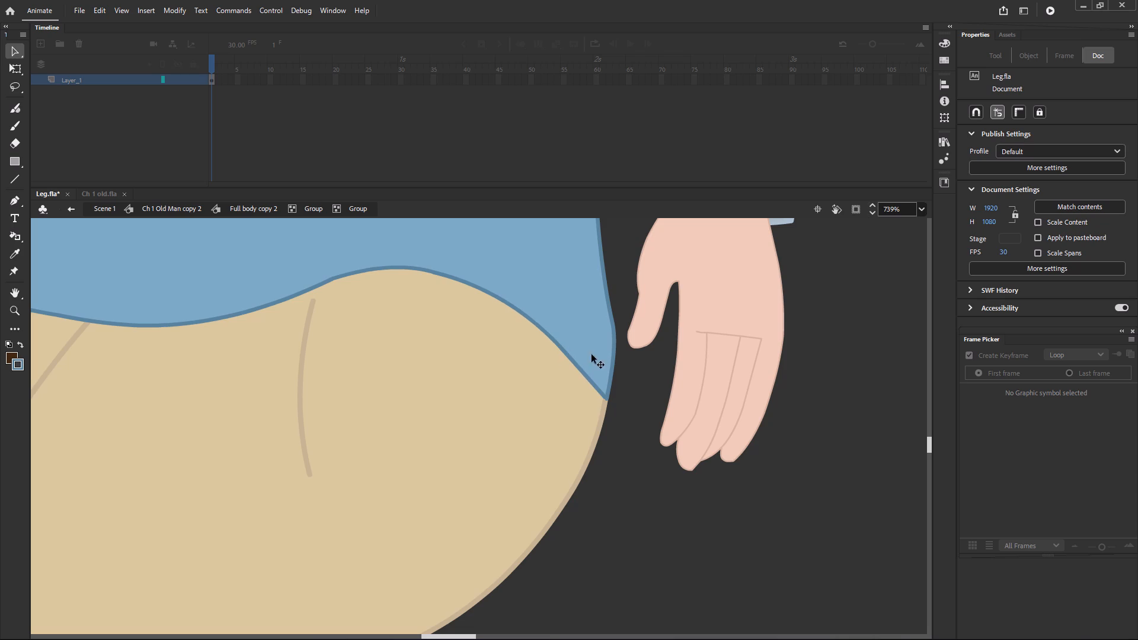
left_click(607, 399)
Reshape the opposite hem corner so its point meets the thigh outline and its upper edge bows outward over the trousers.
scroll(604, 400, "down", 5, "ctrl")
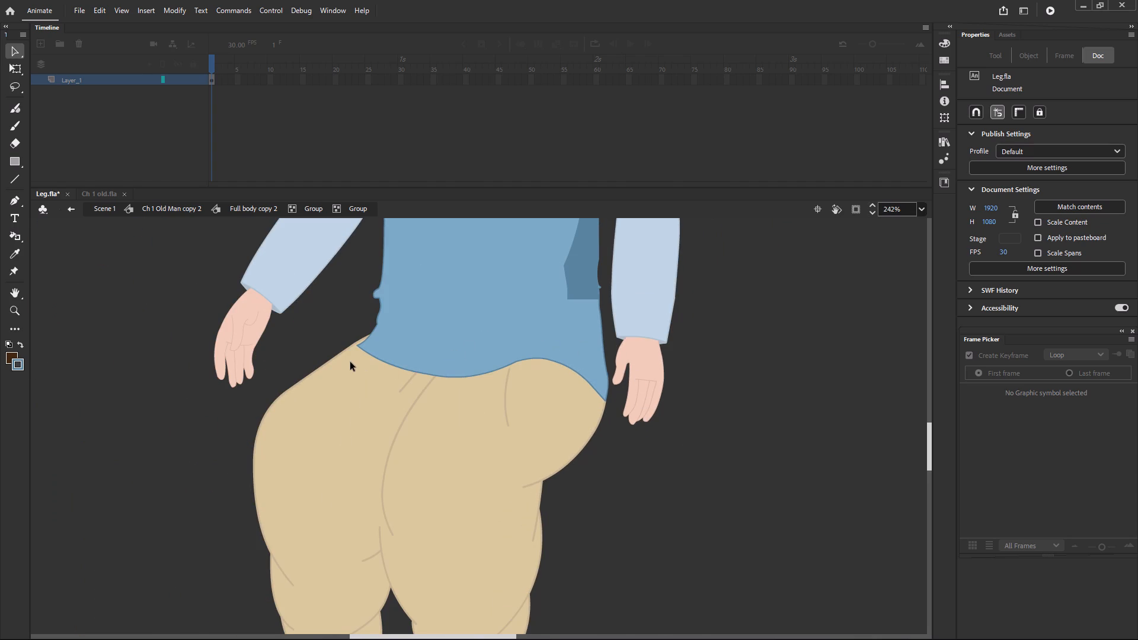
scroll(350, 362, "up", 5, "ctrl")
left_click_drag(370, 327, 363, 324)
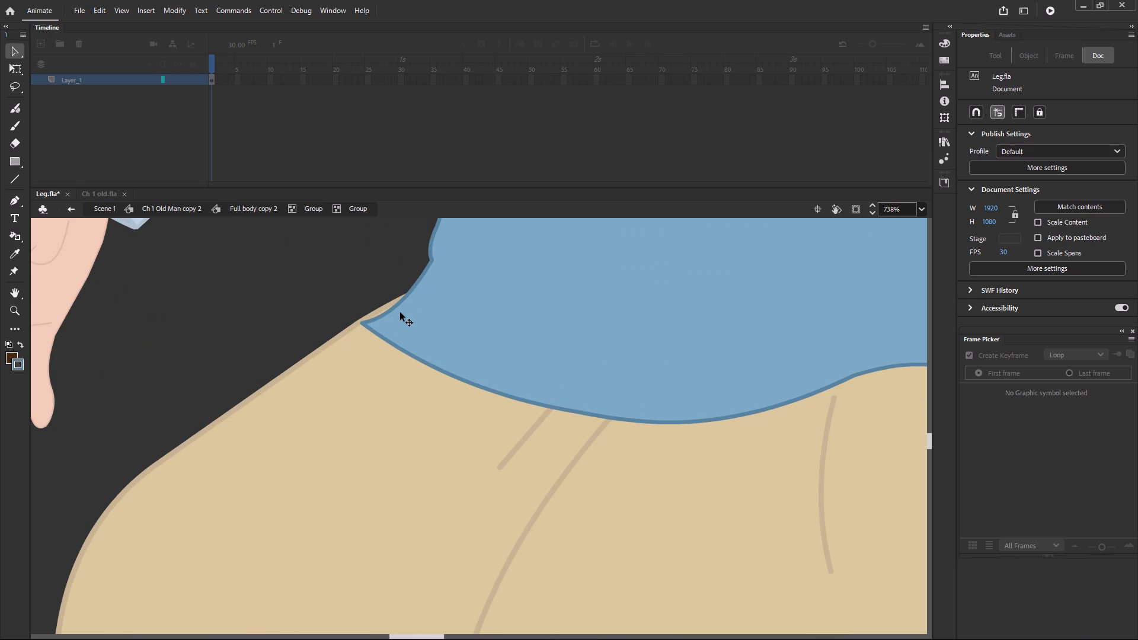
left_click_drag(392, 307, 375, 306)
left_click_drag(421, 269, 490, 289)
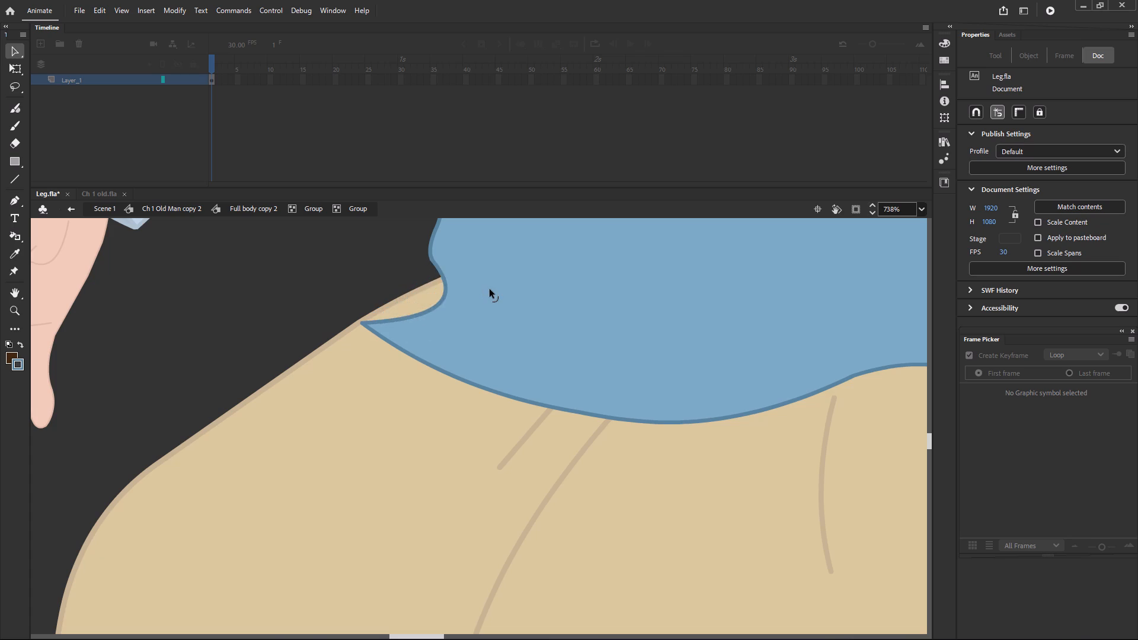
left_click_drag(490, 289, 406, 286)
left_click_drag(416, 274, 426, 283, "alt")
left_click_drag(365, 324, 359, 324)
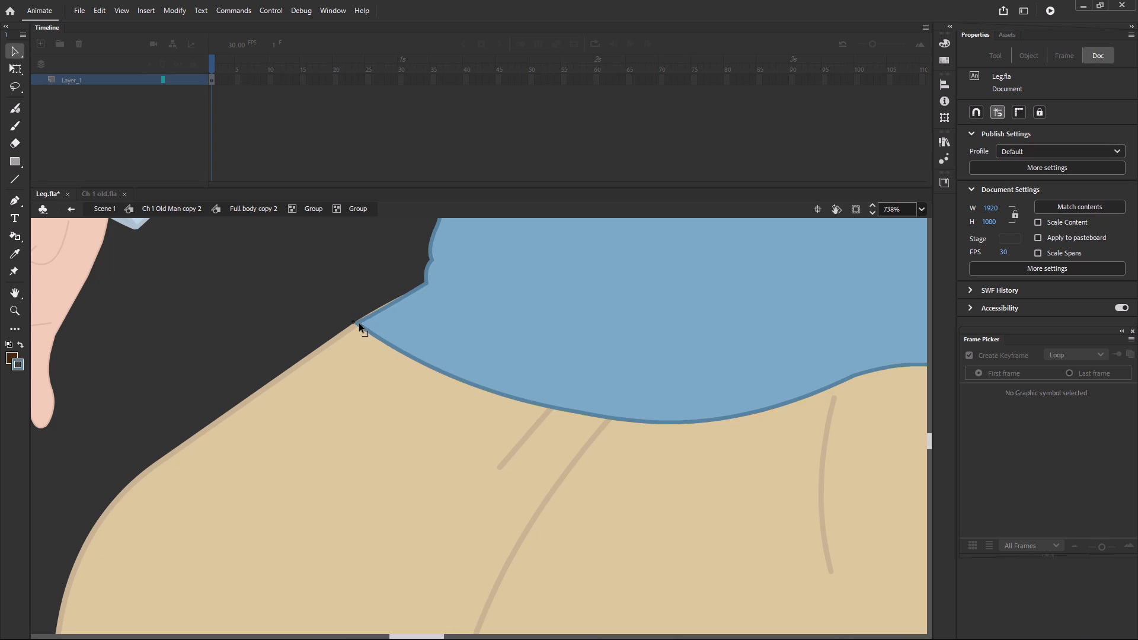
left_click_drag(359, 324, 360, 325)
left_click_drag(379, 312, 372, 312)
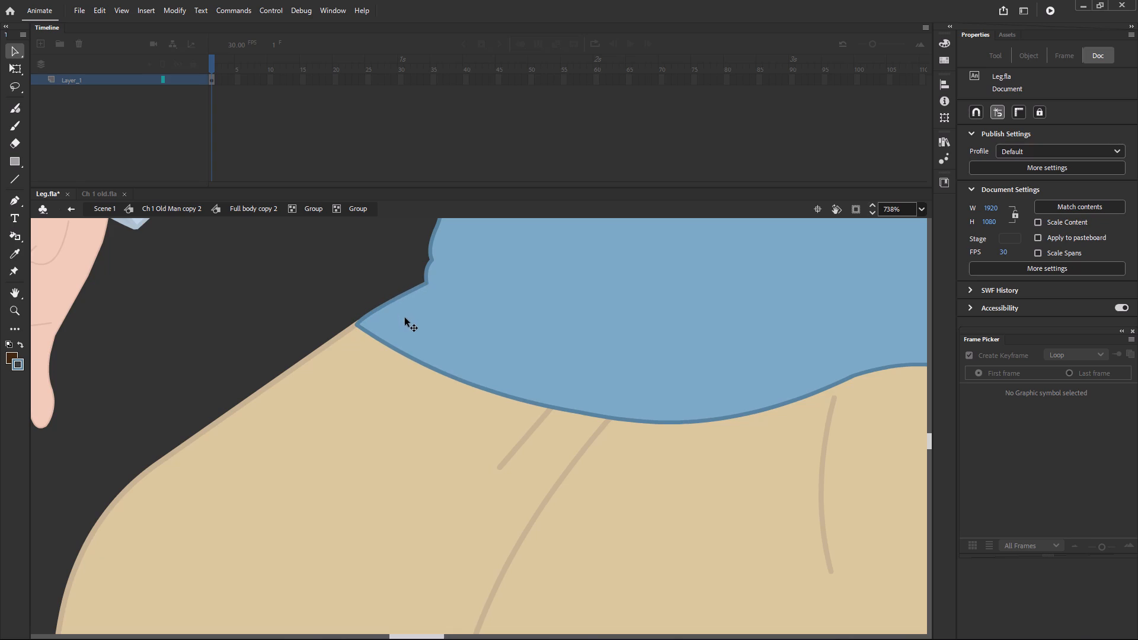
Check the reshaped hem against the trousers, then return to Scene 1 to view the whole figure.
scroll(451, 321, "down", 6, "alt")
scroll(451, 343, "up", 5)
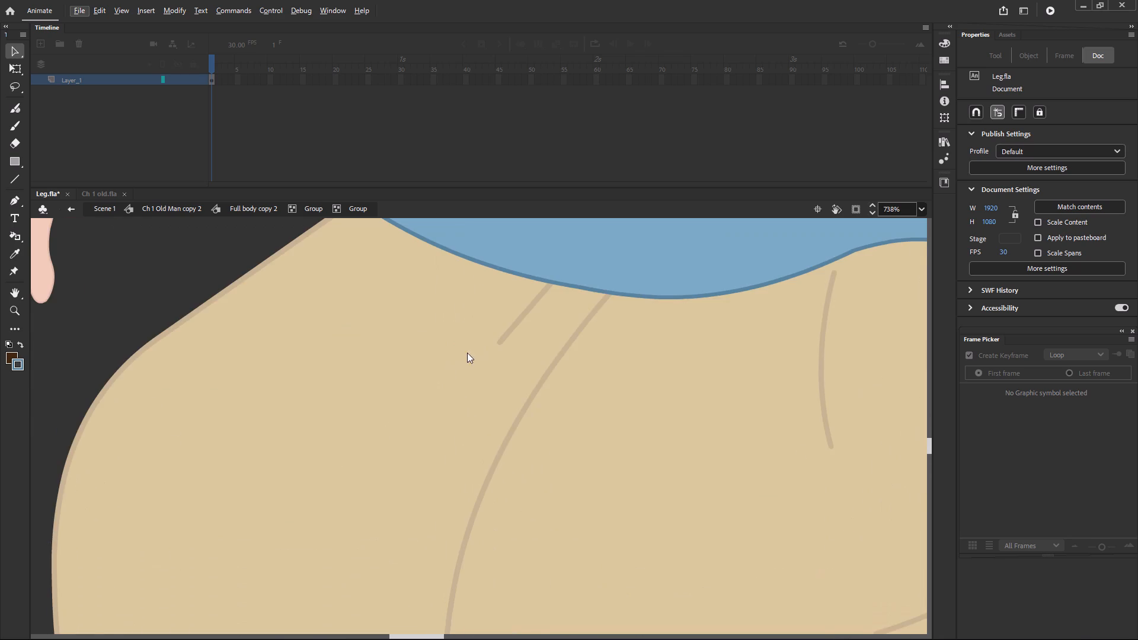
scroll(482, 357, "up", 3)
scroll(523, 383, "down", 6, "ctrl")
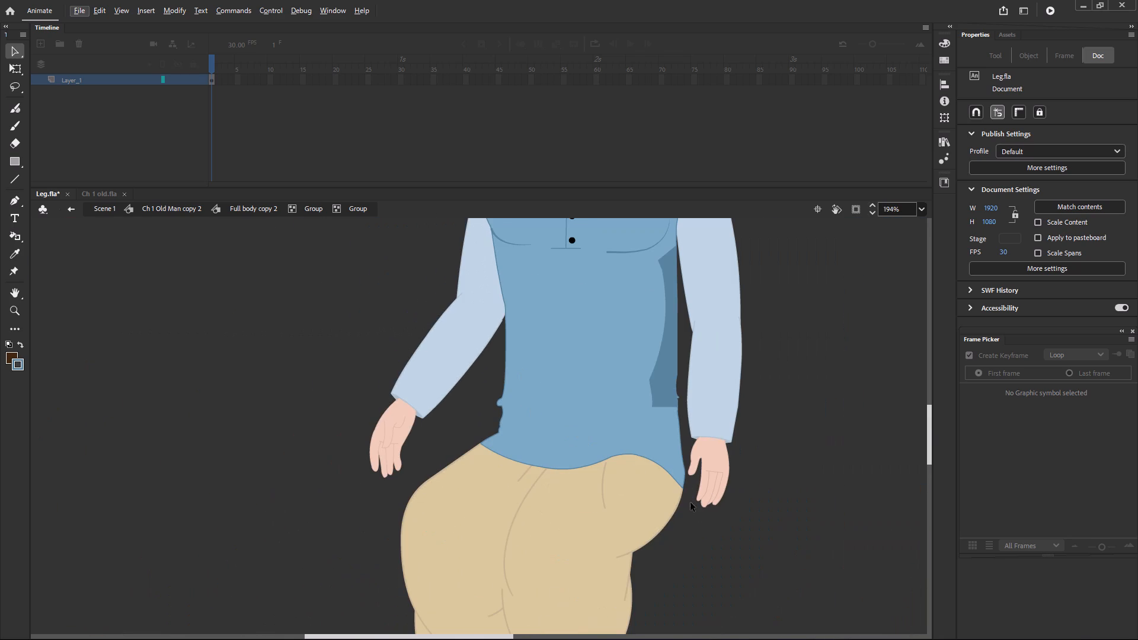
left_click(724, 534)
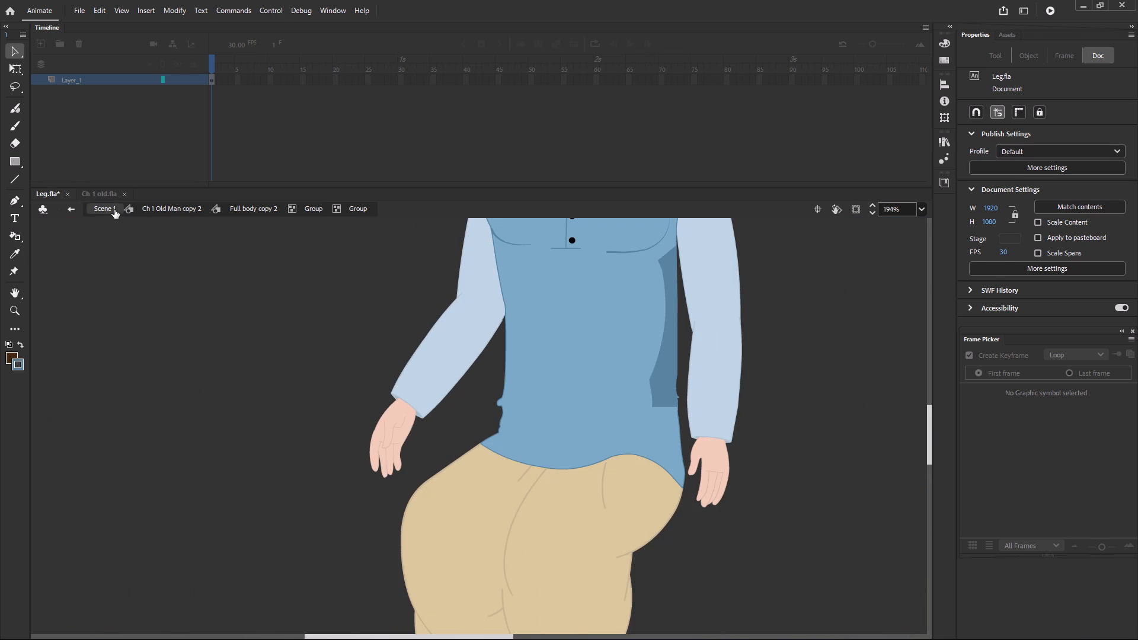
left_click(114, 210)
scroll(651, 428, "down", 4, "ctrl")
left_click(763, 472)
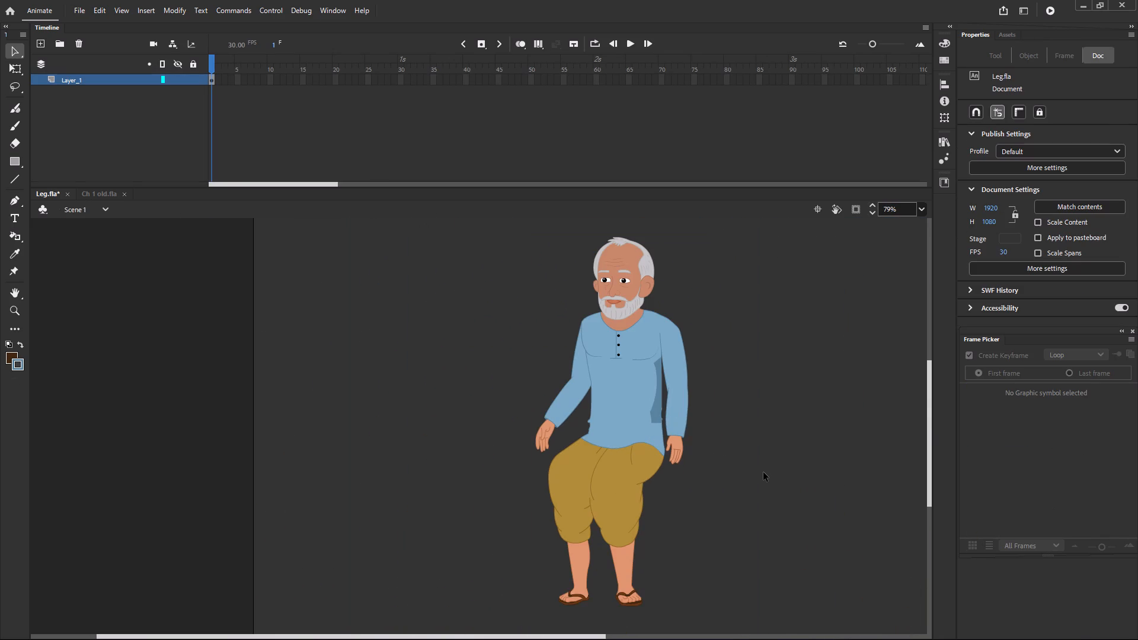
Open the Full body copy 2 symbol inside Ch 1 Old Man copy 2 to work on the shirt's side shading.
scroll(645, 427, "up", 6, "ctrl")
triple_click(684, 395)
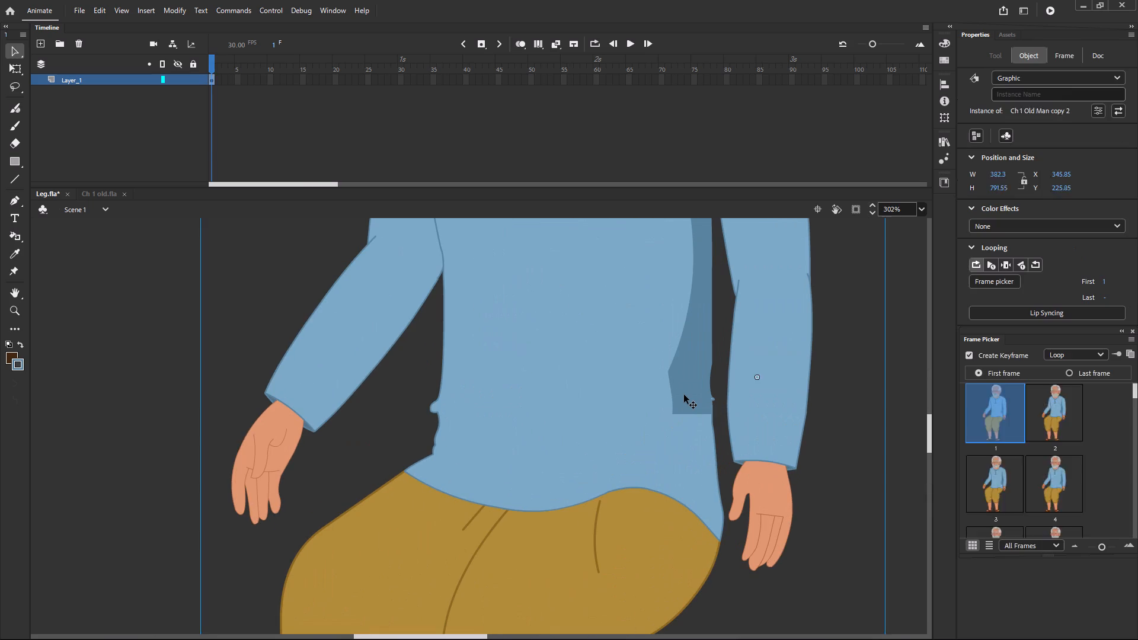
double_click(684, 395)
left_click(848, 483)
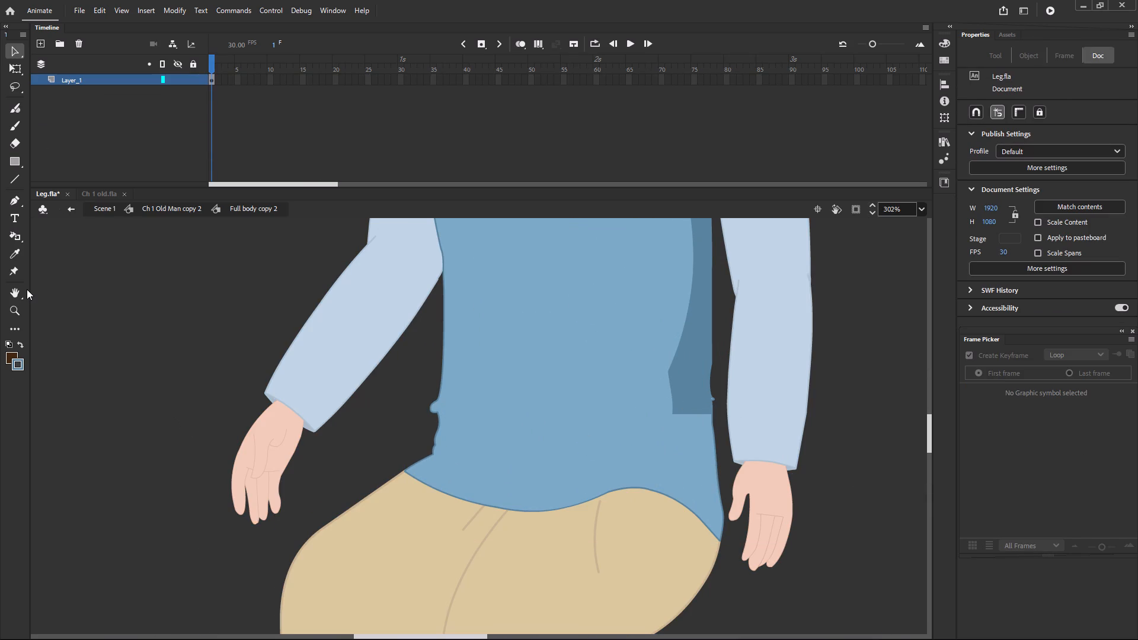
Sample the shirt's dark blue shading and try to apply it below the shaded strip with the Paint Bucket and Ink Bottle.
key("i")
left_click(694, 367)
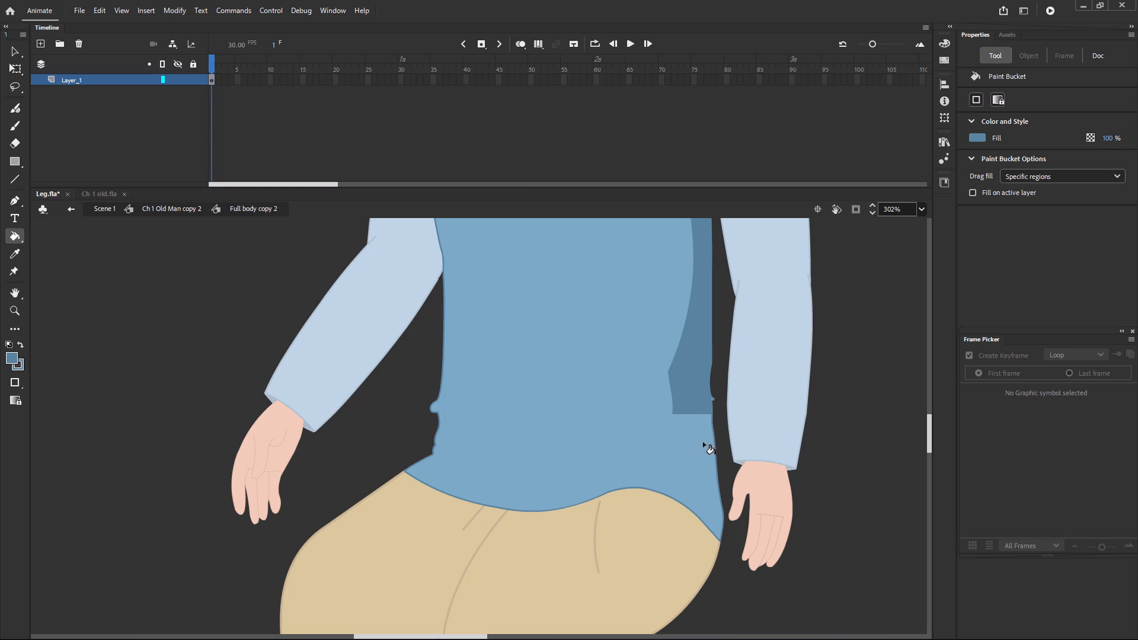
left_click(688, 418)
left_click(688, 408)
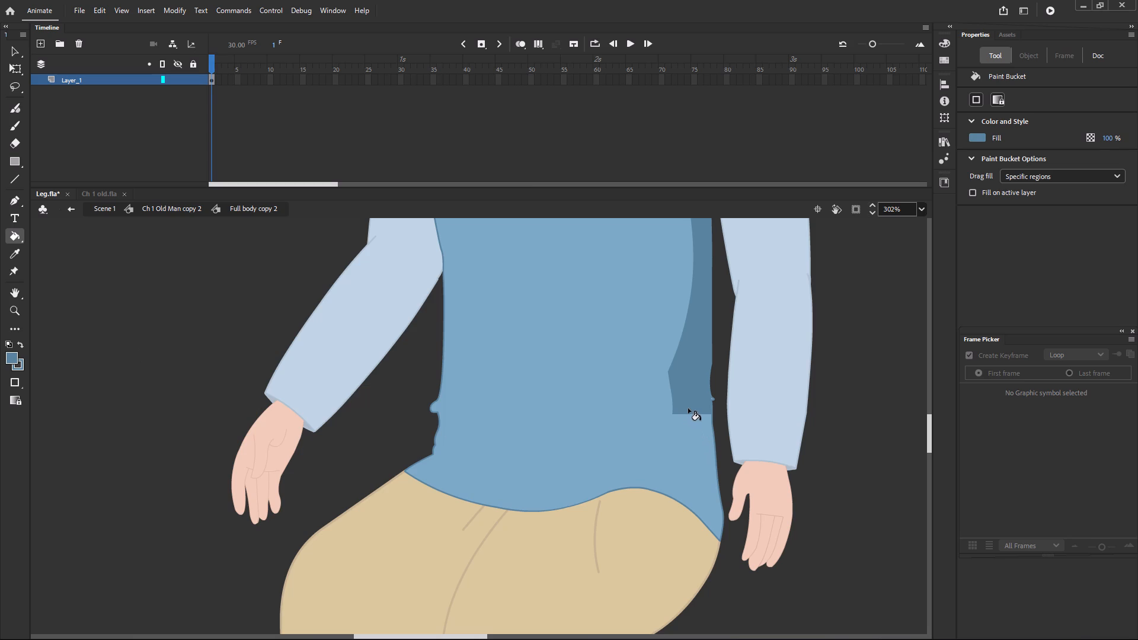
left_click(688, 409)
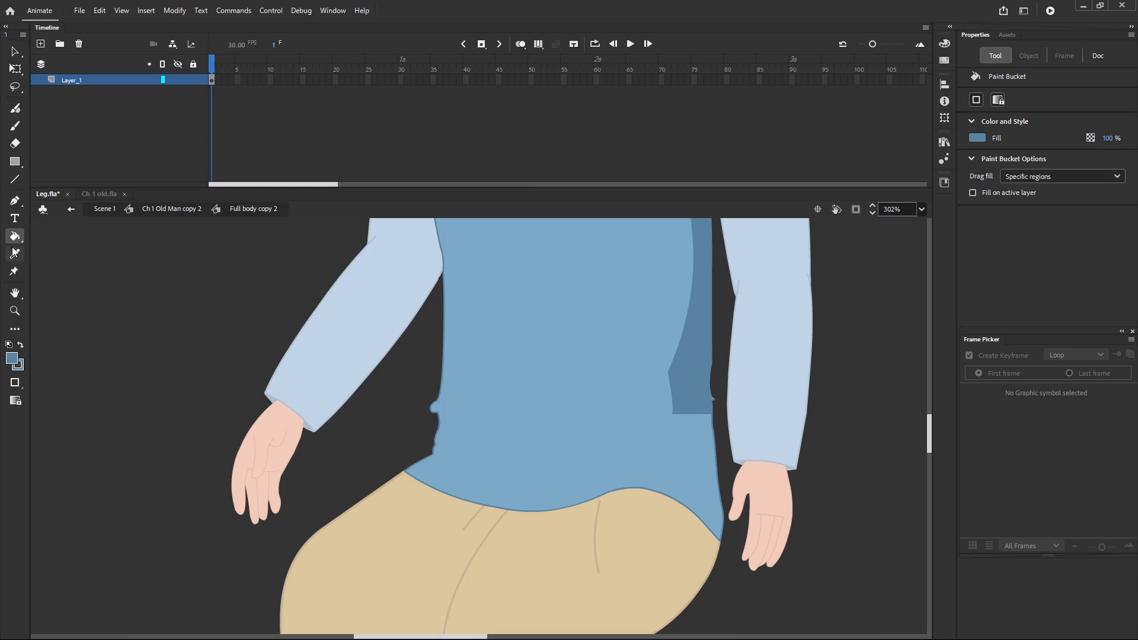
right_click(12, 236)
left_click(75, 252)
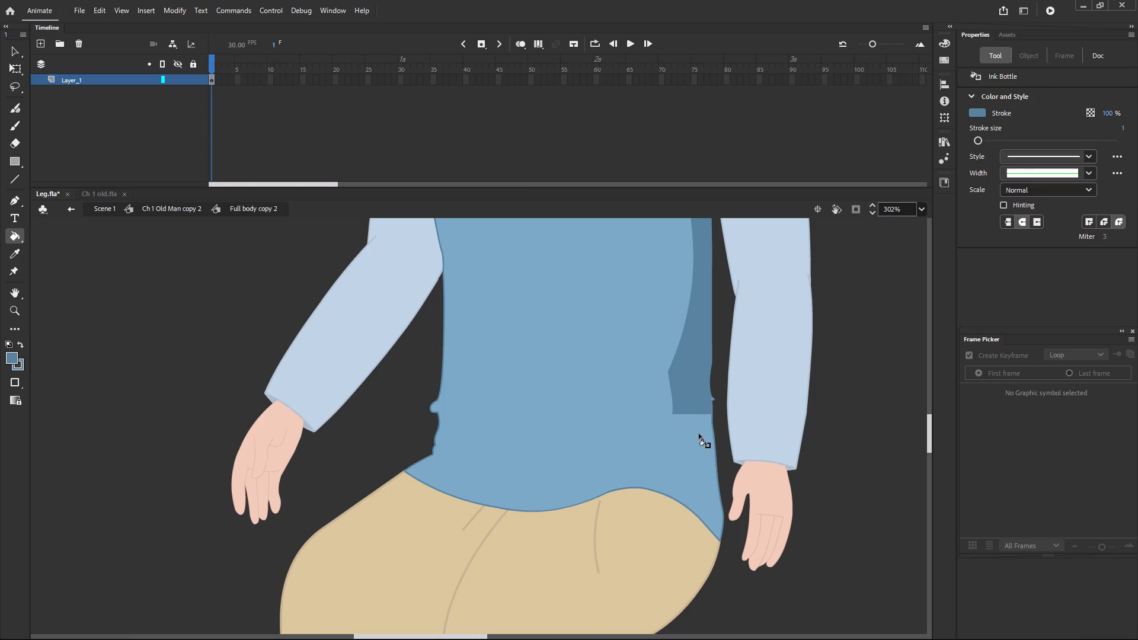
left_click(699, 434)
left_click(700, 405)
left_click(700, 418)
Inside the shading's nested groups, pull the dark strip's lower outer corner down along the shirt's side edge toward the hem.
left_click(14, 52)
double_click(689, 394)
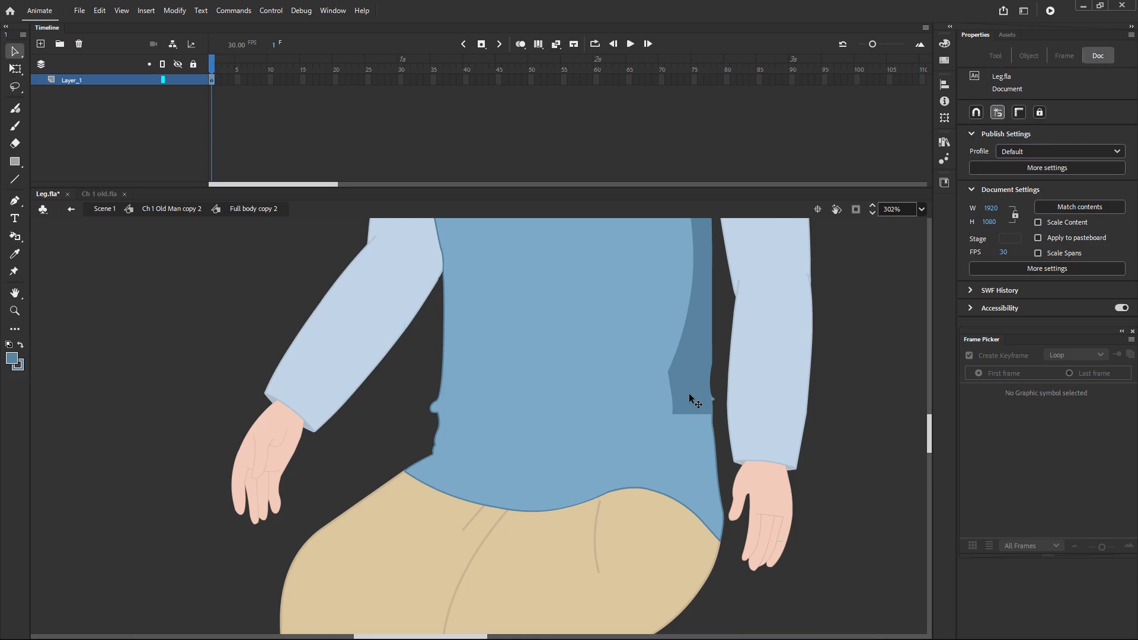
double_click(689, 394)
double_click(689, 394)
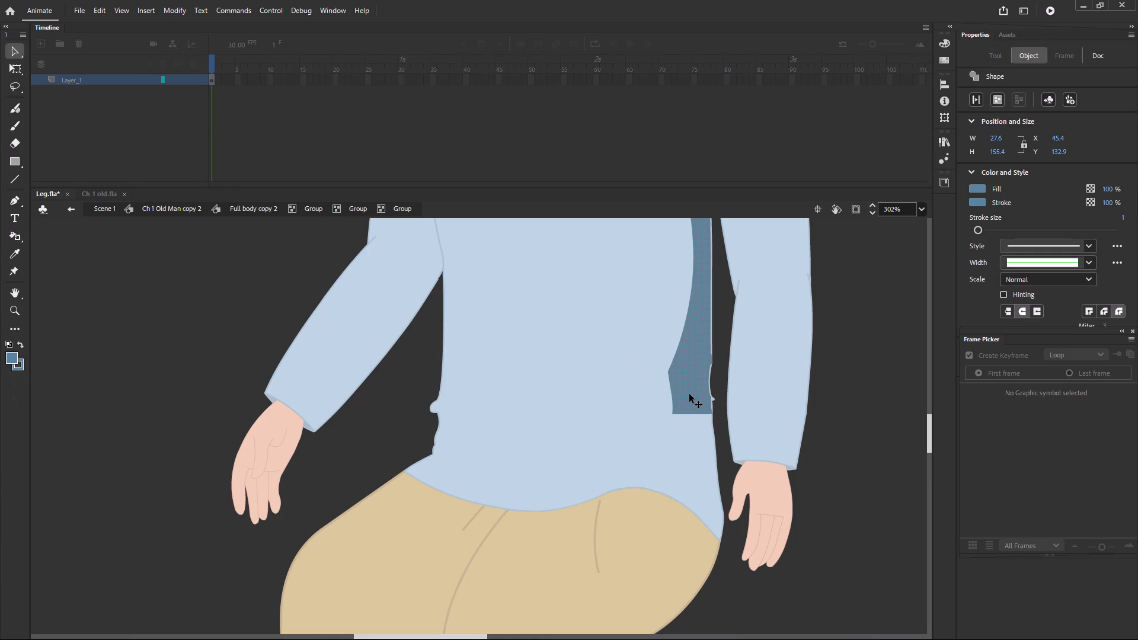
left_click(689, 401)
left_click(871, 425)
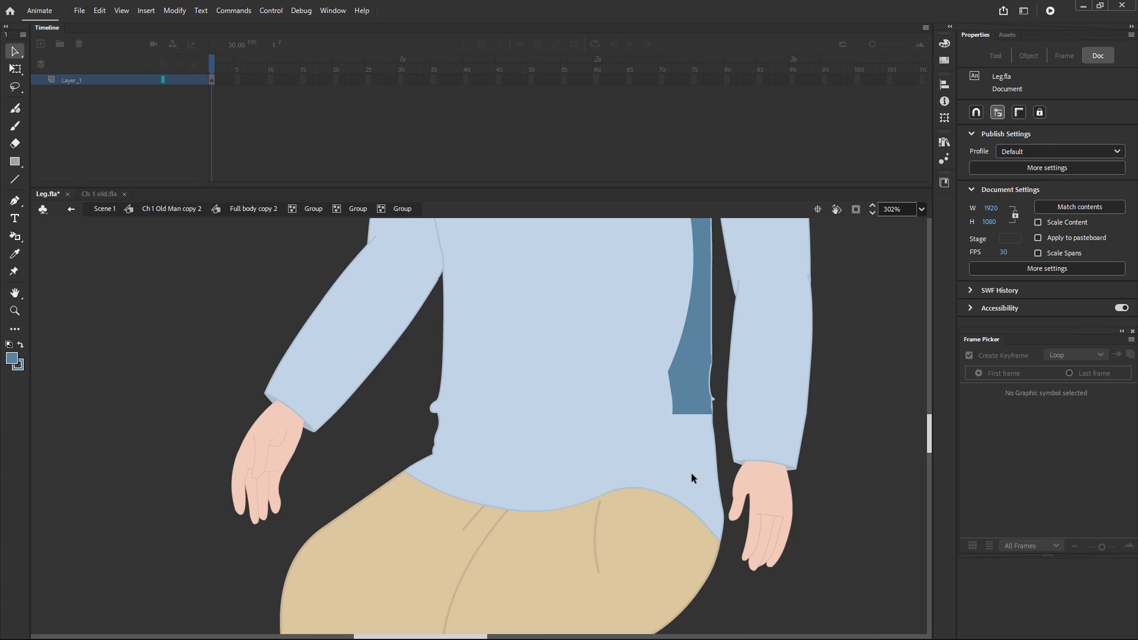
scroll(692, 474, "up", 3, "ctrl")
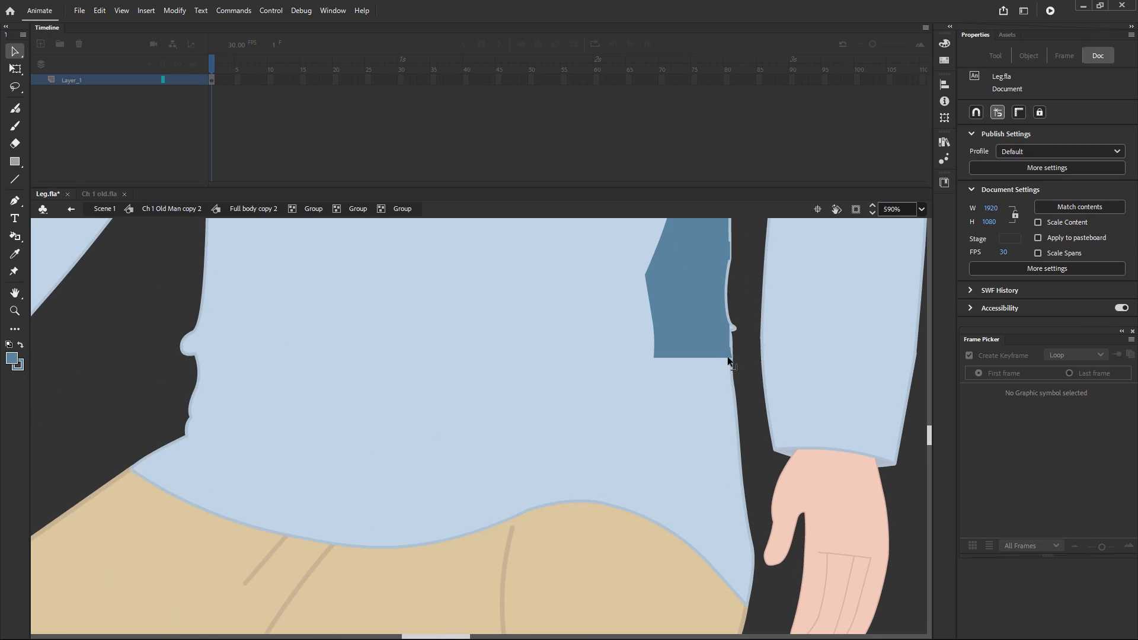
left_click_drag(728, 357, 740, 550)
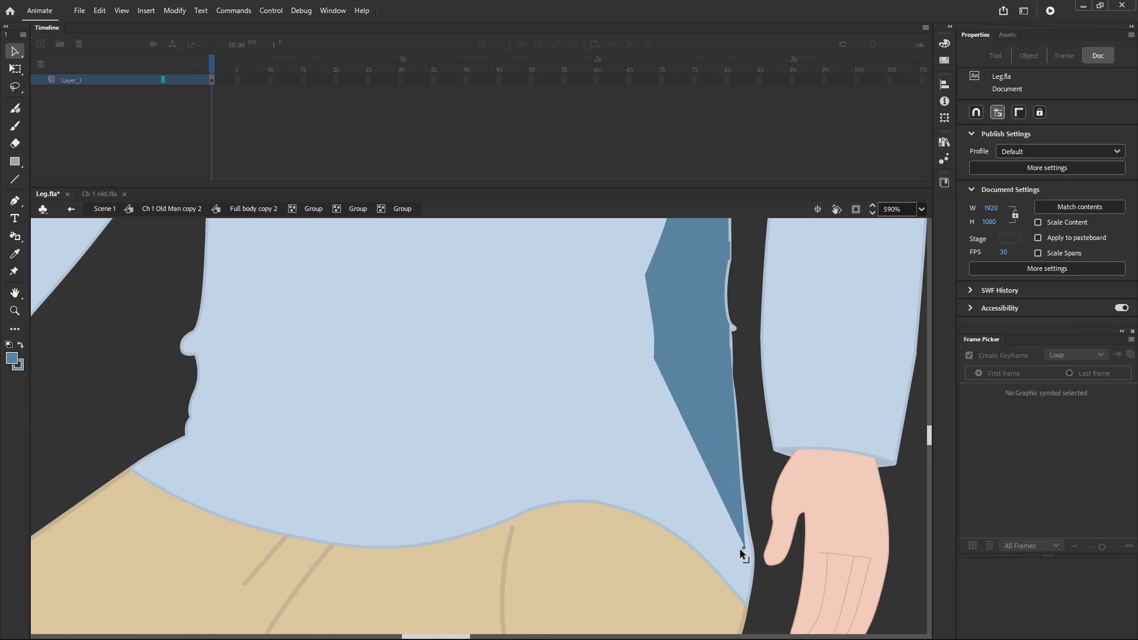
left_click_drag(740, 550, 753, 566)
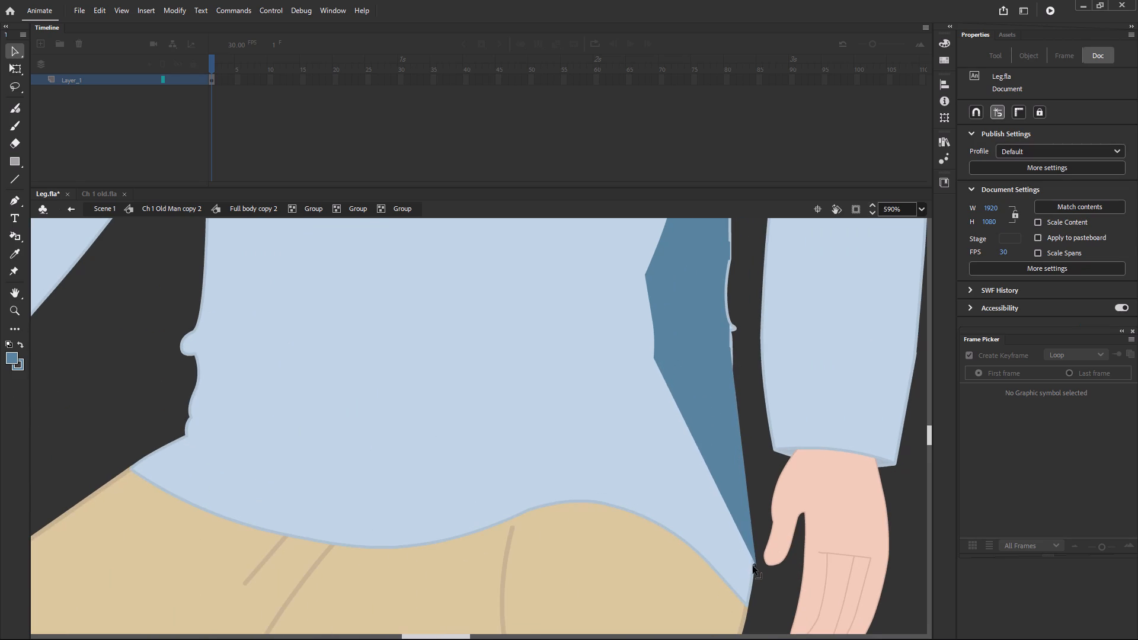
left_click_drag(753, 566, 743, 524)
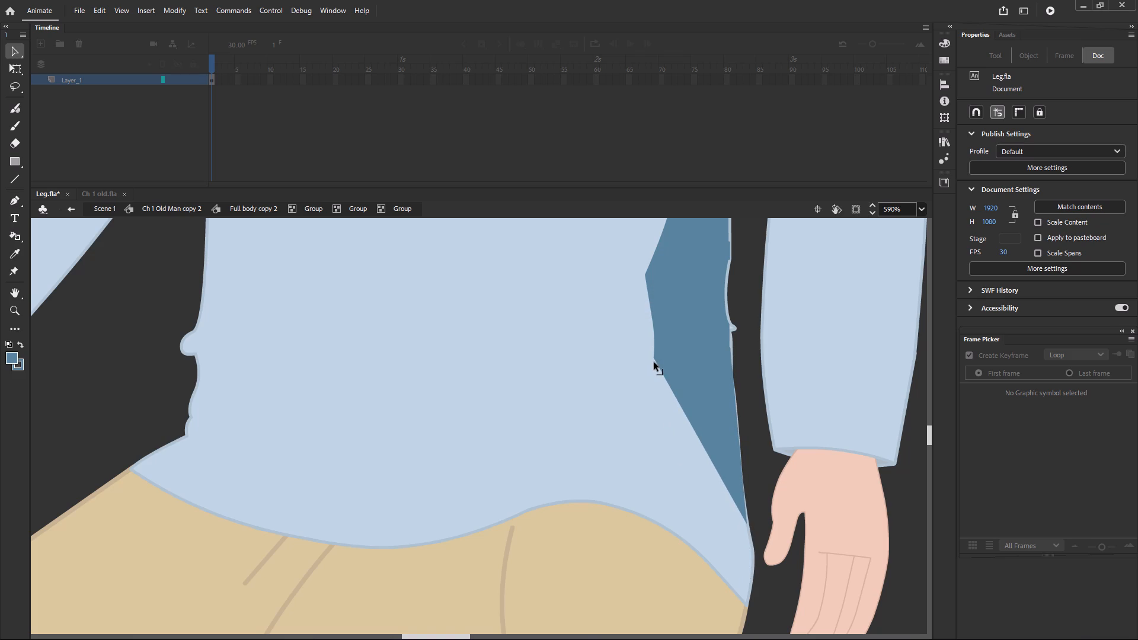
Stretch the shading's lower inner corner down to the hem above the thigh and its outer corner to the hem's tip.
left_click_drag(654, 362, 603, 496)
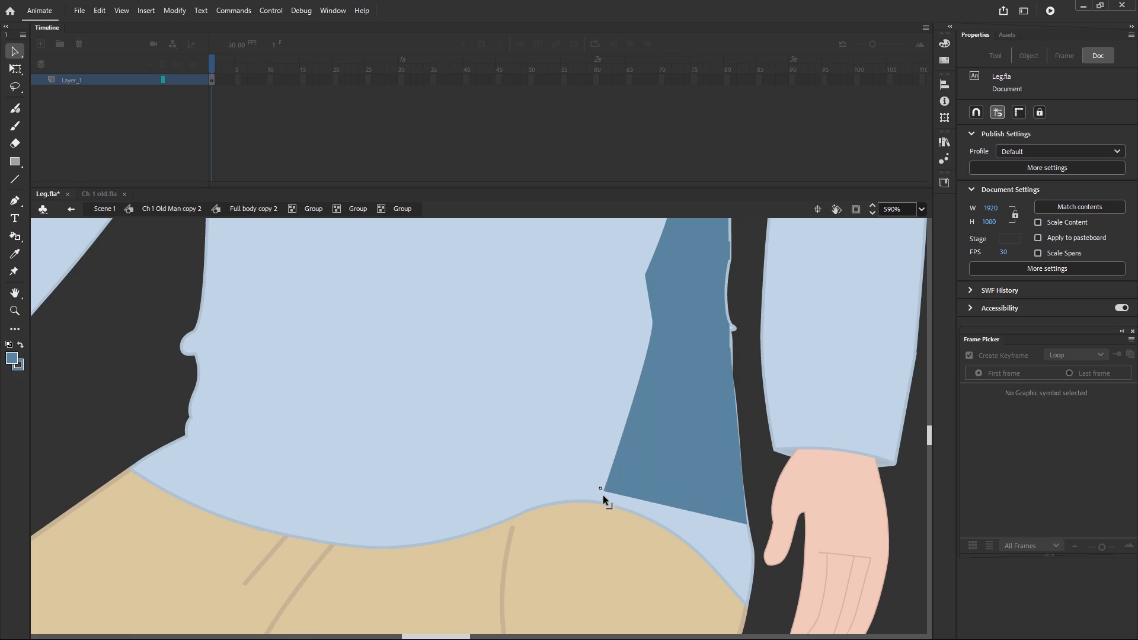
left_click_drag(603, 496, 599, 503)
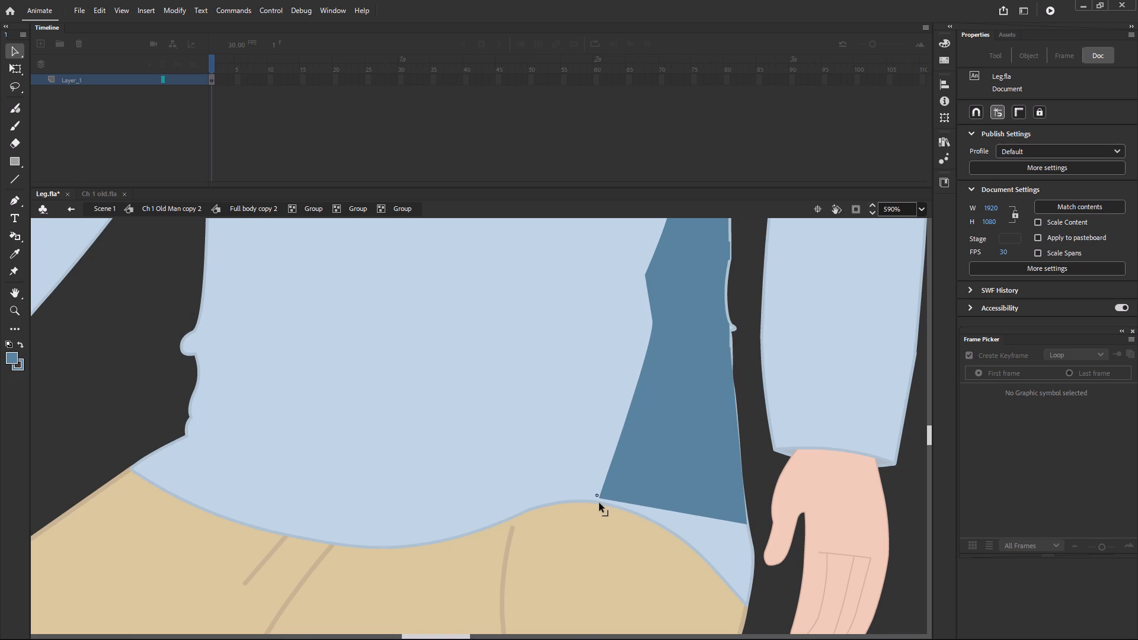
left_click_drag(599, 503, 599, 504)
left_click_drag(744, 523, 745, 593)
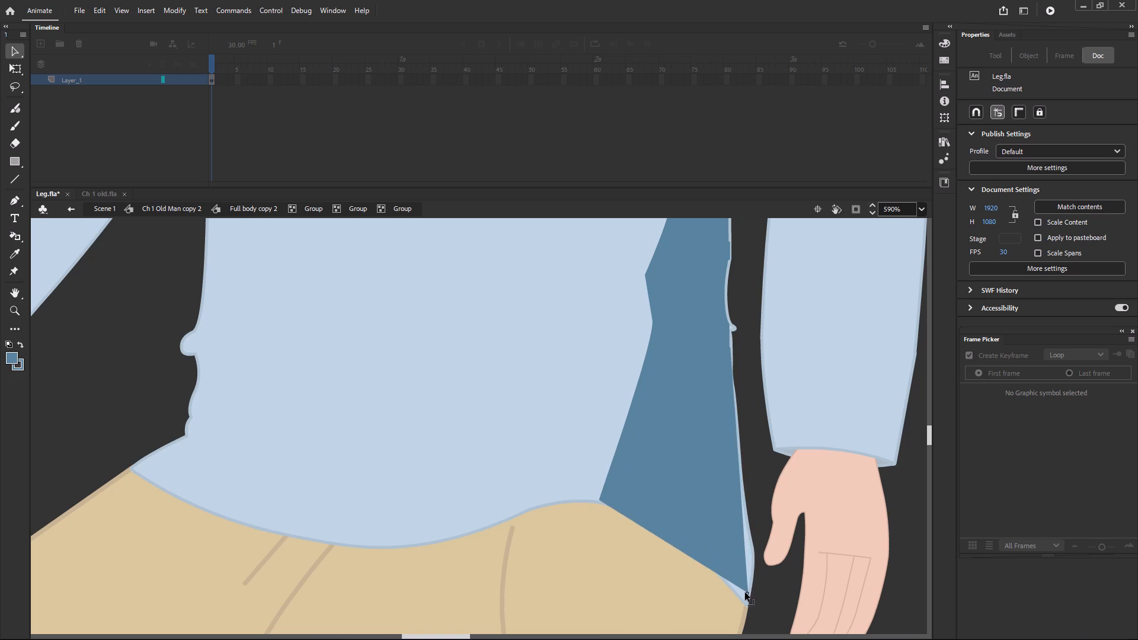
left_click_drag(745, 593, 743, 552)
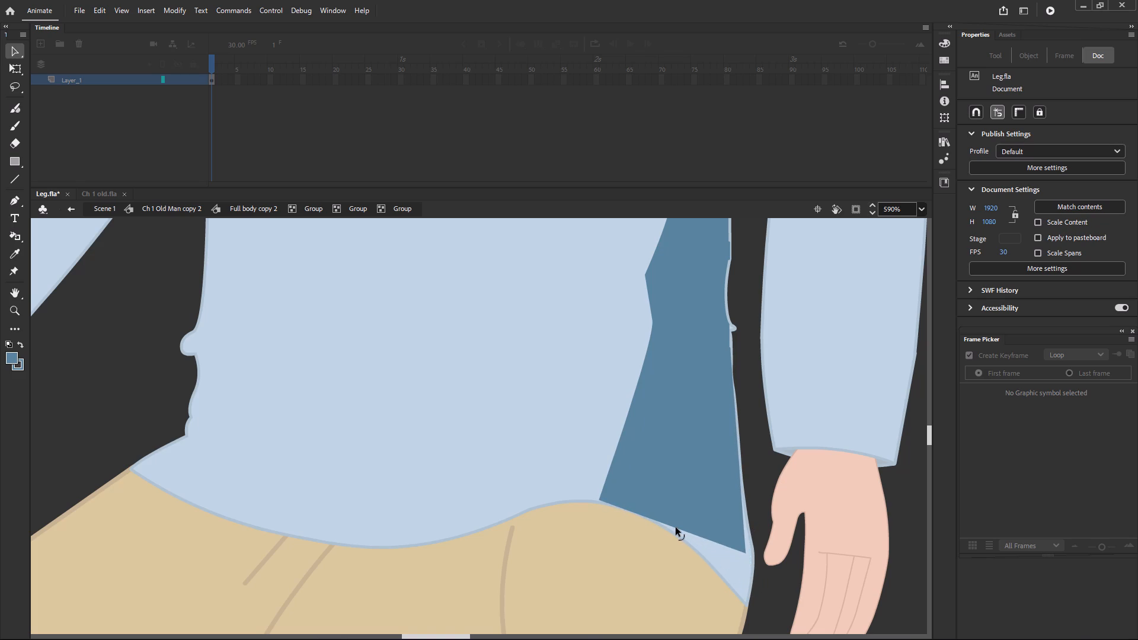
left_click_drag(745, 550, 744, 597)
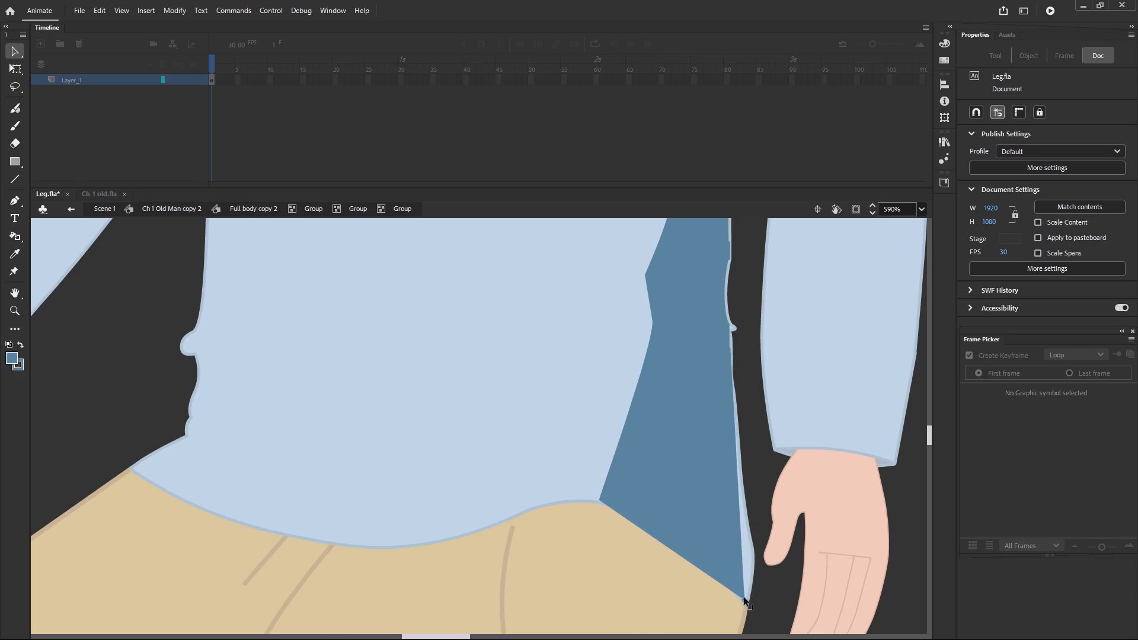
left_click_drag(744, 597, 746, 602)
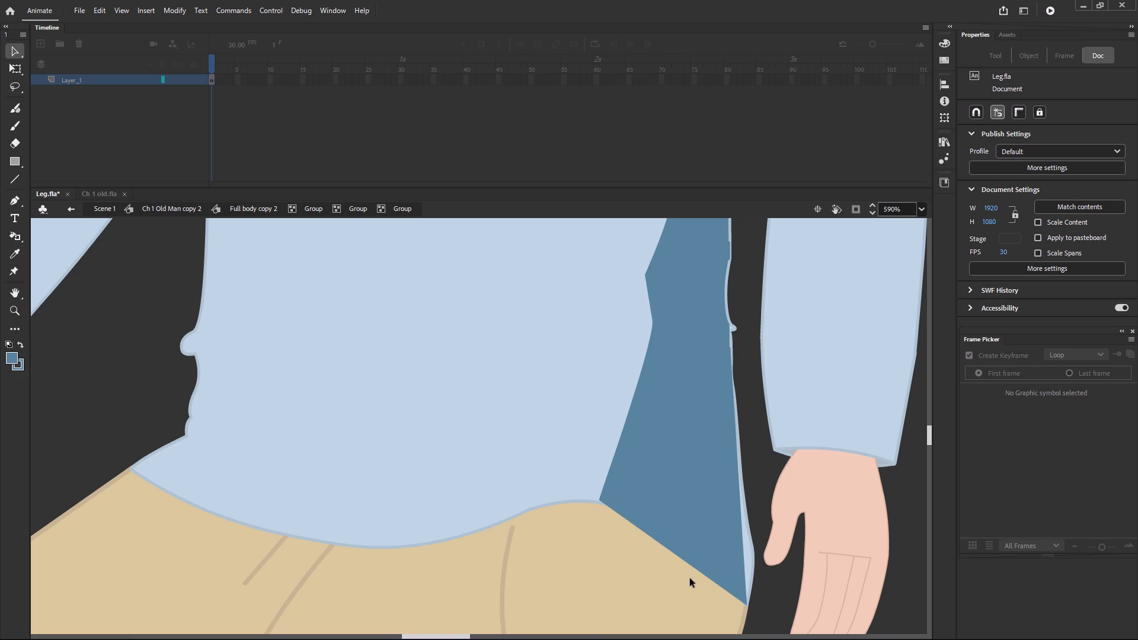
Bend the shading's lower edge upward so it follows the curved shirt hem over the thigh.
left_click_drag(688, 565, 691, 557, "alt")
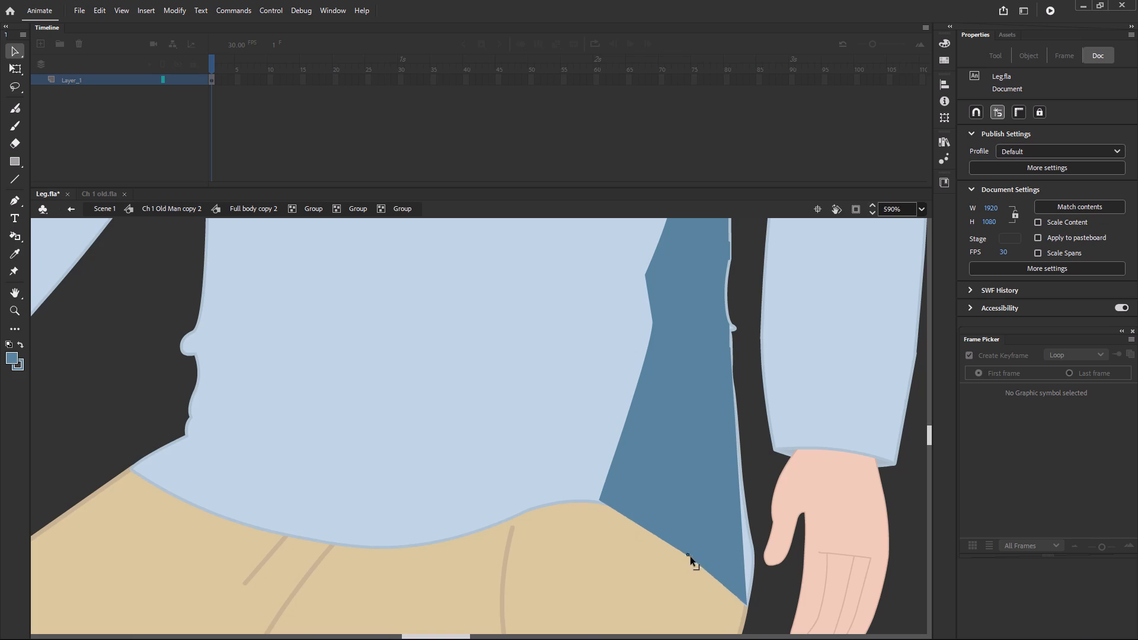
left_click_drag(691, 557, 691, 548, "alt")
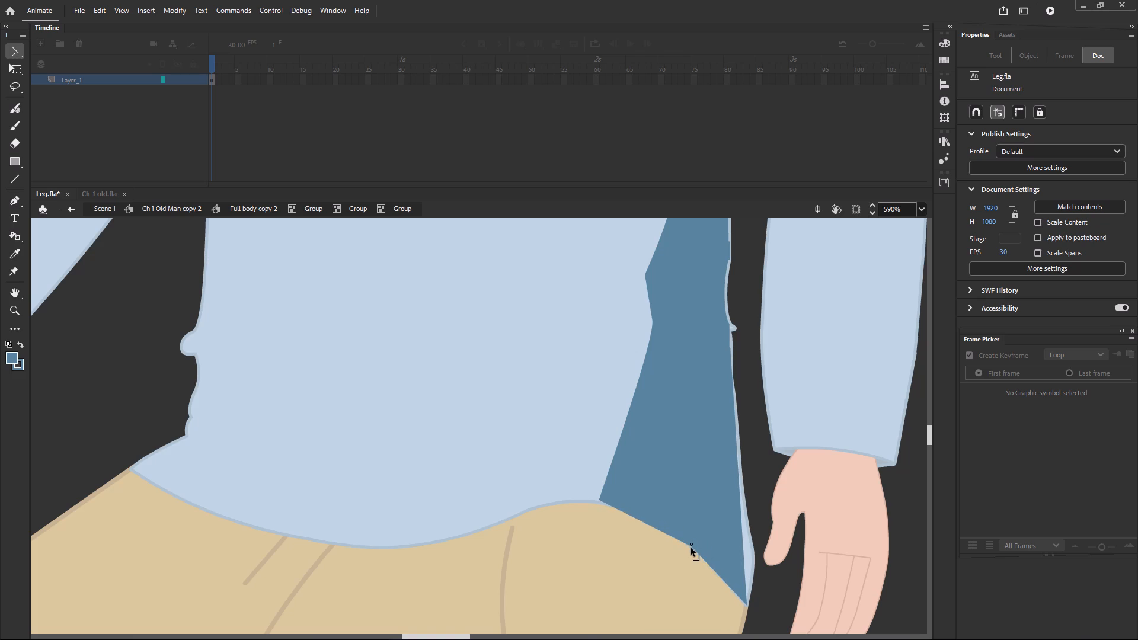
left_click_drag(691, 548, 679, 535, "alt")
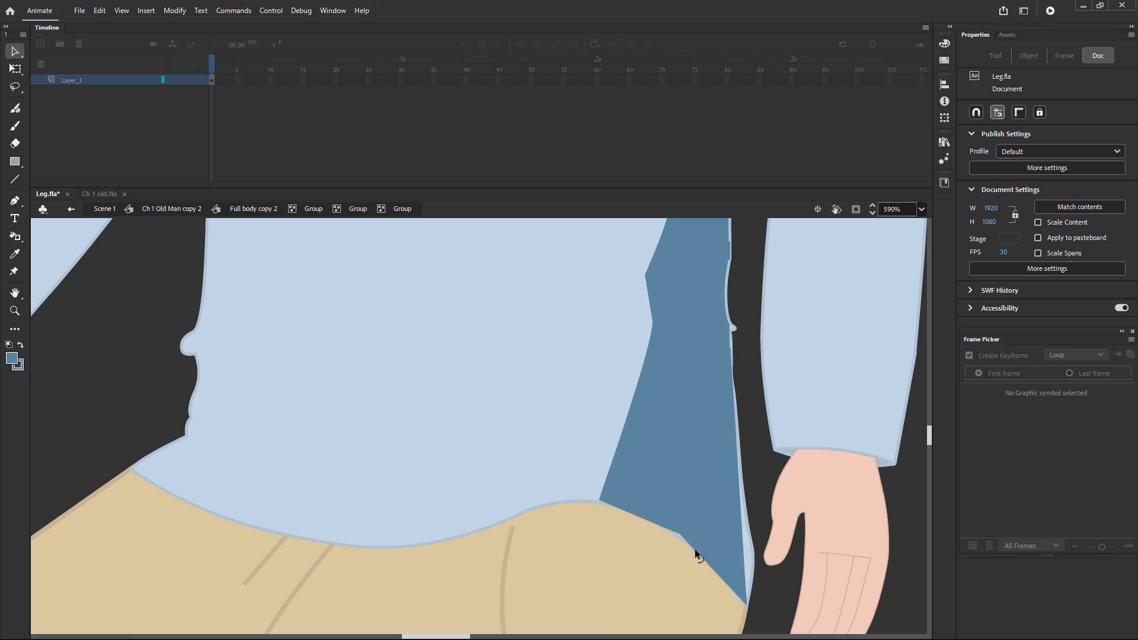
left_click(699, 552)
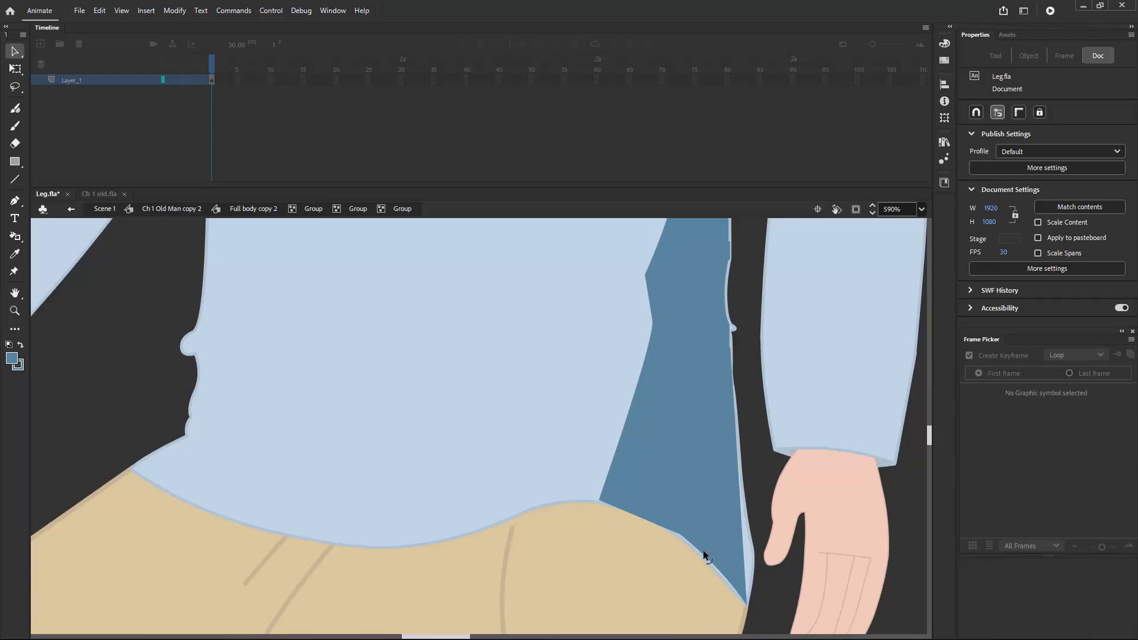
left_click(637, 515)
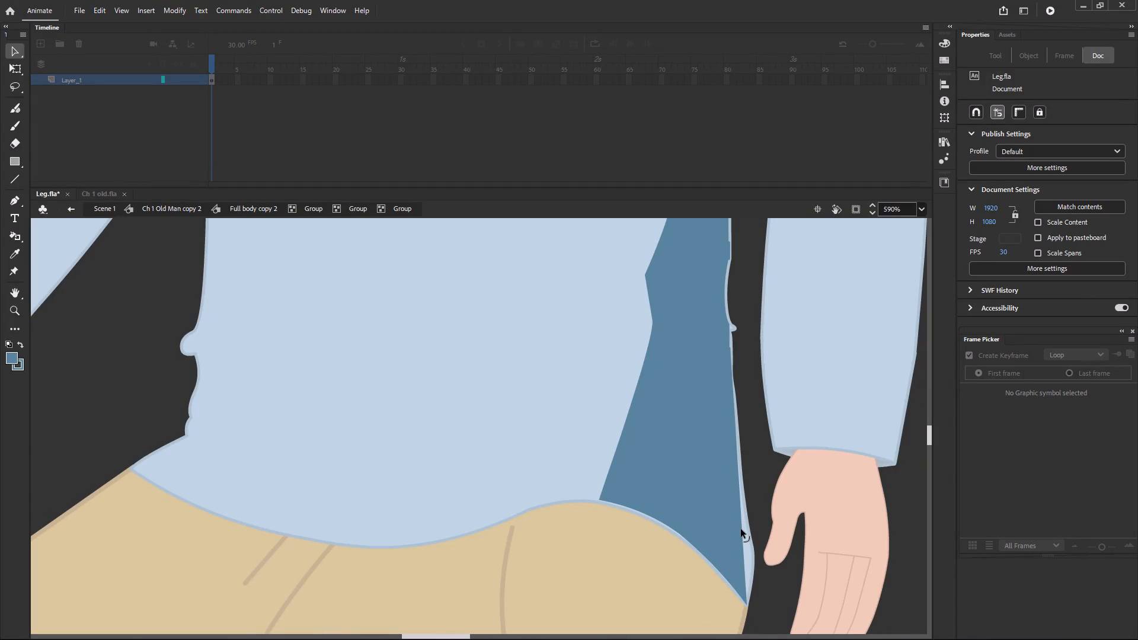
Reshape the shading's outer edge to follow the shirt's side outline down to the hem tip, and undo the last adjustment.
left_click_drag(742, 543, 736, 538, "alt")
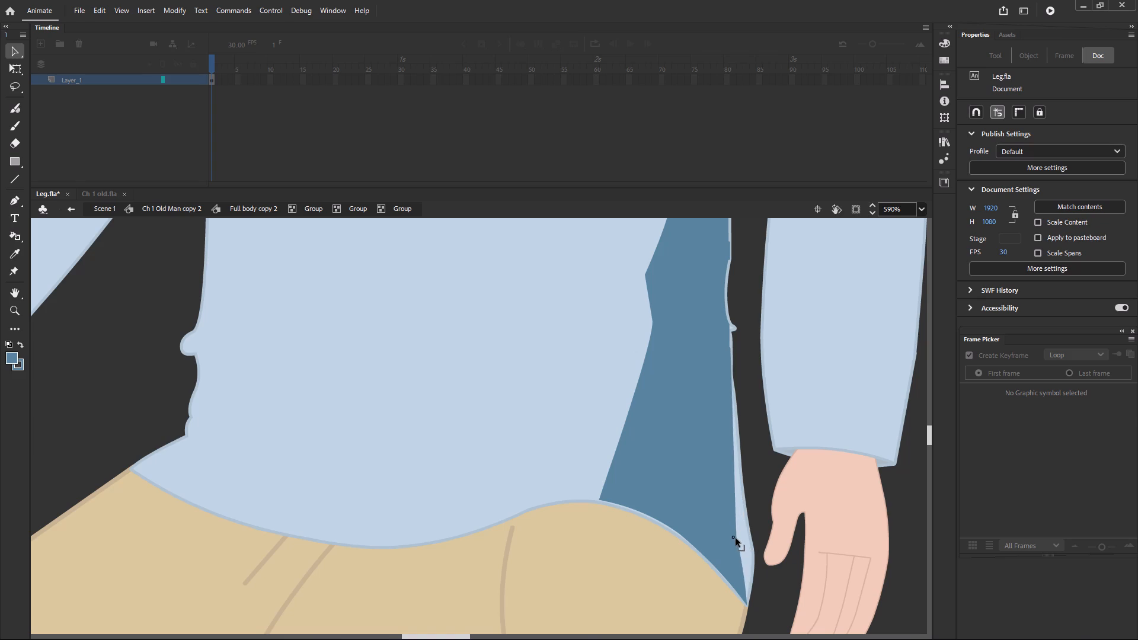
left_click_drag(736, 538, 742, 536, "alt")
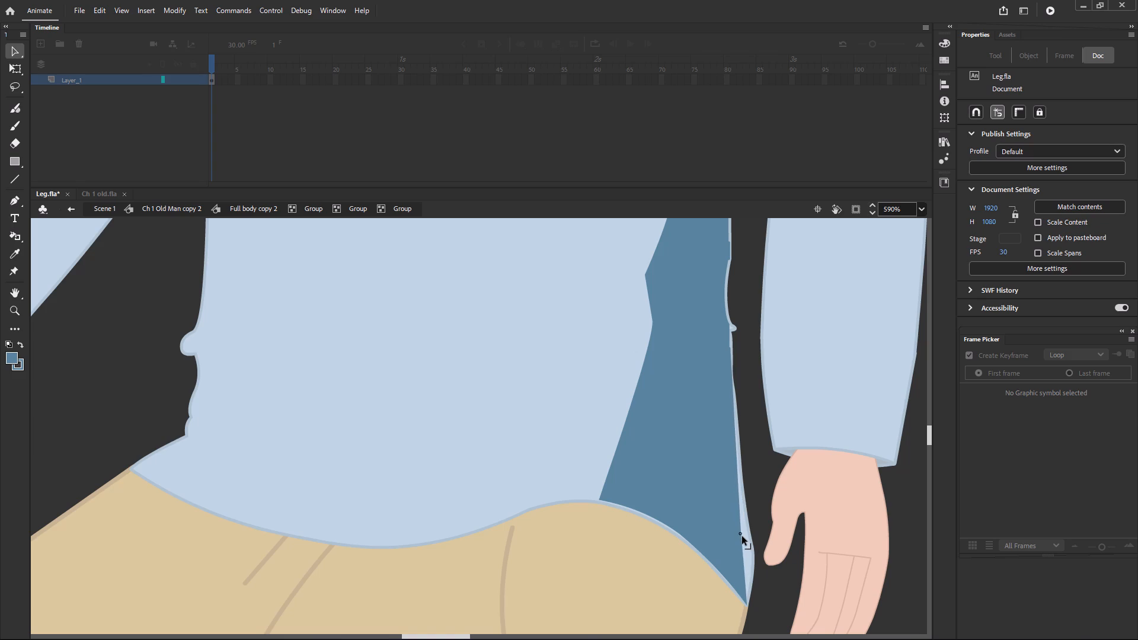
left_click_drag(742, 536, 743, 535, "alt")
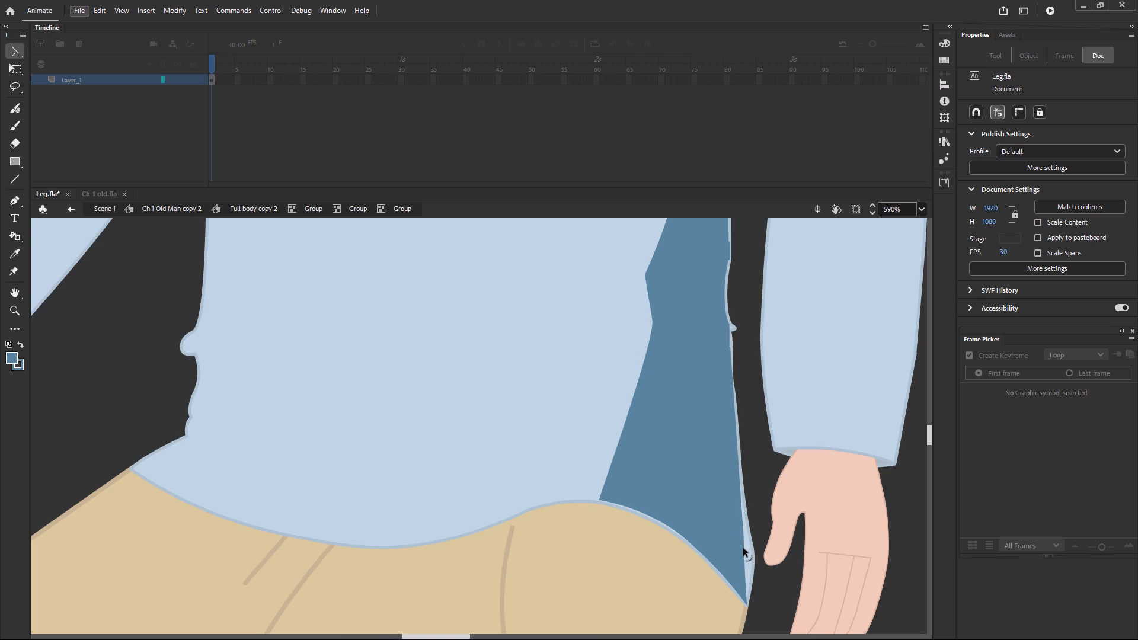
left_click_drag(743, 548, 754, 547)
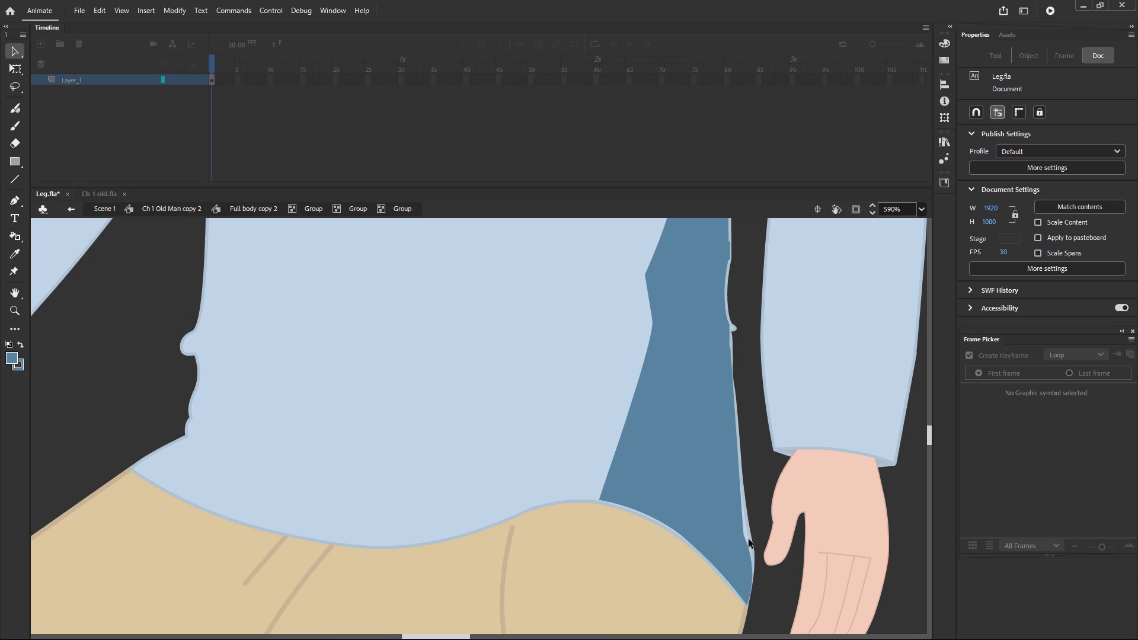
left_click(746, 539)
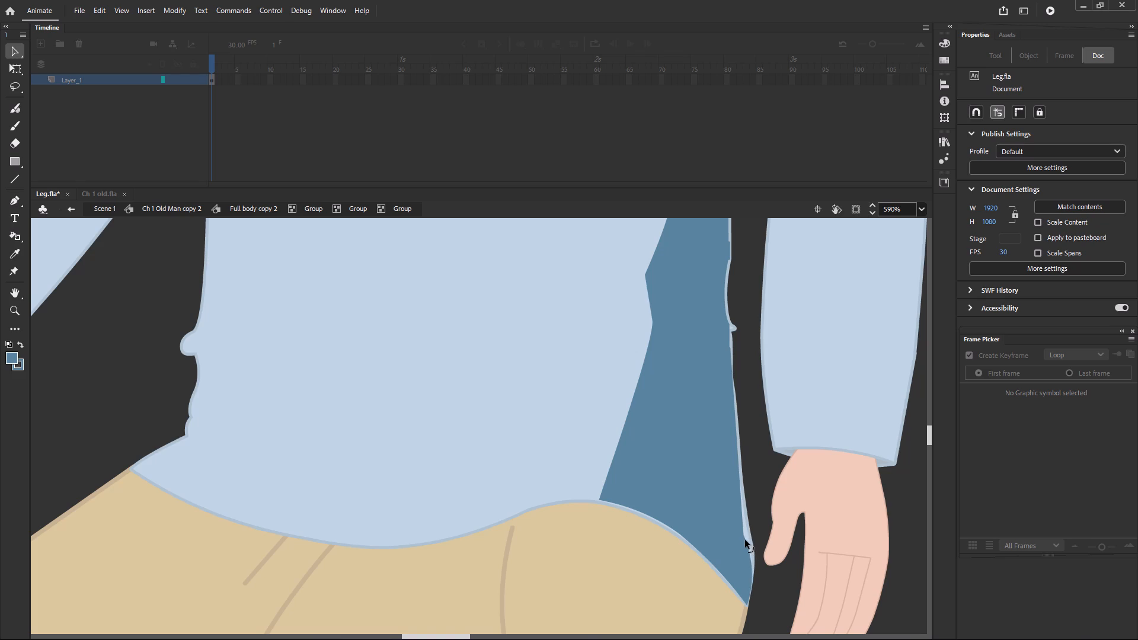
left_click(743, 538)
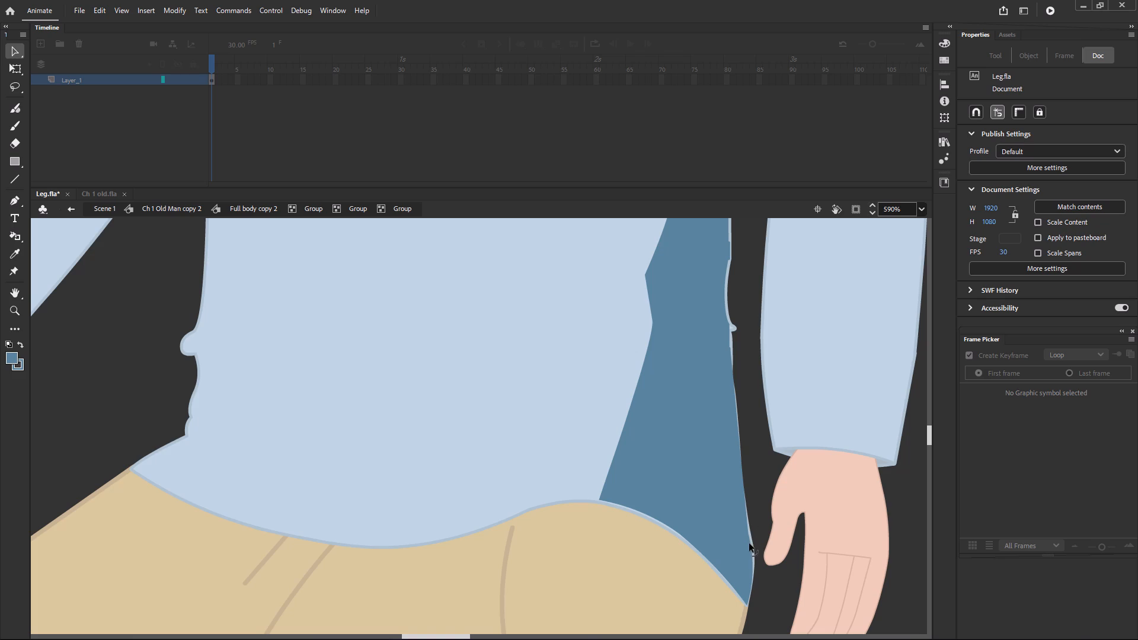
left_click(752, 543)
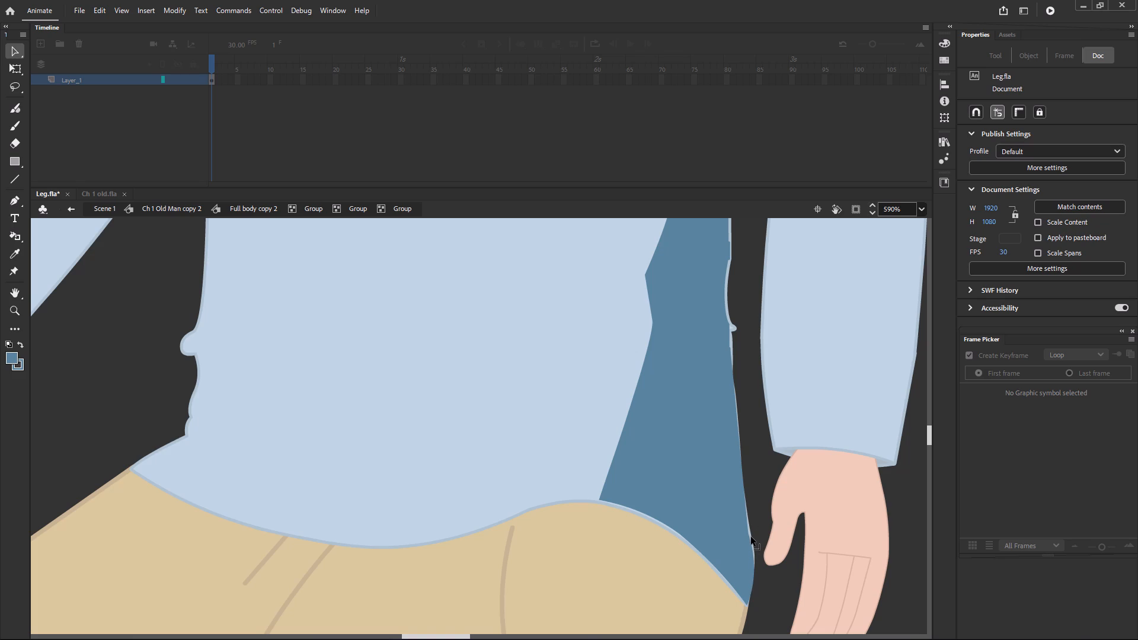
left_click(751, 537)
key("ctrl+z")
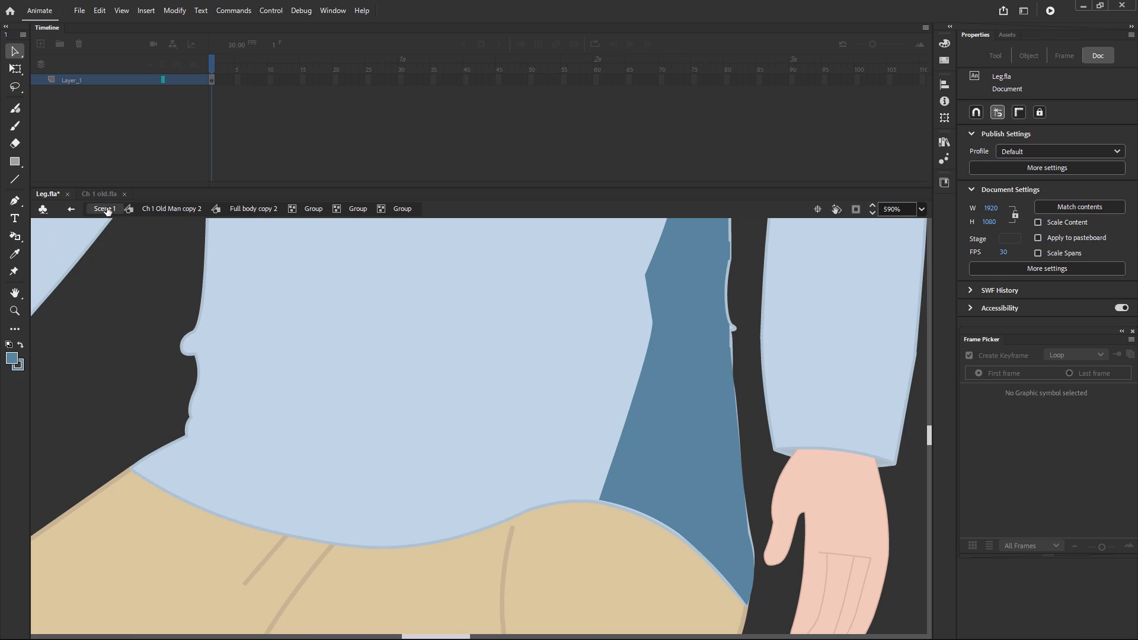
Return to Scene 1 and check the reshaped shirt shading on the whole figure.
left_click(107, 207)
scroll(525, 393, "down", 3, "ctrl")
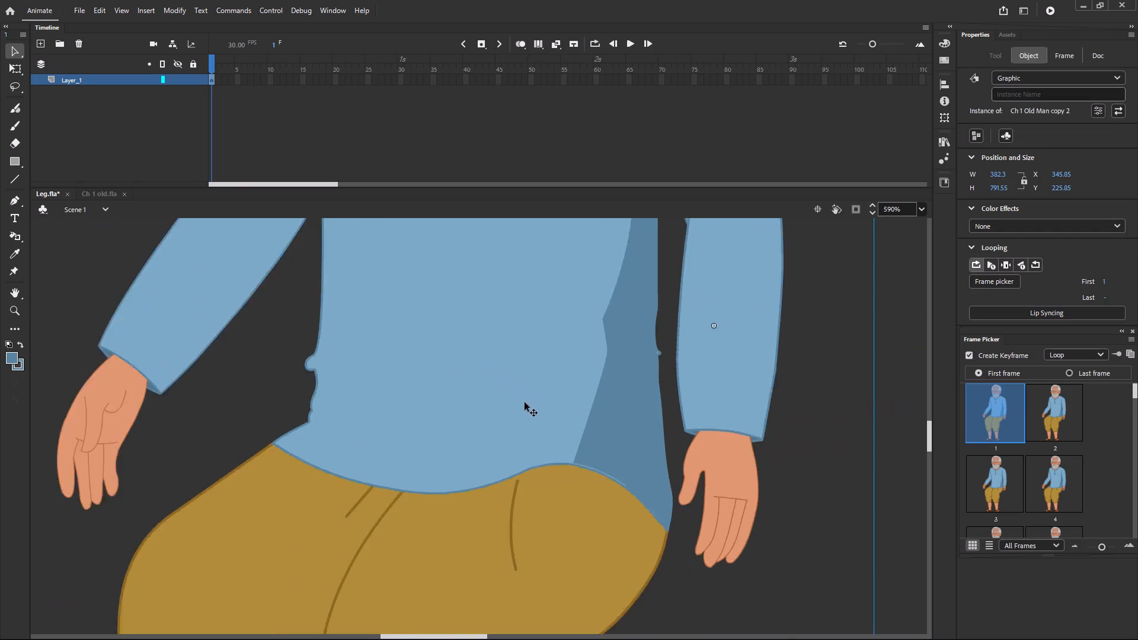
scroll(525, 402, "down", 4, "ctrl")
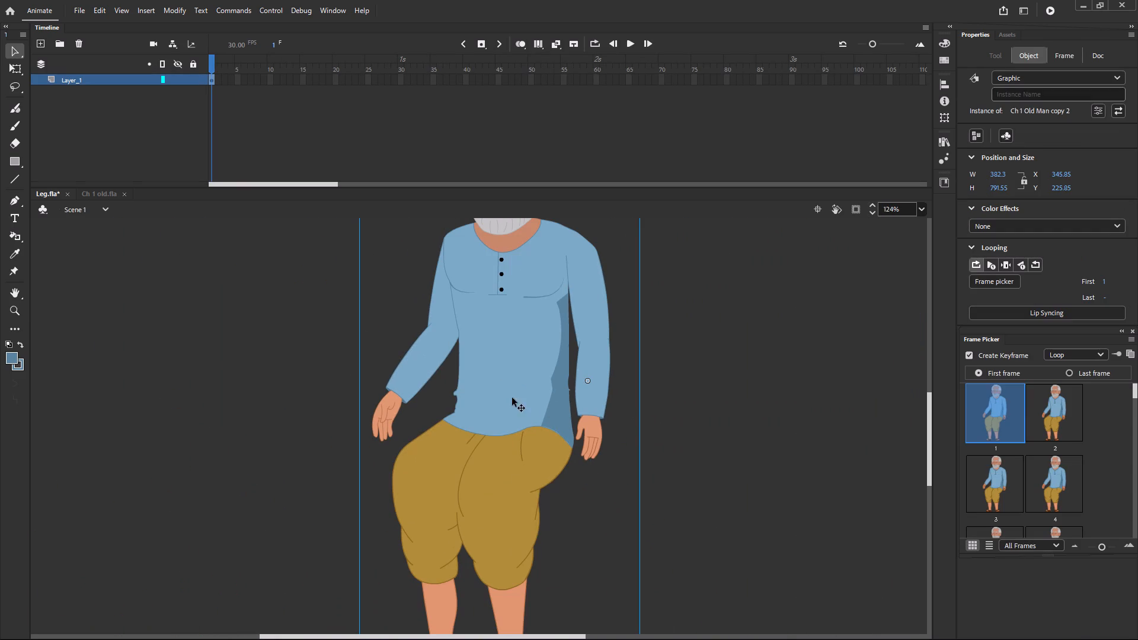
left_click(697, 409)
scroll(609, 414, "down", 3, "ctrl")
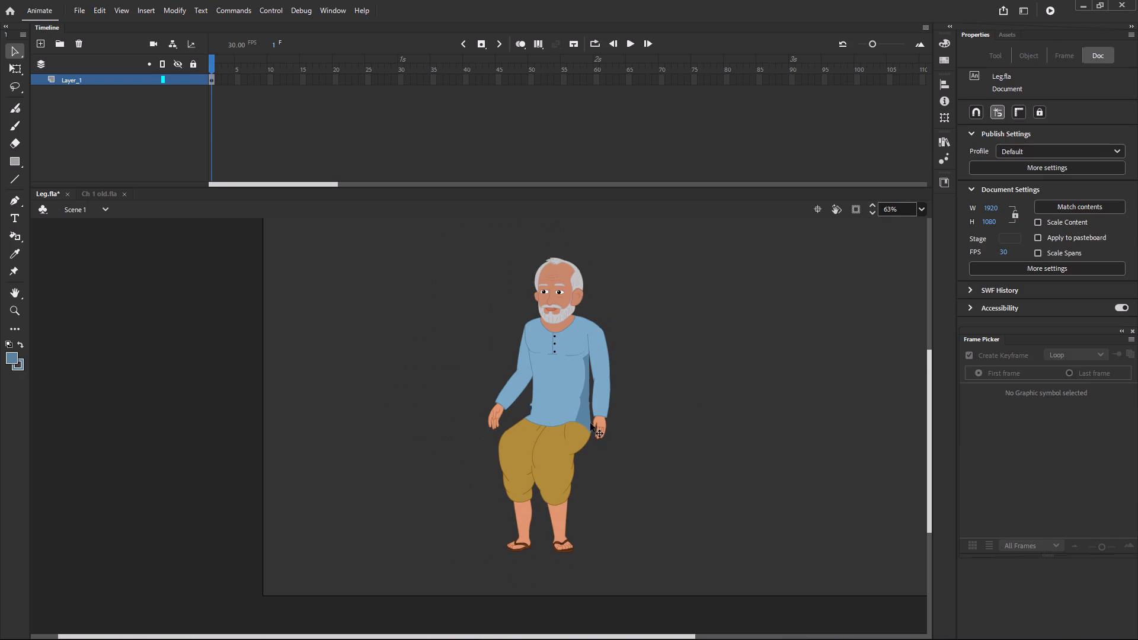
Inside the shading's nested groups, fit its lower edge closer to the hem above the thigh, and return to Scene 1.
scroll(547, 422, "up", 6, "ctrl")
scroll(659, 436, "up", 5, "ctrl")
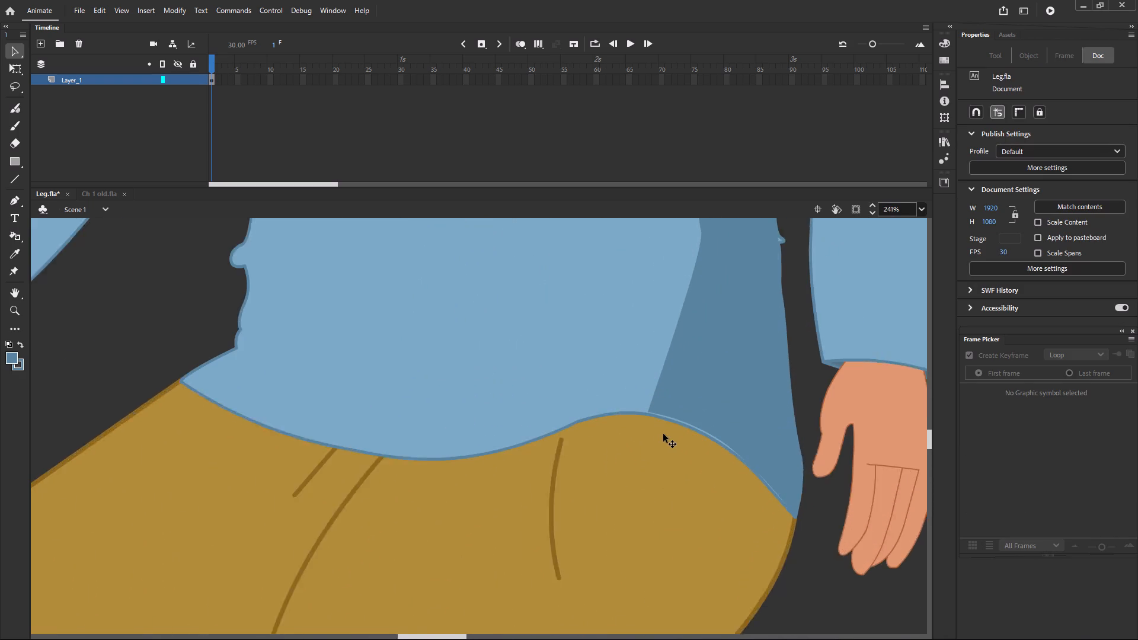
double_click(694, 399)
triple_click(694, 399)
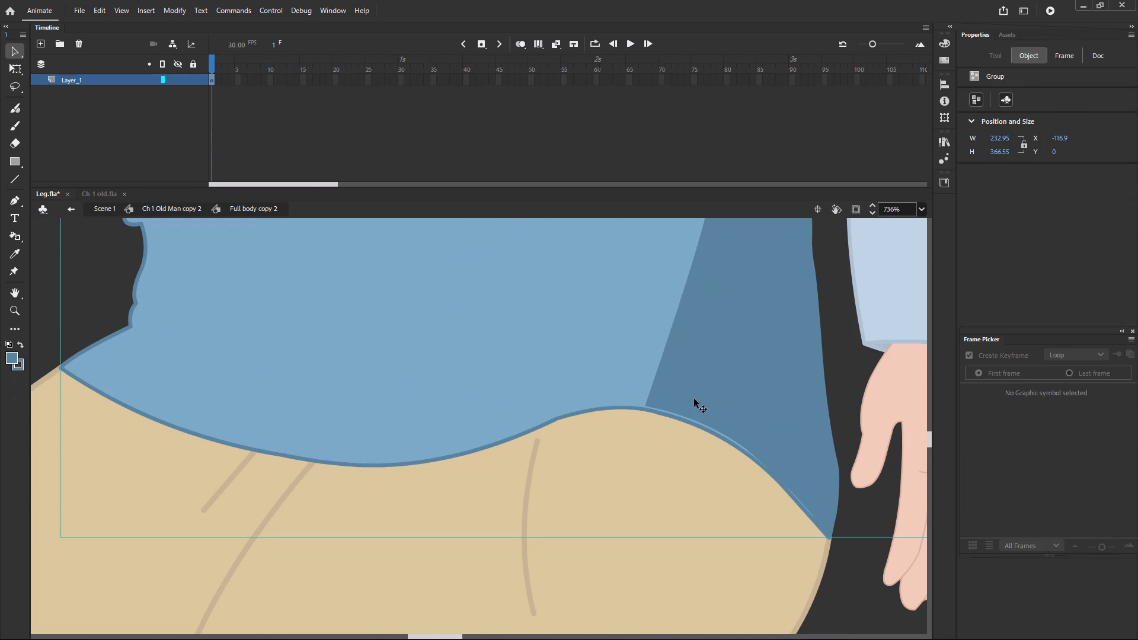
double_click(694, 399)
triple_click(700, 411)
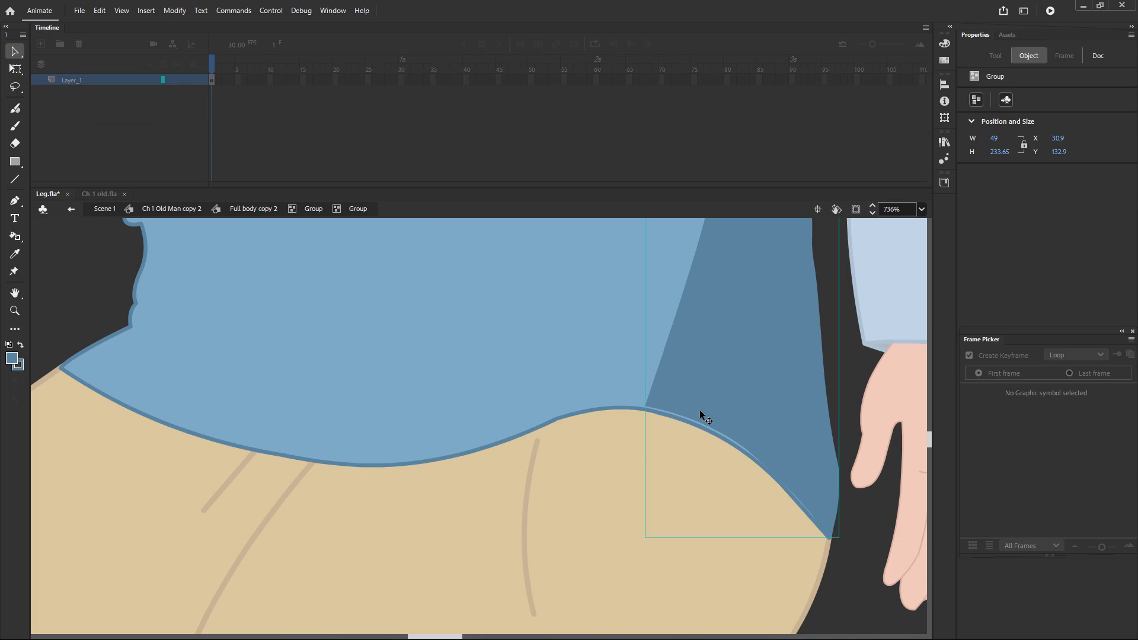
left_click(700, 411)
left_click(700, 421)
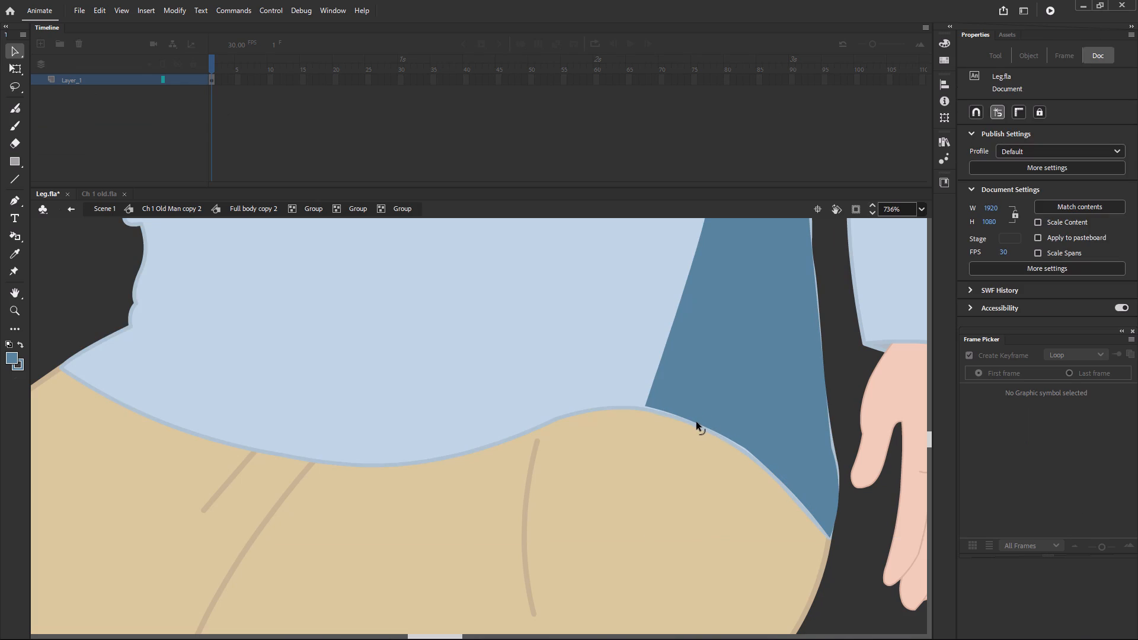
left_click(740, 444)
left_click(114, 212)
scroll(442, 380, "down", 7, "ctrl")
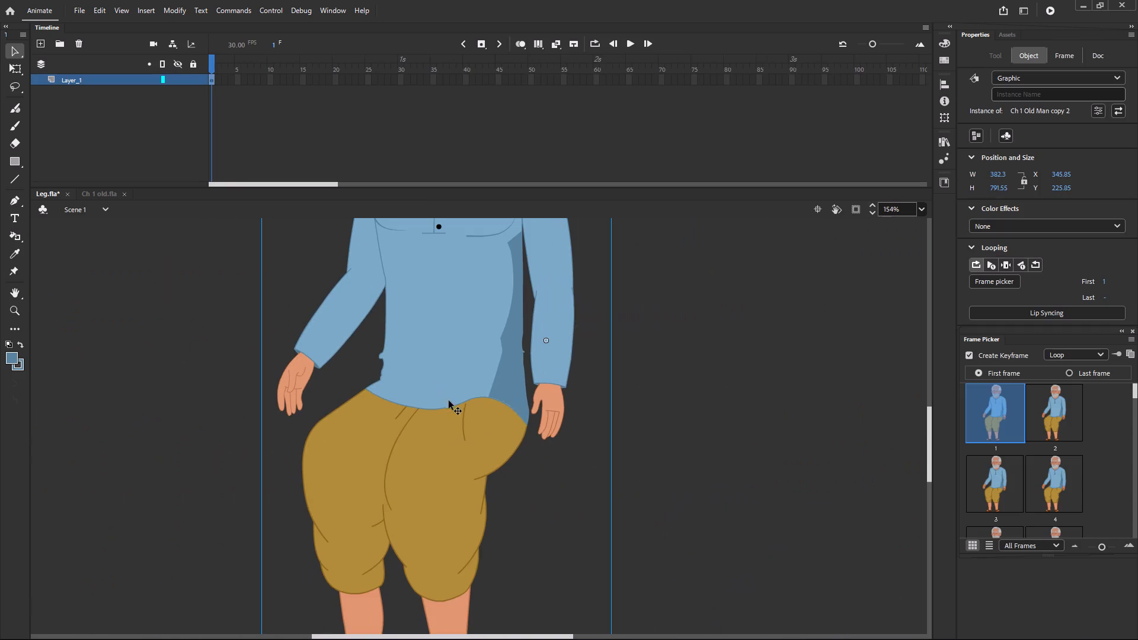
left_click(739, 420)
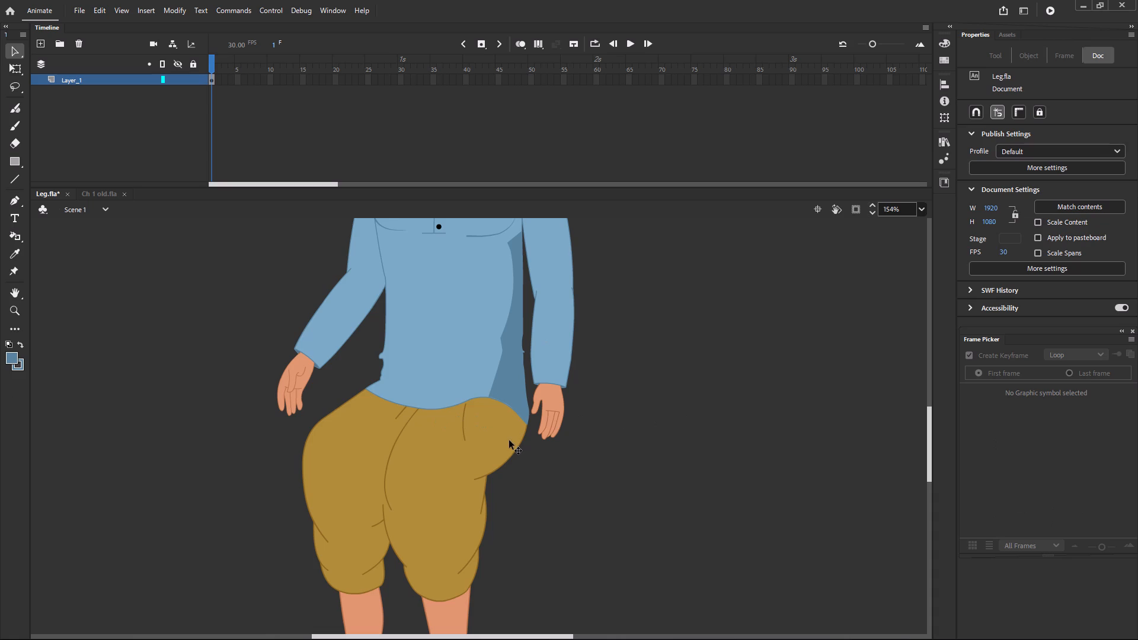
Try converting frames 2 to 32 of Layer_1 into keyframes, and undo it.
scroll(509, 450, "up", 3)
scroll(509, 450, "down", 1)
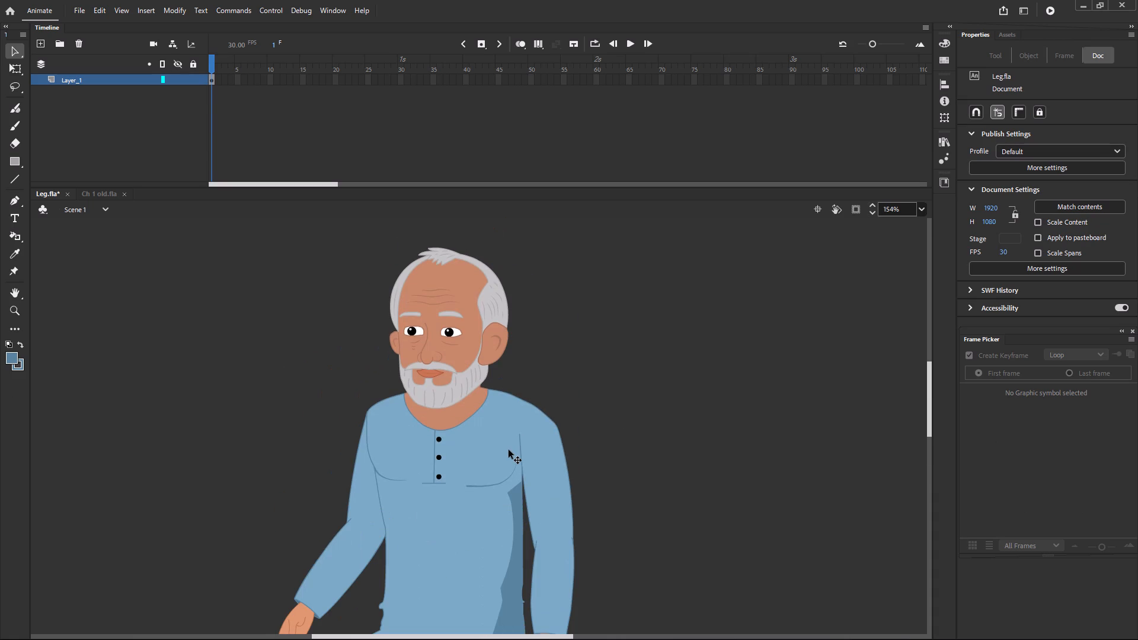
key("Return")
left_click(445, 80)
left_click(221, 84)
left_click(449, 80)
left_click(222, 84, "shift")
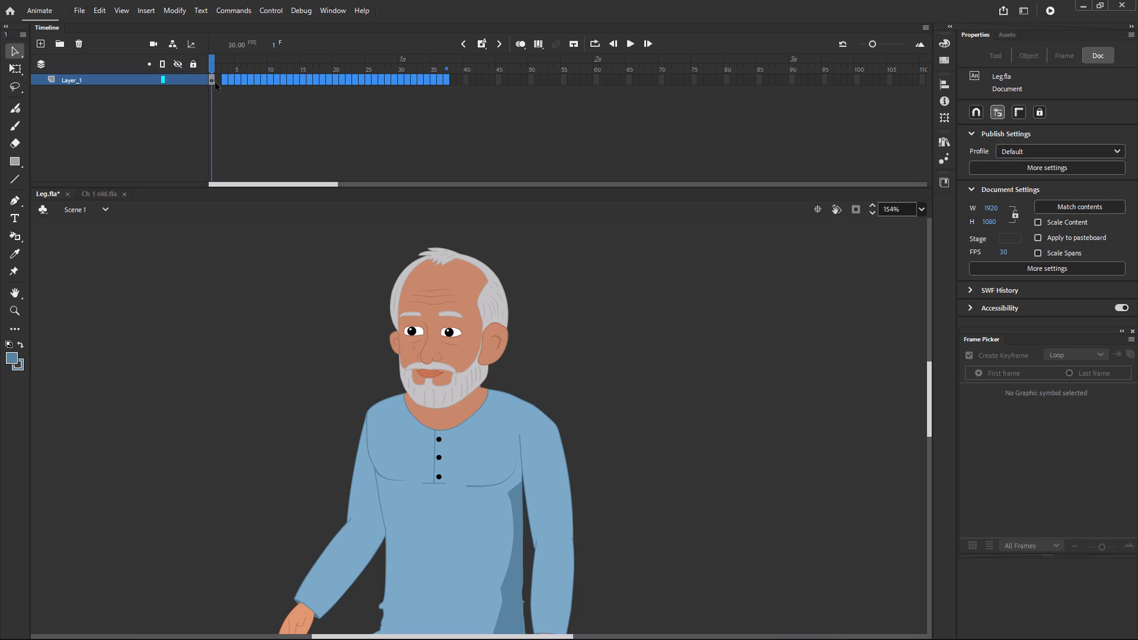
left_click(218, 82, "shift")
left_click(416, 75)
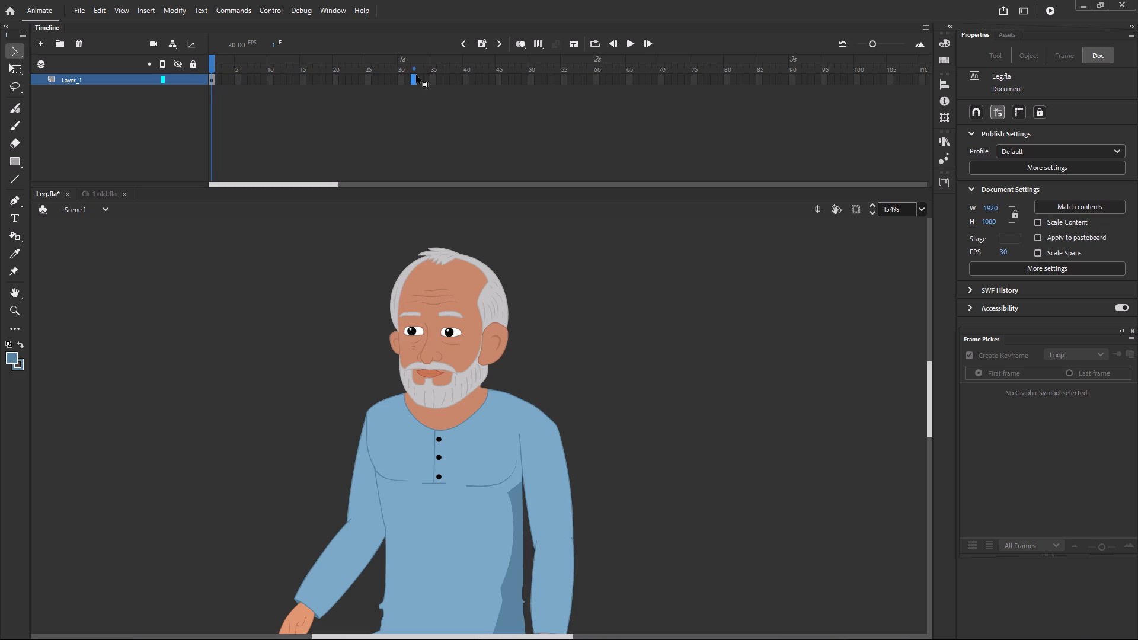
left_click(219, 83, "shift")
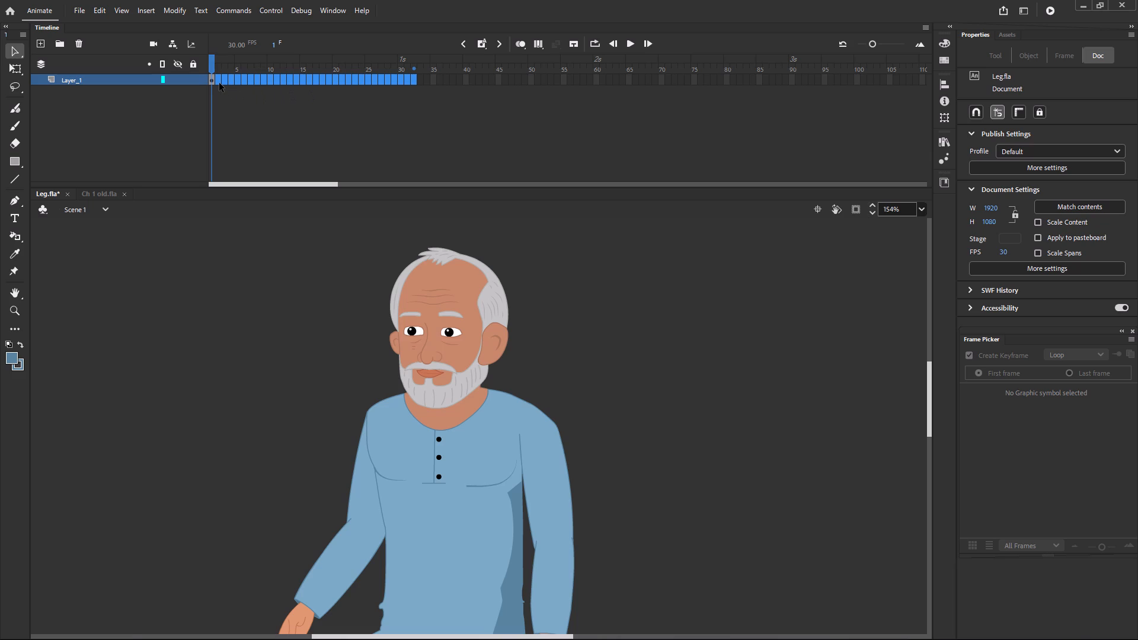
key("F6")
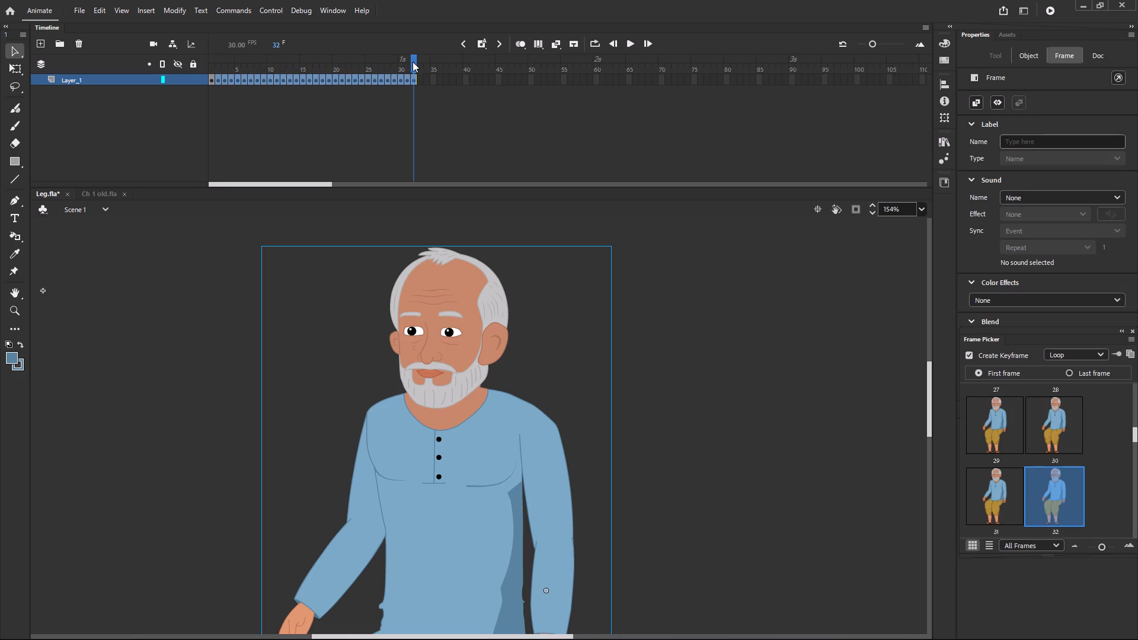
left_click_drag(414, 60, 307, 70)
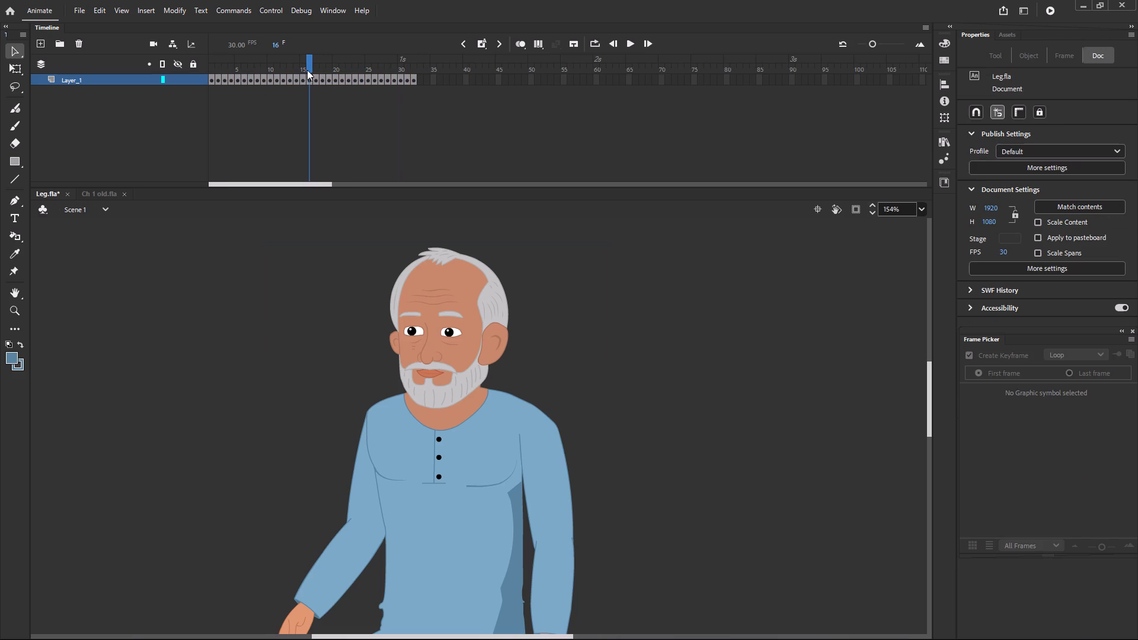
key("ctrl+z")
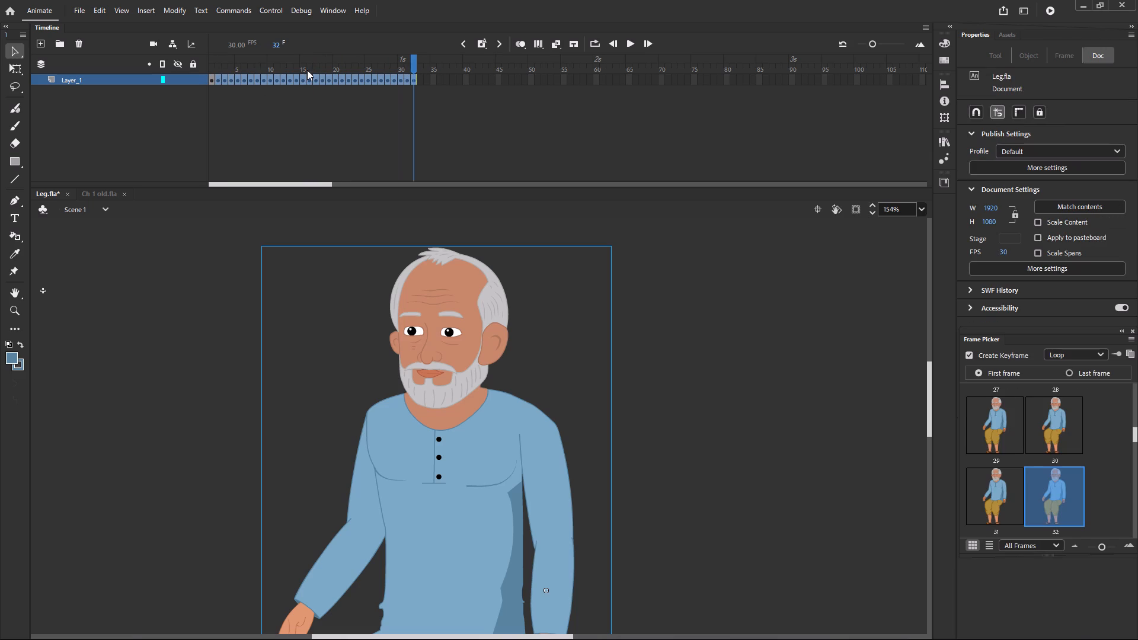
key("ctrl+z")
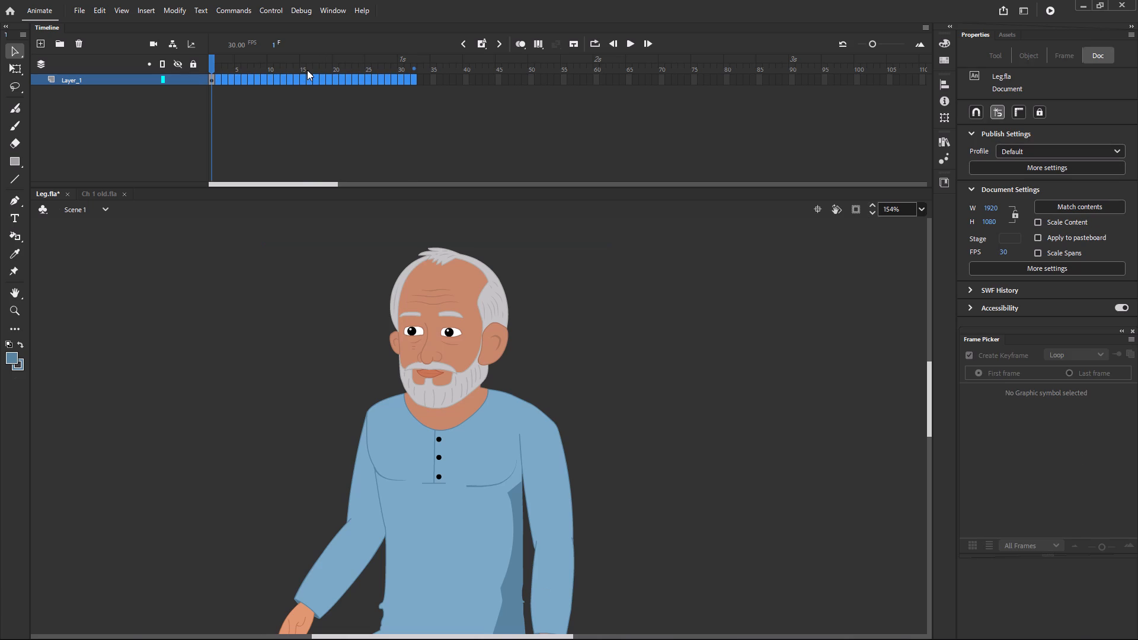
Extend Layer_1 to frame 39 by inserting regular frames after the first keyframe.
key("F8")
key("F8")
left_click_drag(213, 68, 267, 68)
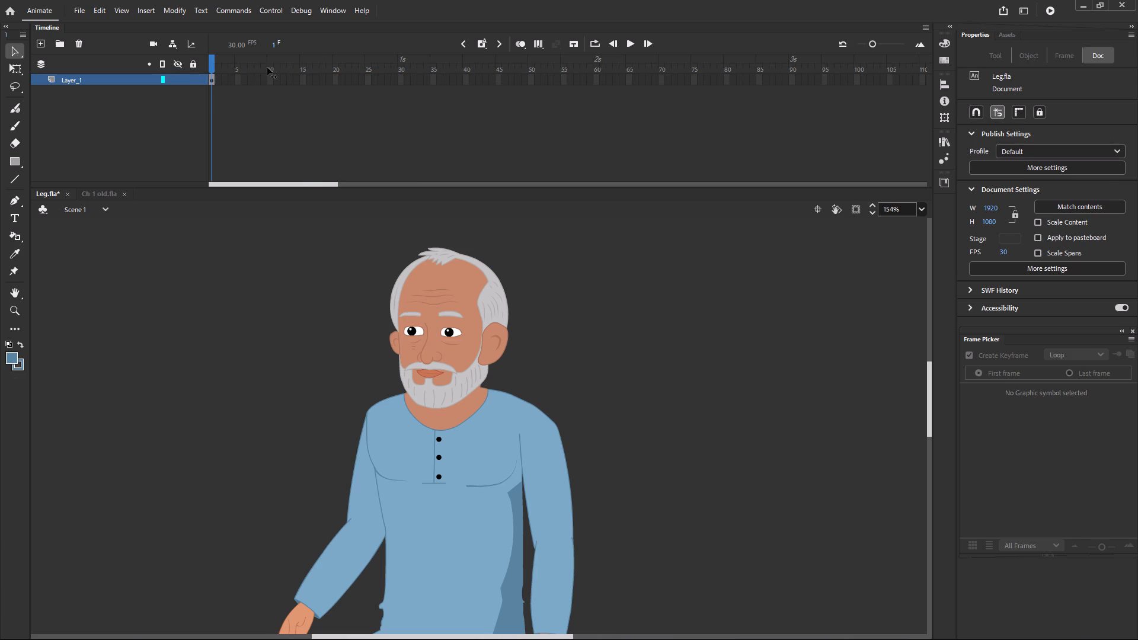
left_click_drag(267, 68, 271, 68)
left_click(410, 76)
left_click(222, 82, "shift")
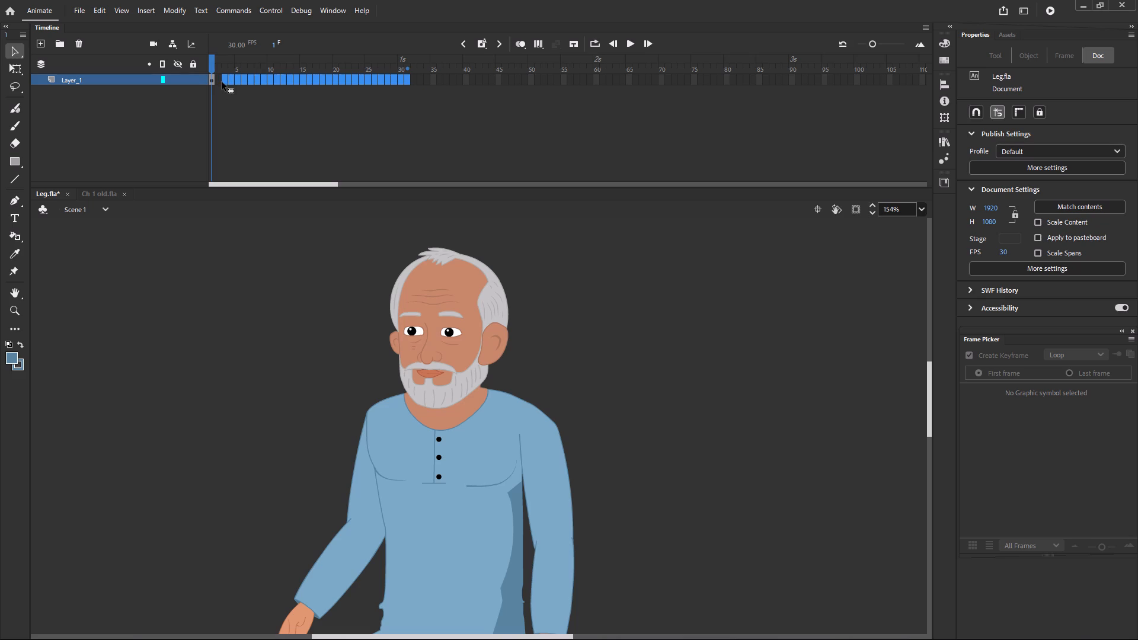
left_click(222, 81, "shift")
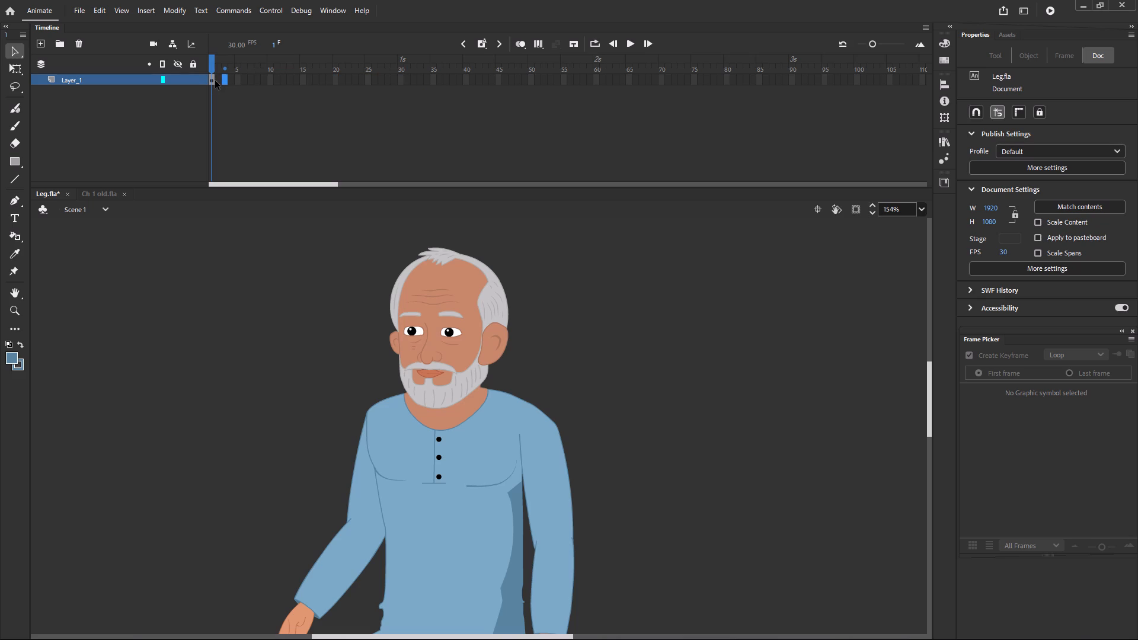
left_click(458, 78)
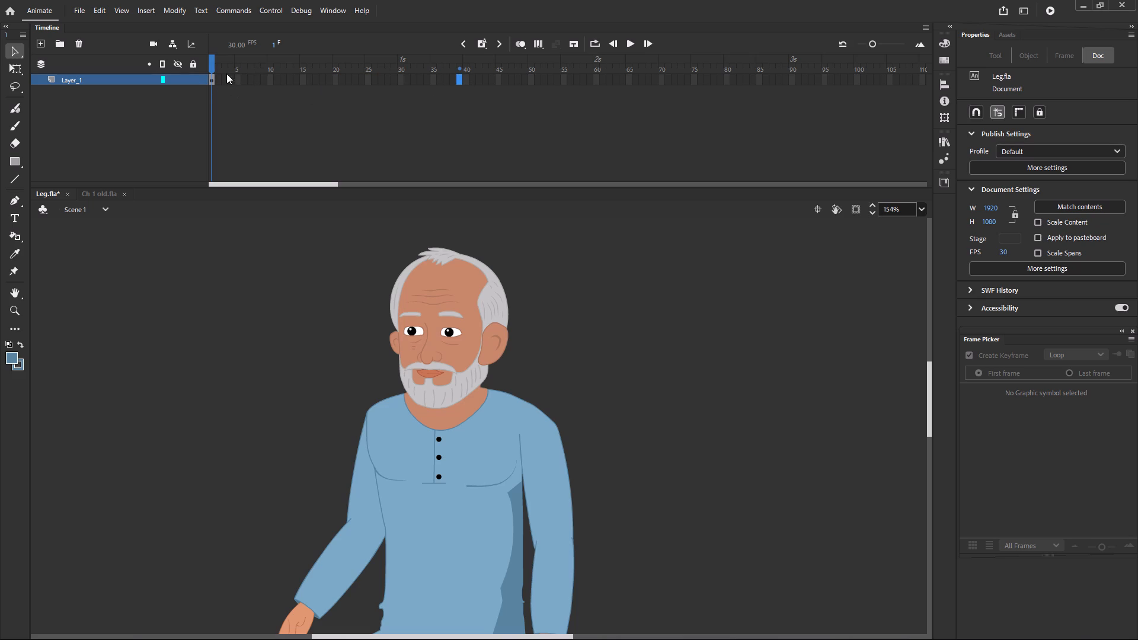
left_click(218, 79, "shift")
right_click(218, 79)
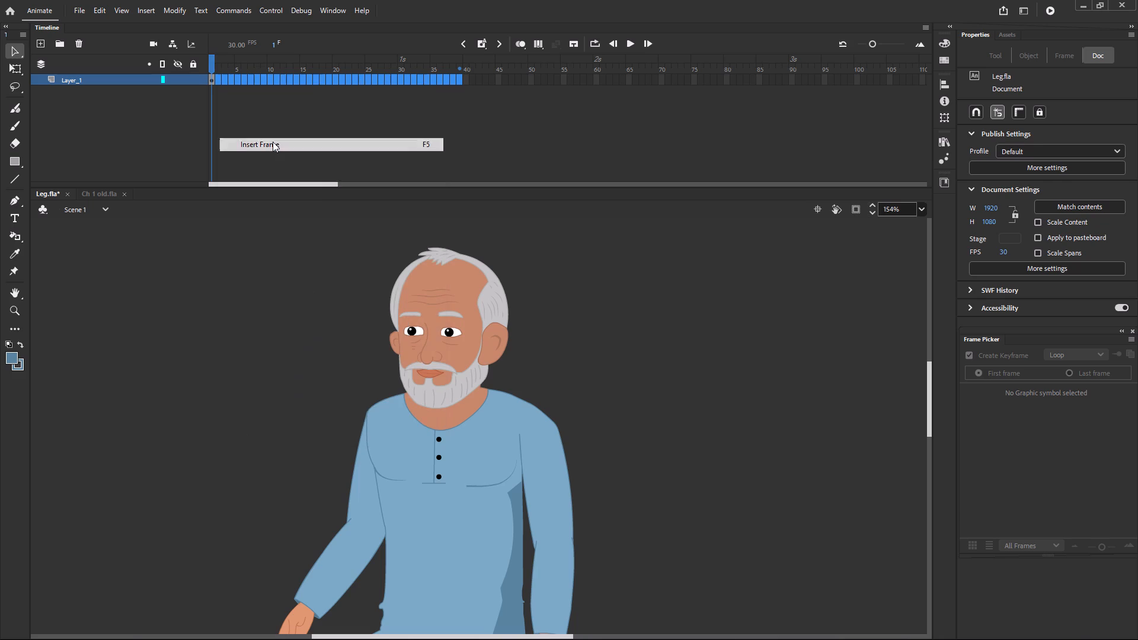
Scrub through and play back the extended scene timeline to check the old man's motion.
left_click_drag(457, 60, 343, 83)
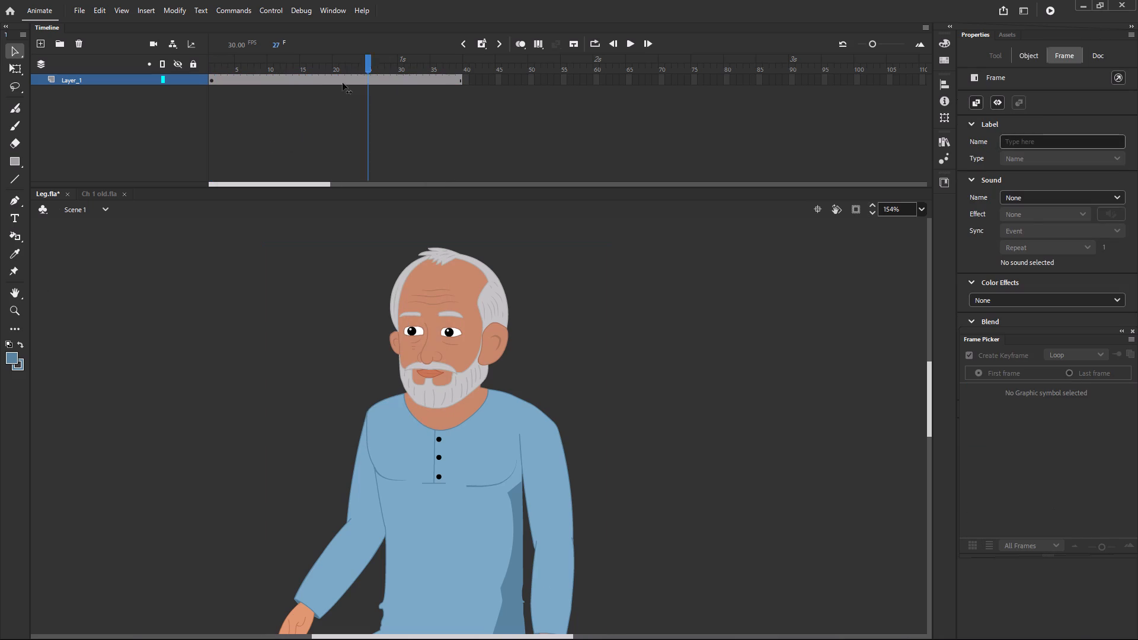
left_click_drag(343, 83, 192, 101)
key("Return")
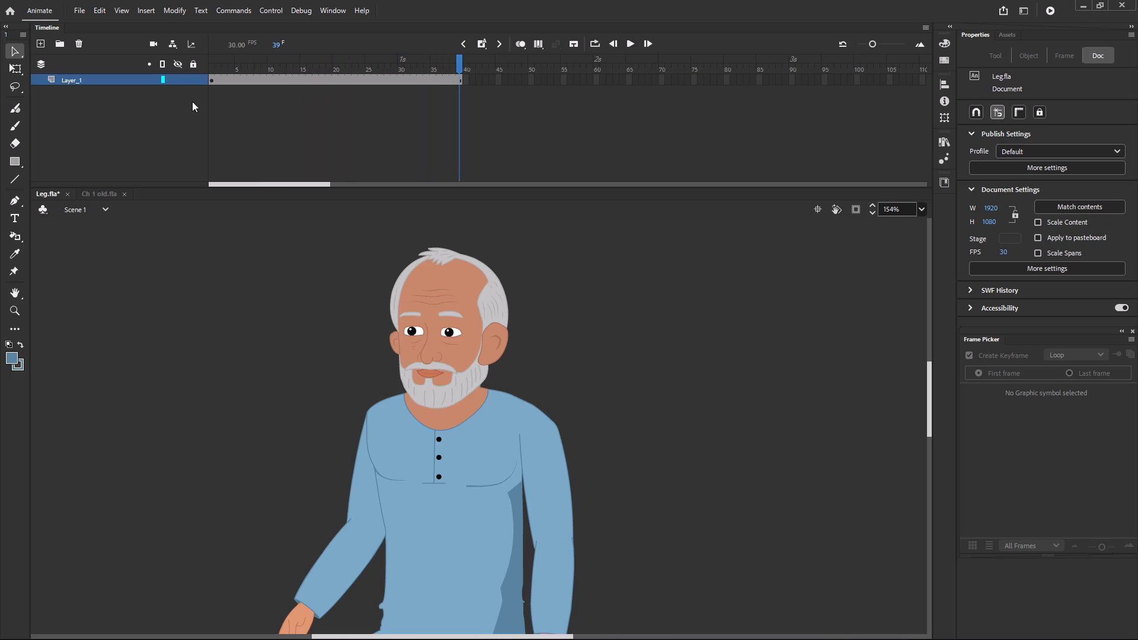
key("Return")
key("Return")
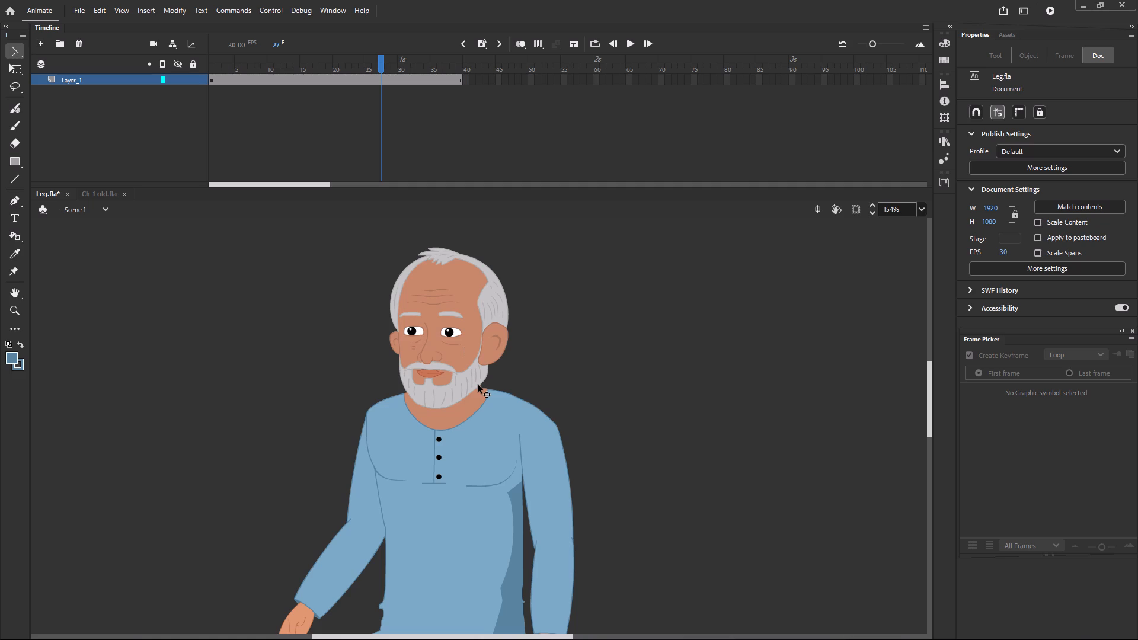
Open the old man's symbol from Scene 1 to edit his body parts.
scroll(480, 391, "down", 4)
scroll(481, 398, "up", 2)
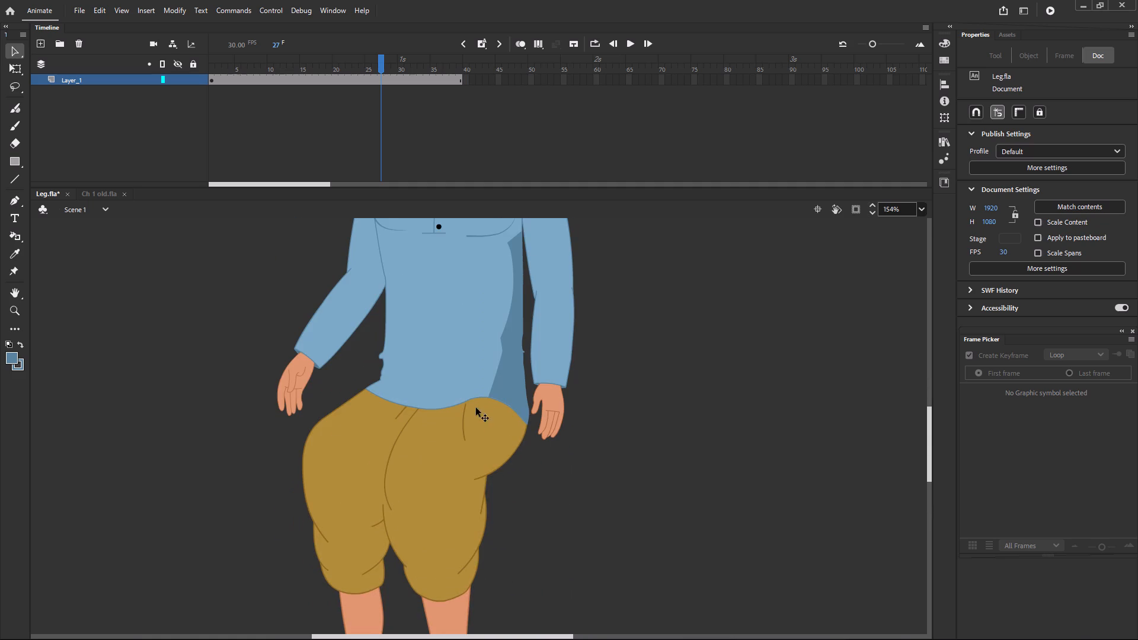
scroll(471, 421, "down", 2, "ctrl")
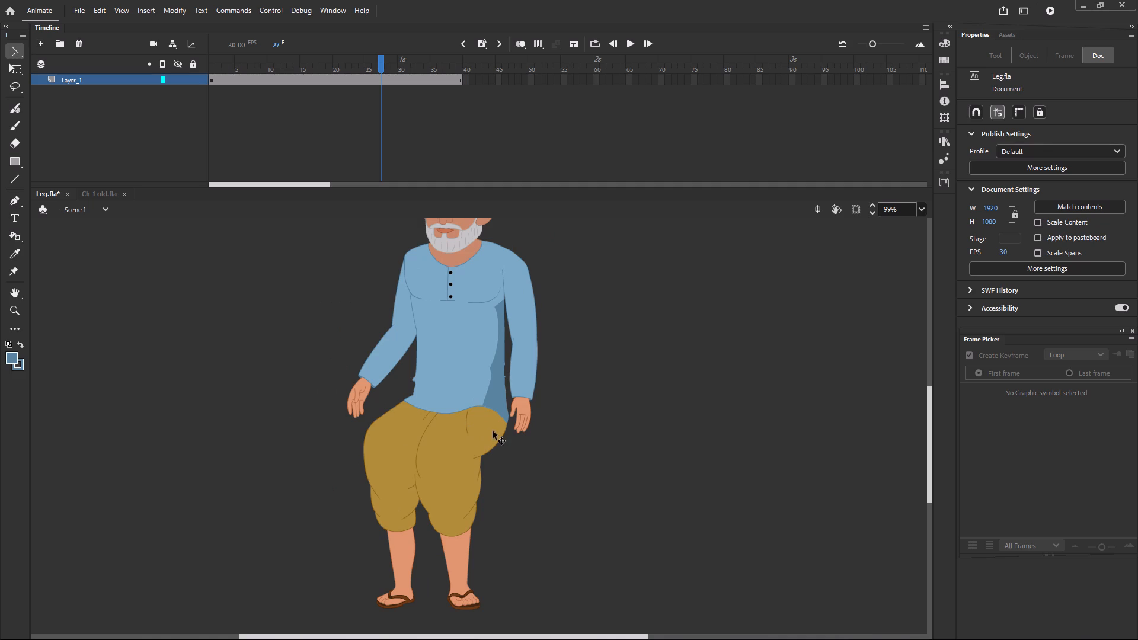
left_click(519, 375)
double_click(519, 388)
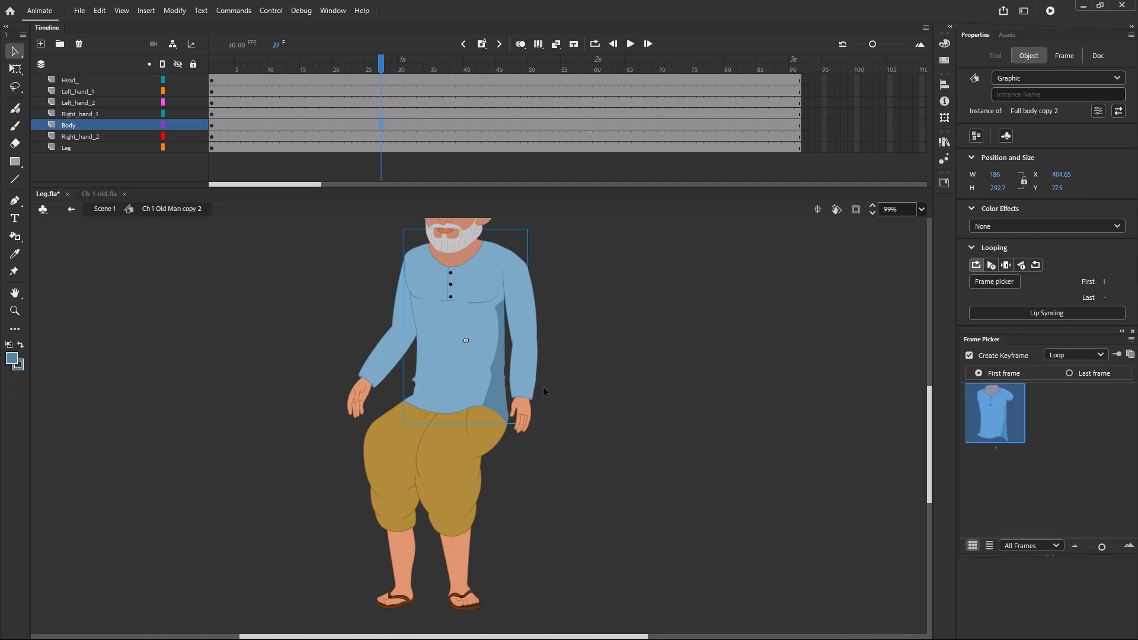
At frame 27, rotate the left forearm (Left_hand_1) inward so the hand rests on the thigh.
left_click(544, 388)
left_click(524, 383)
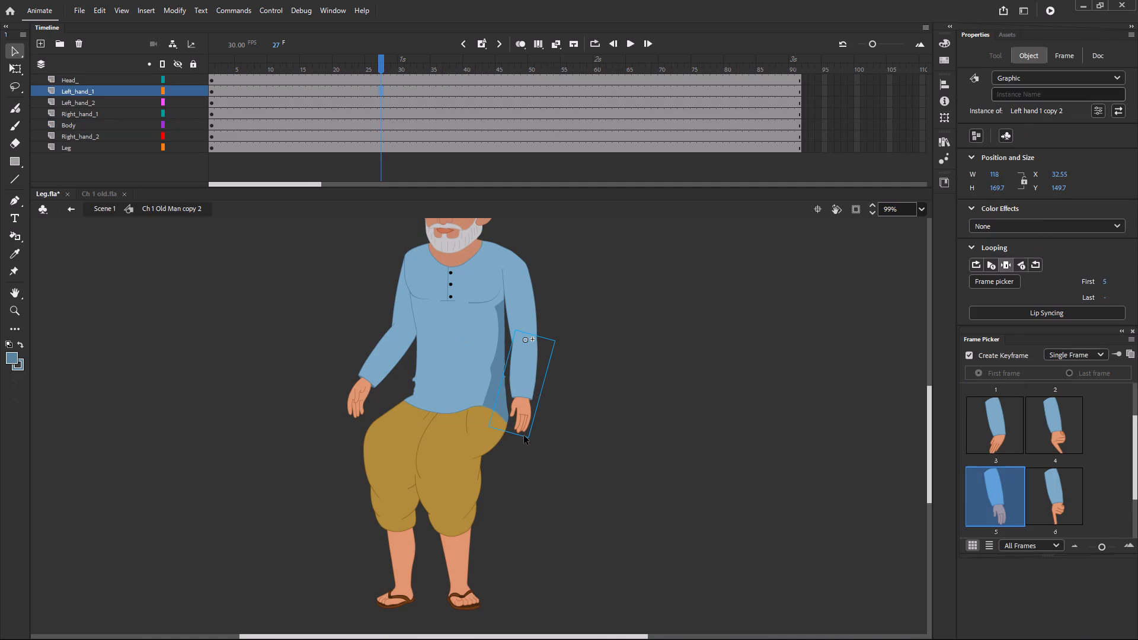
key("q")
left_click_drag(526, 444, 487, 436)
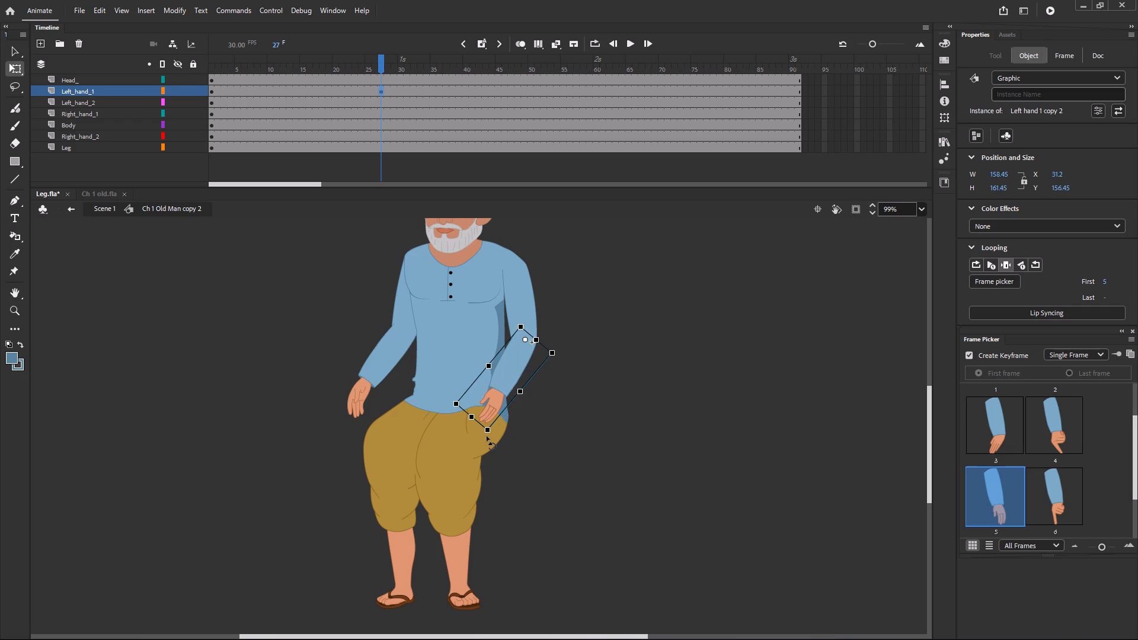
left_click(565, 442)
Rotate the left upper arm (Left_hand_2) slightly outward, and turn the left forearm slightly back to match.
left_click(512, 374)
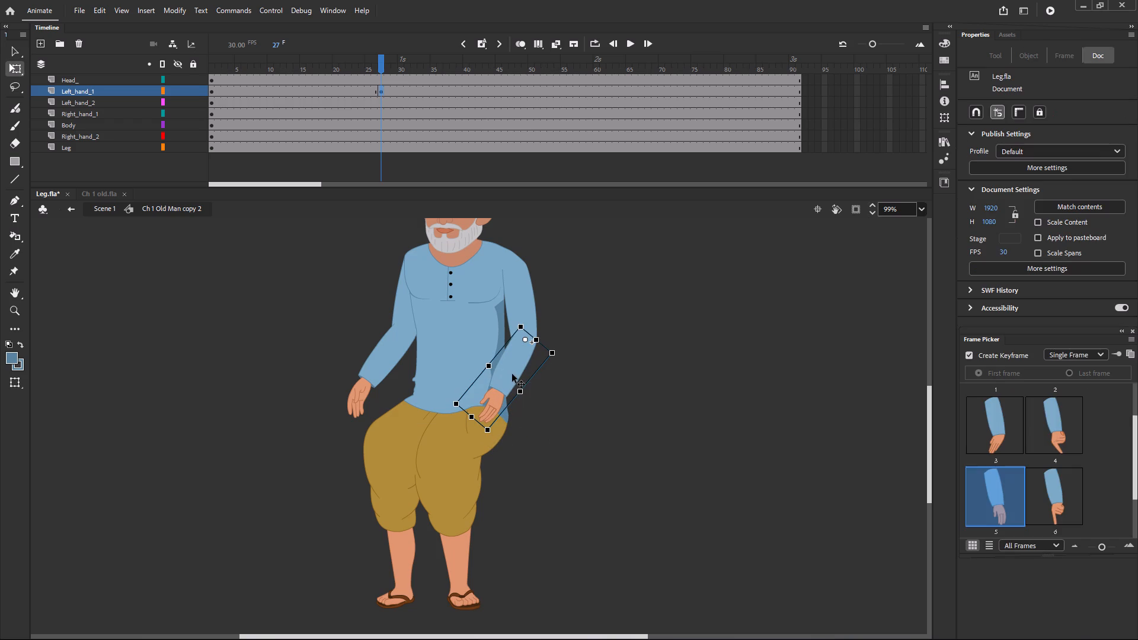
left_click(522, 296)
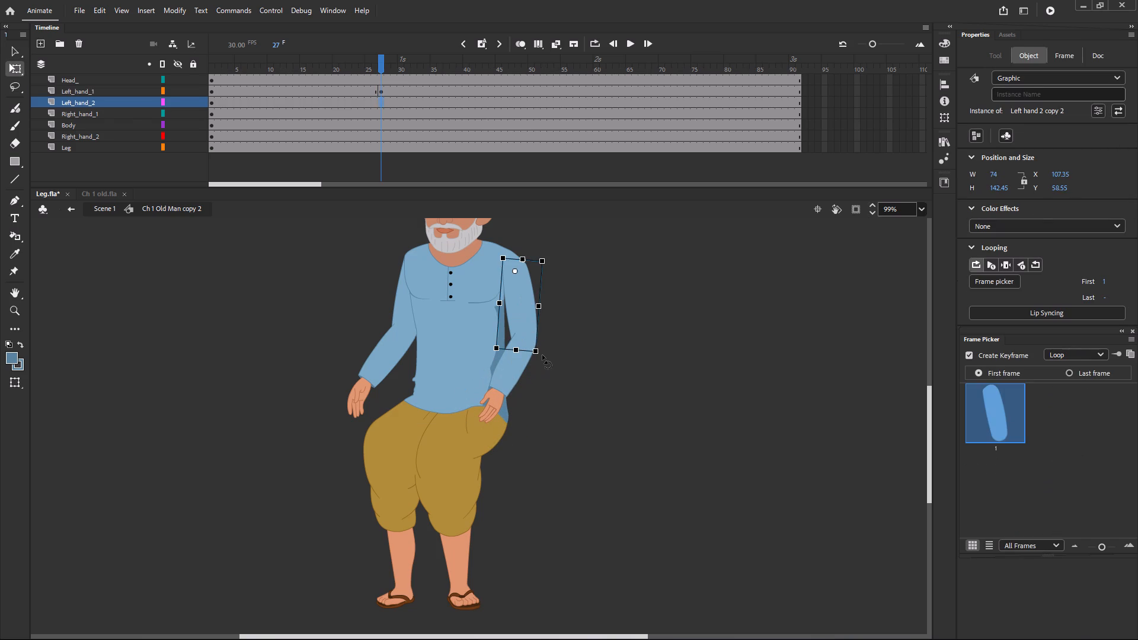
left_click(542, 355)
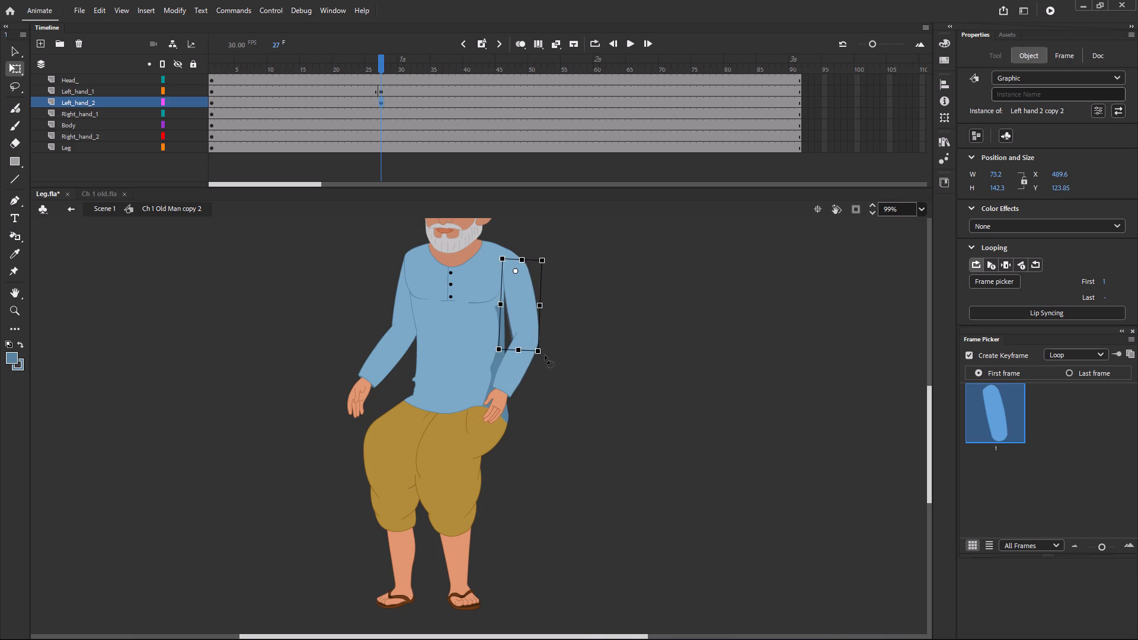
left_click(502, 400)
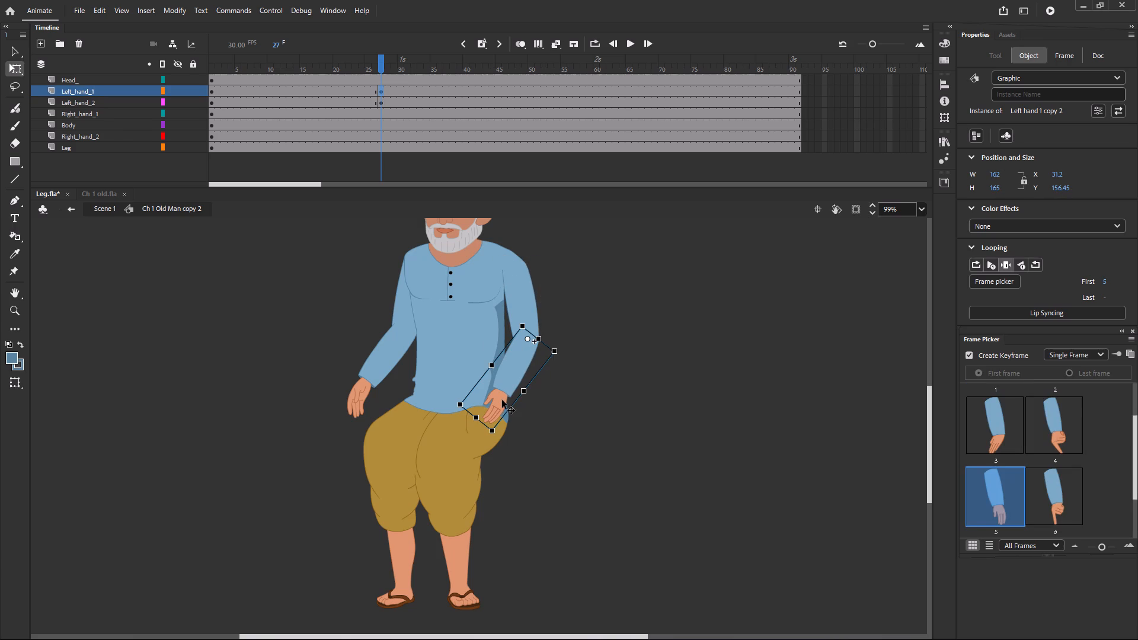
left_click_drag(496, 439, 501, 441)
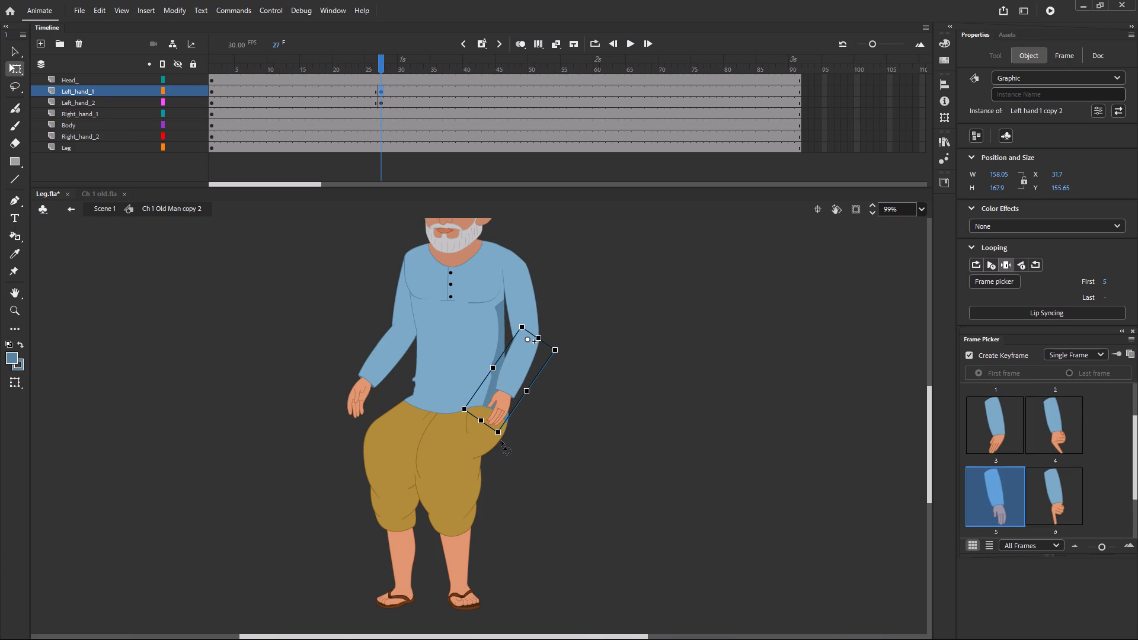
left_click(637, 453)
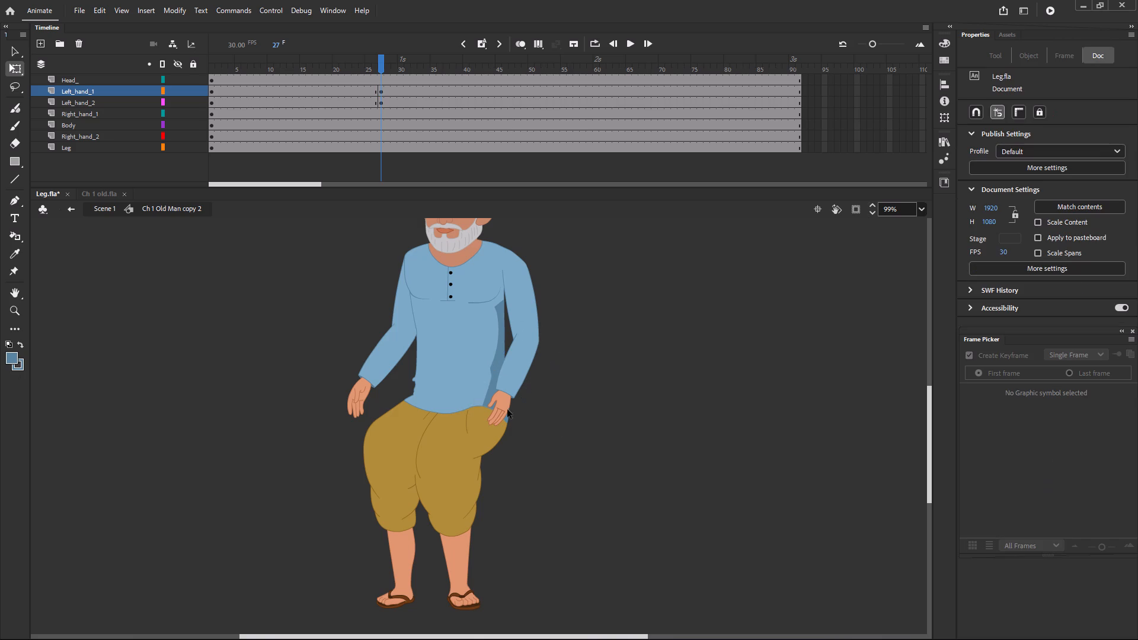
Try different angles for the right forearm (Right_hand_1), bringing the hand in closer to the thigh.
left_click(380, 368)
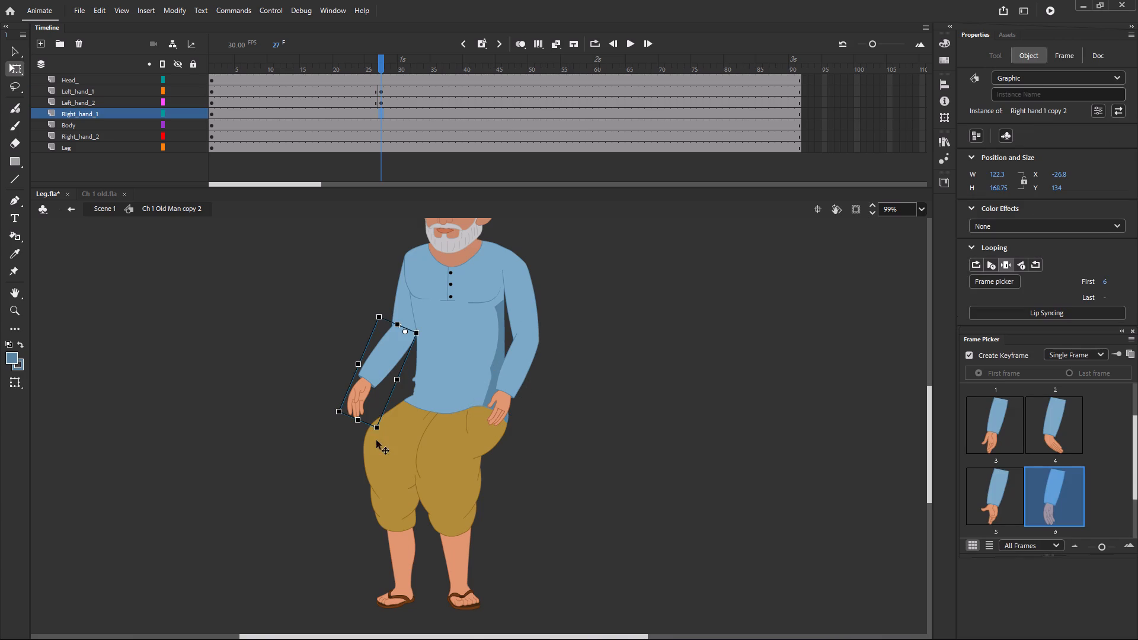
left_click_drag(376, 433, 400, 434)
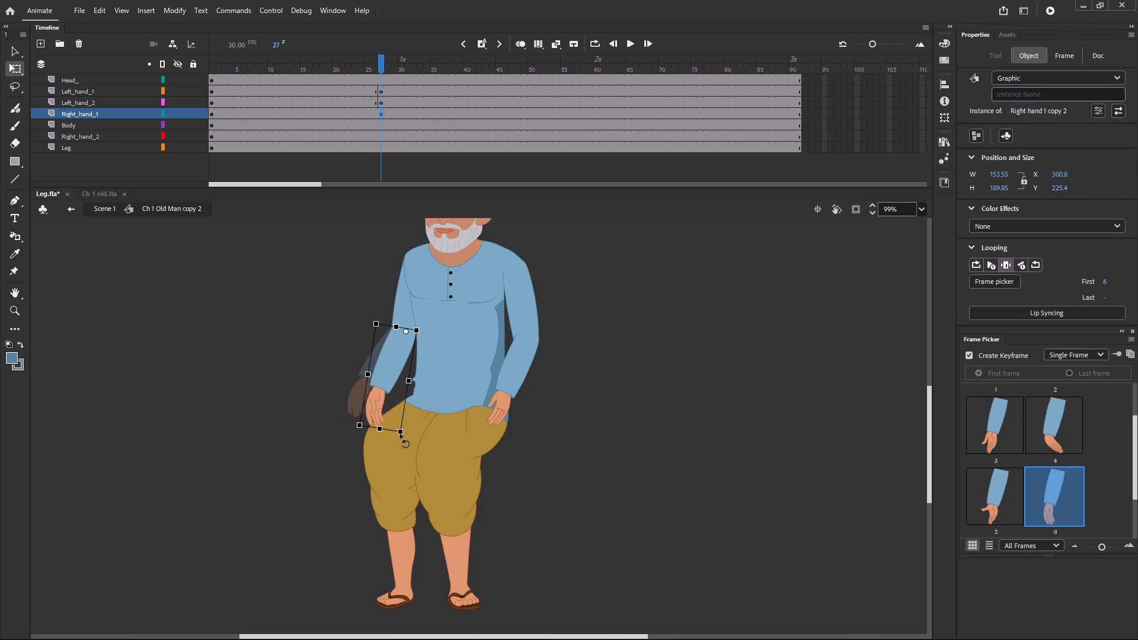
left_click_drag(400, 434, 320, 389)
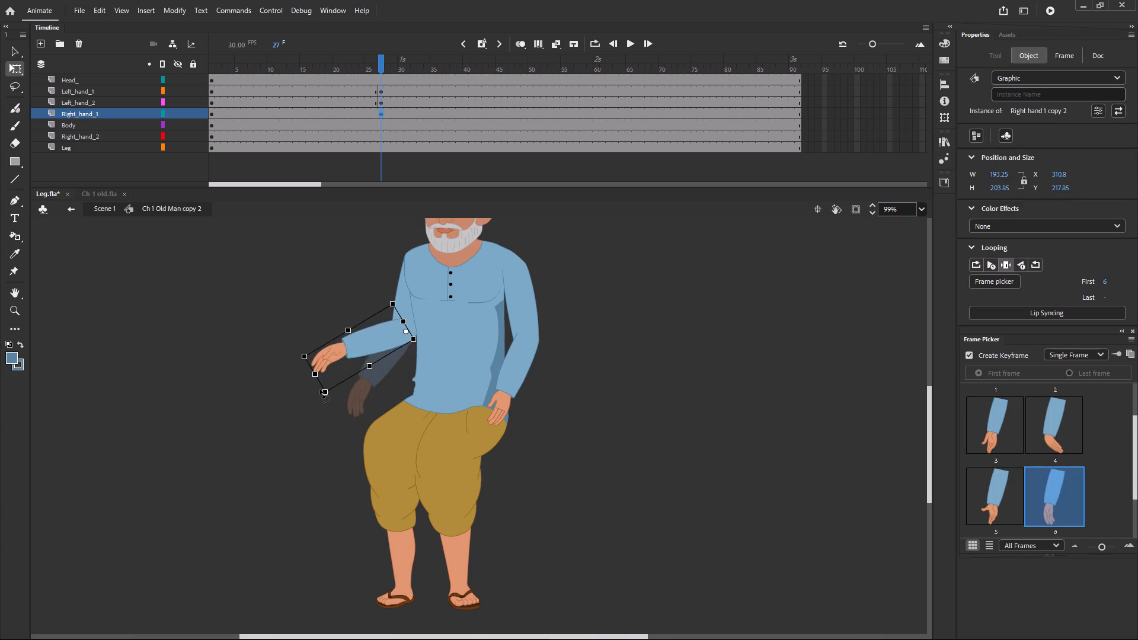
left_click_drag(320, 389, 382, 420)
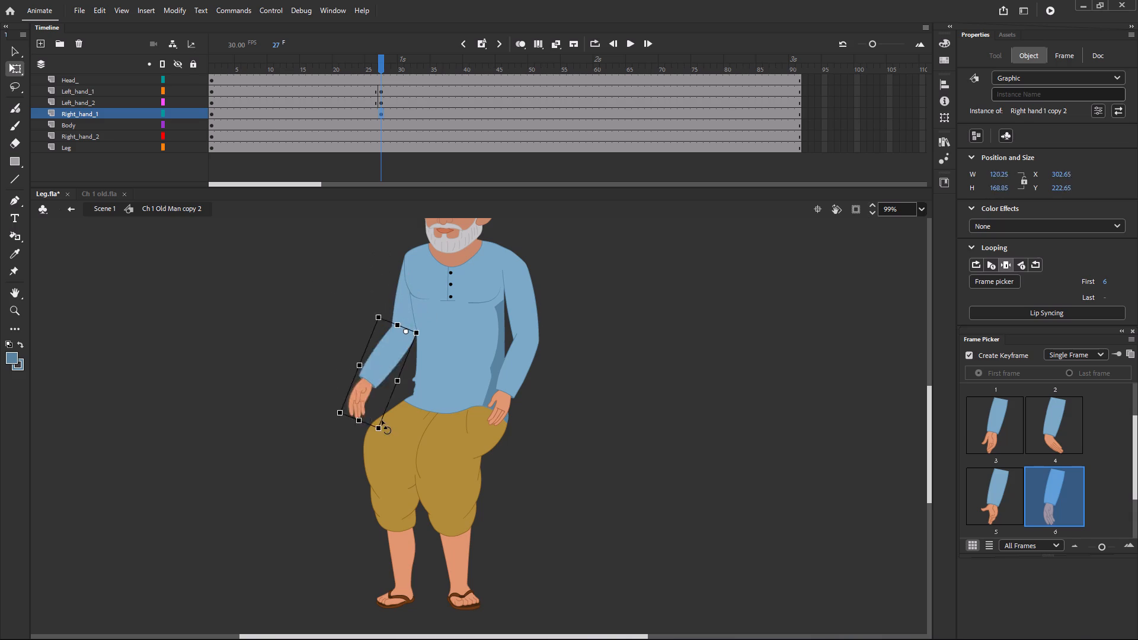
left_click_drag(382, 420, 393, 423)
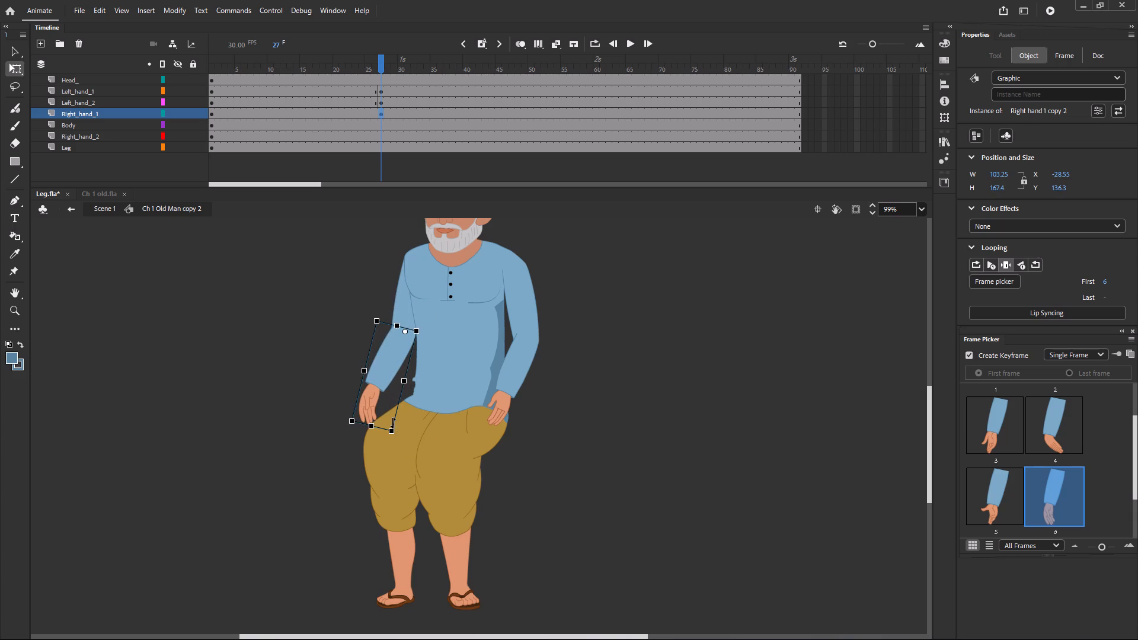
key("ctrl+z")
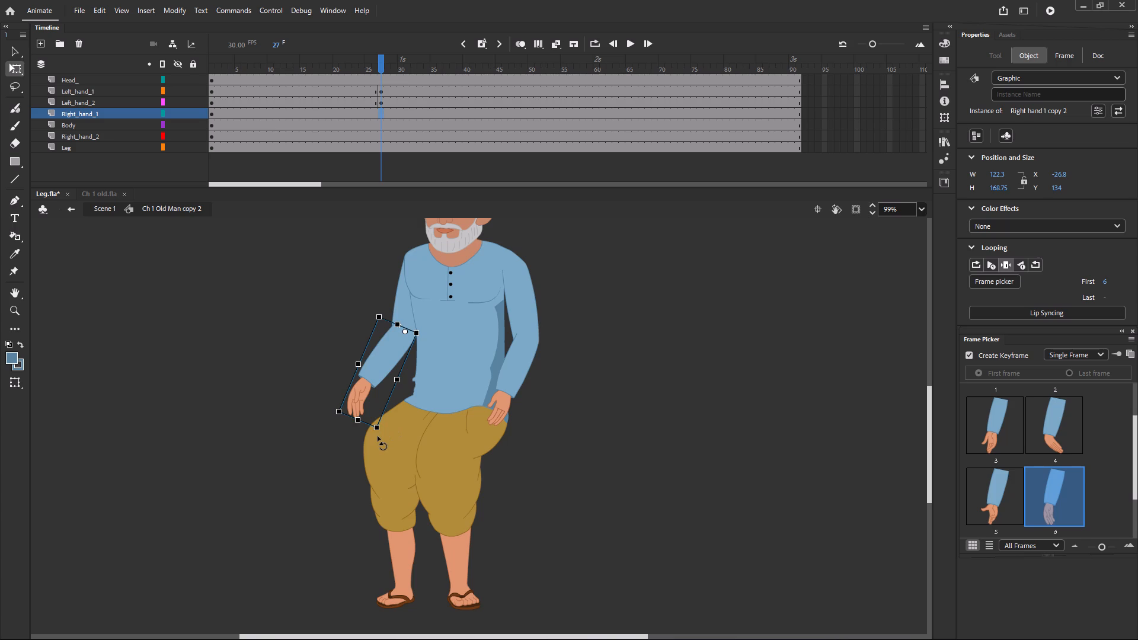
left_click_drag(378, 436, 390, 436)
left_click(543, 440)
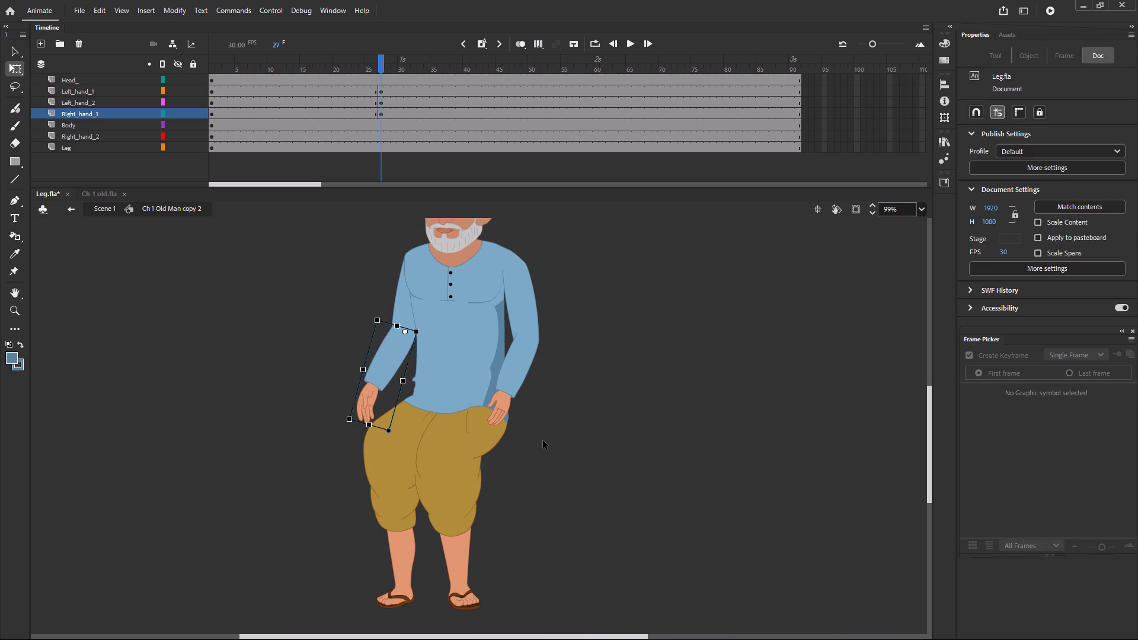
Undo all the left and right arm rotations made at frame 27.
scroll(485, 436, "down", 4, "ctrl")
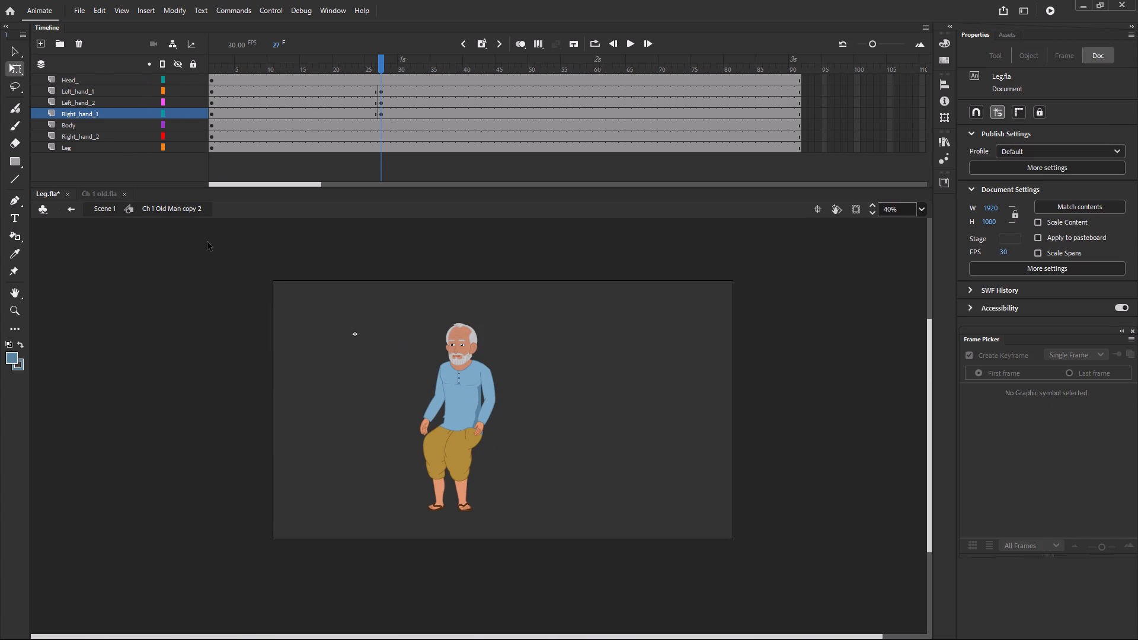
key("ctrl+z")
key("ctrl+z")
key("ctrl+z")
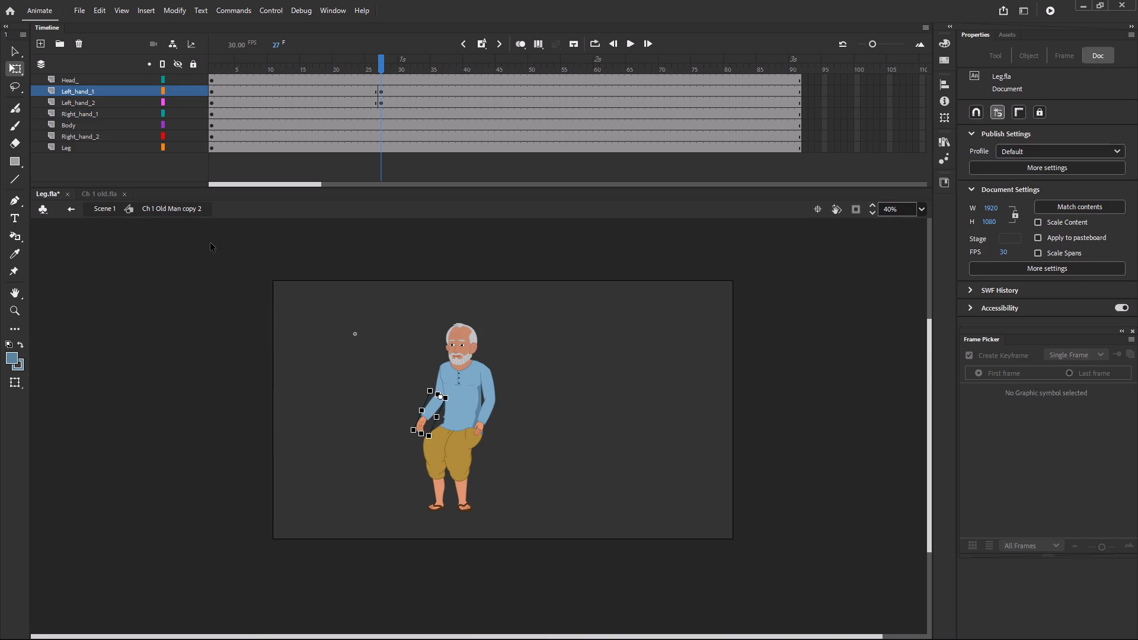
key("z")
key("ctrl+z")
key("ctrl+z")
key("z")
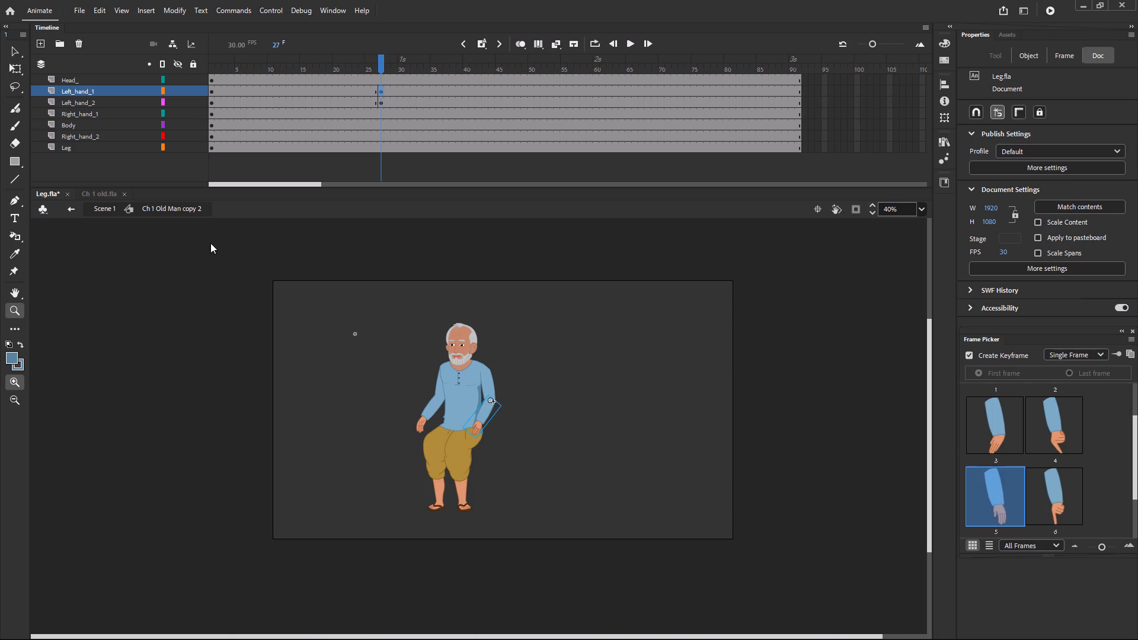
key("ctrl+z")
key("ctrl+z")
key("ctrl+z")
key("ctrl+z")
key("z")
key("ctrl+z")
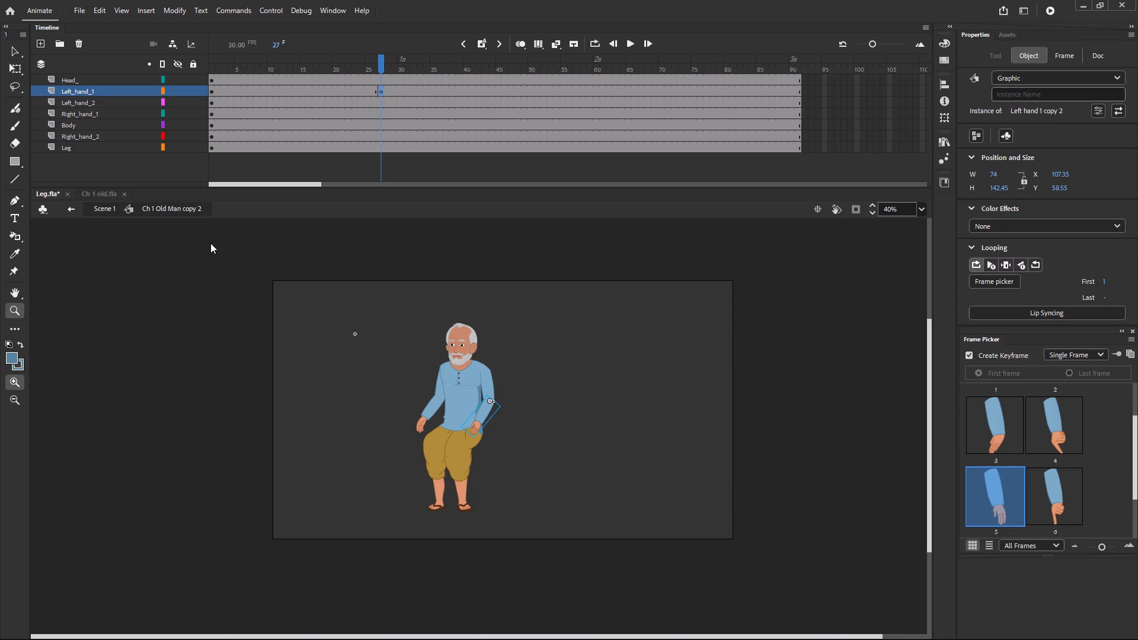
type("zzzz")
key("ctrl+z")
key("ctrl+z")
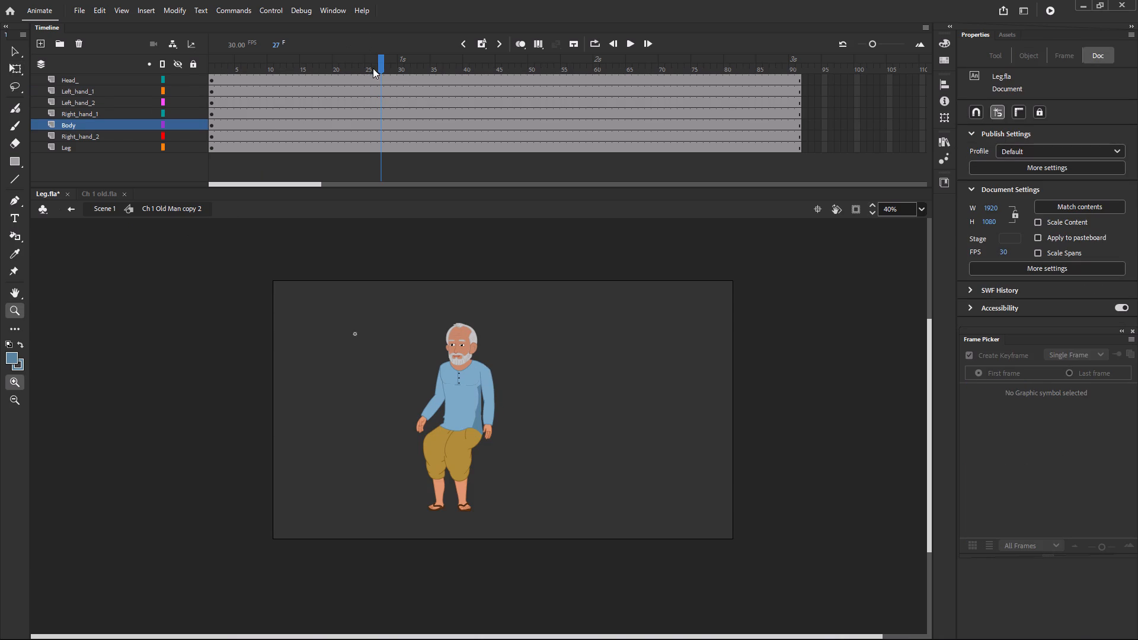
At frame 1, rotate the left forearm (Left_hand_1) inward so the hand rests on the thigh.
left_click_drag(344, 70, 318, 72)
left_click_drag(315, 66, 184, 84)
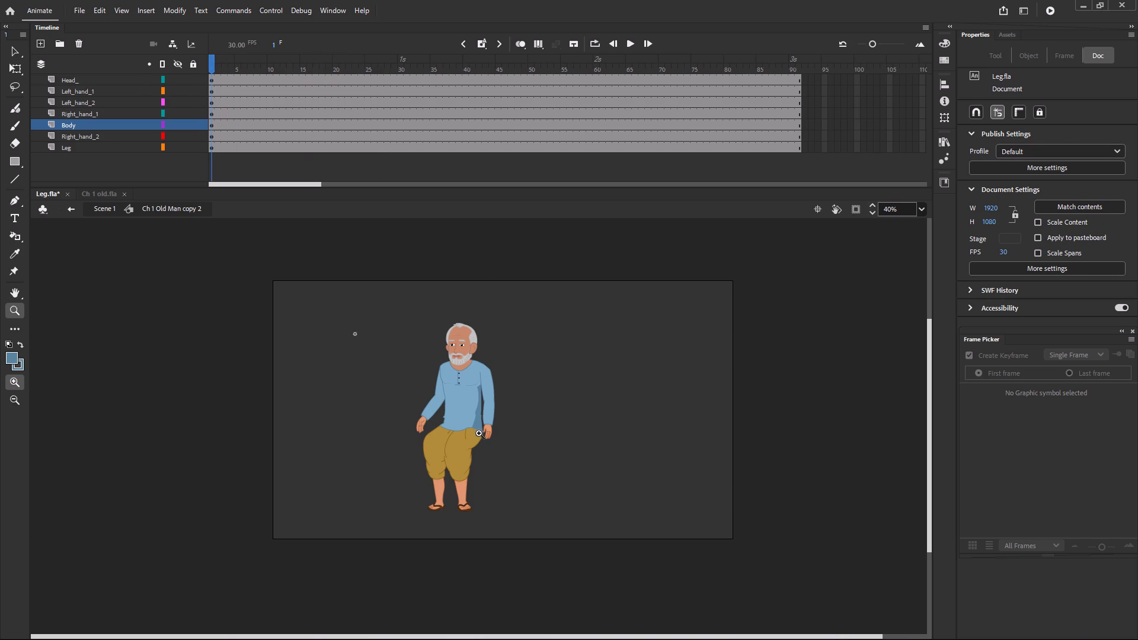
key("v")
scroll(479, 436, "up", 3, "ctrl")
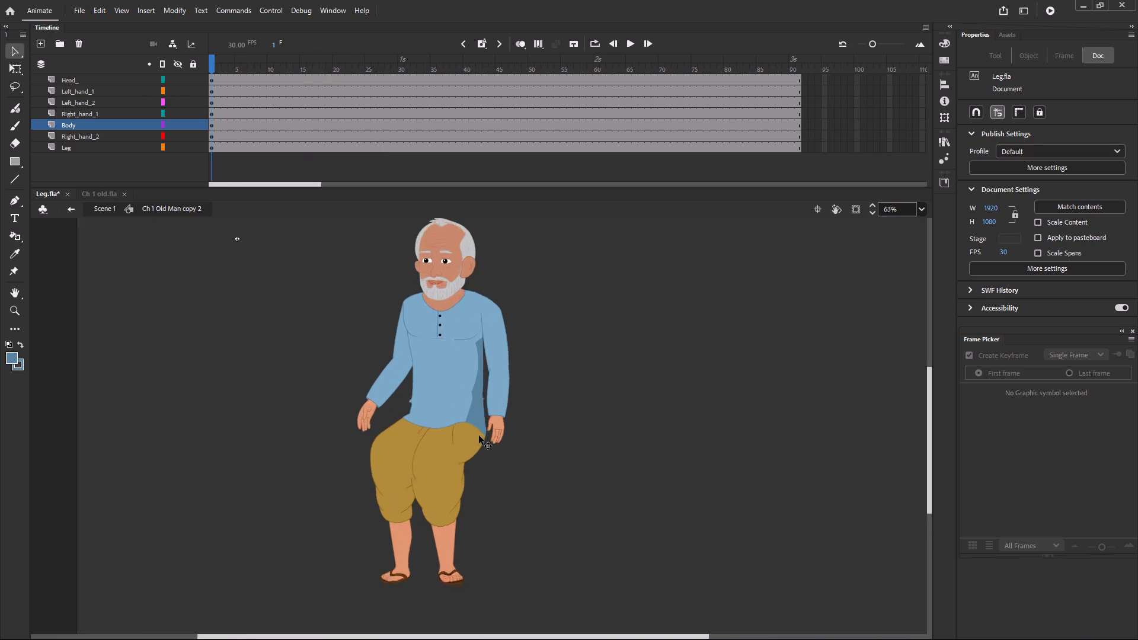
scroll(479, 436, "up", 2, "ctrl")
left_click(509, 382)
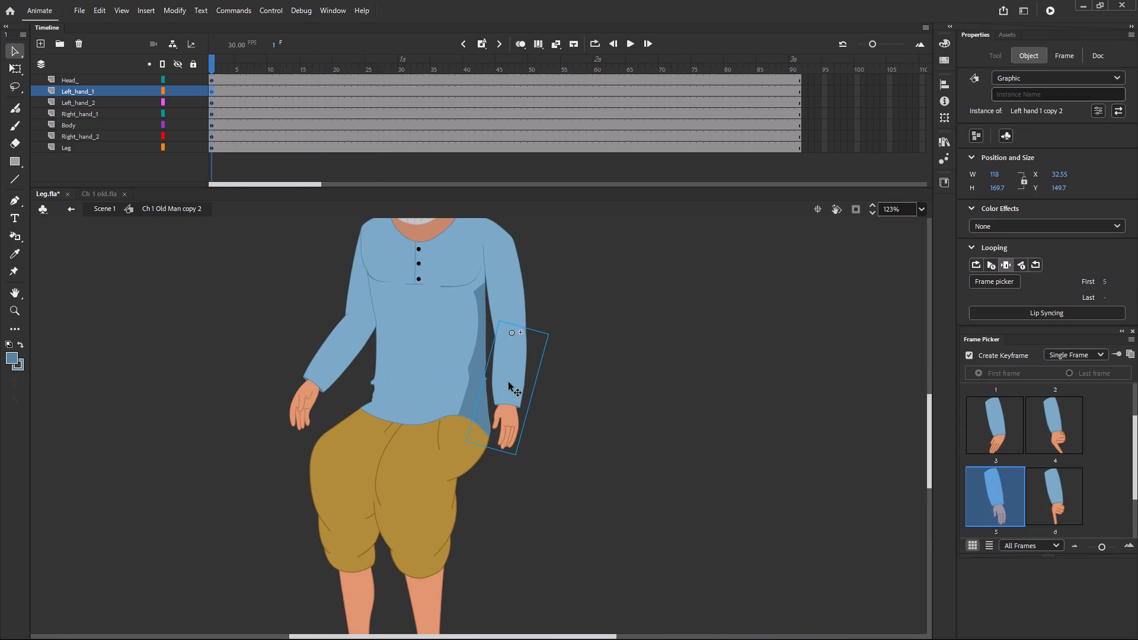
key("q")
left_click_drag(516, 460, 475, 457)
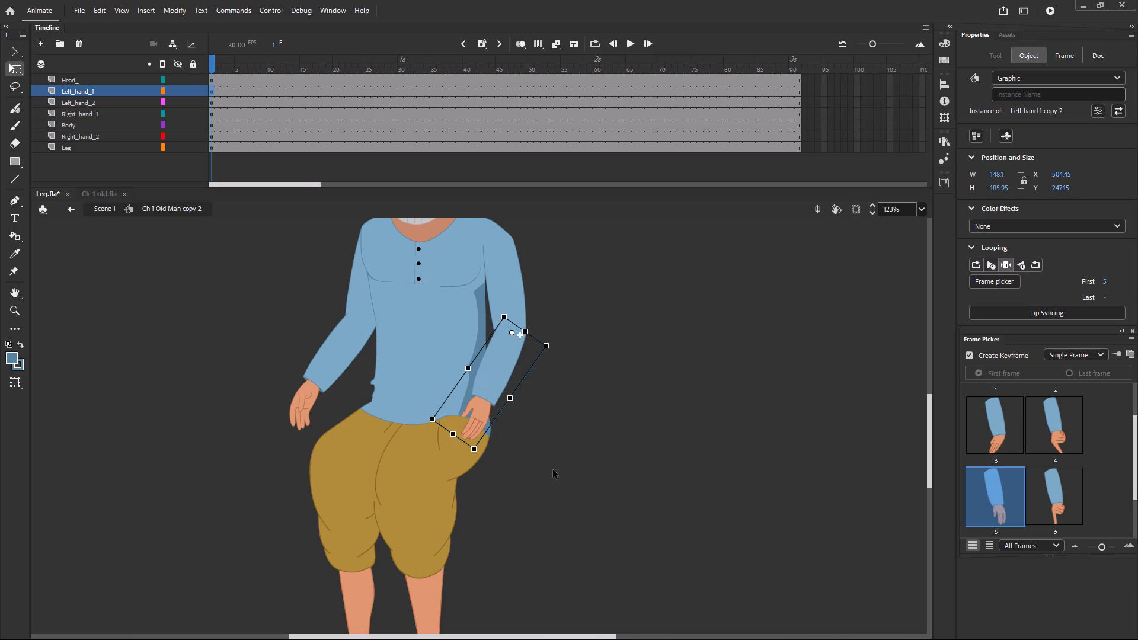
left_click(553, 470)
At frame 1, rotate the right forearm (Right_hand_1) slightly inward so the hand sits closer to the thigh.
left_click(317, 366)
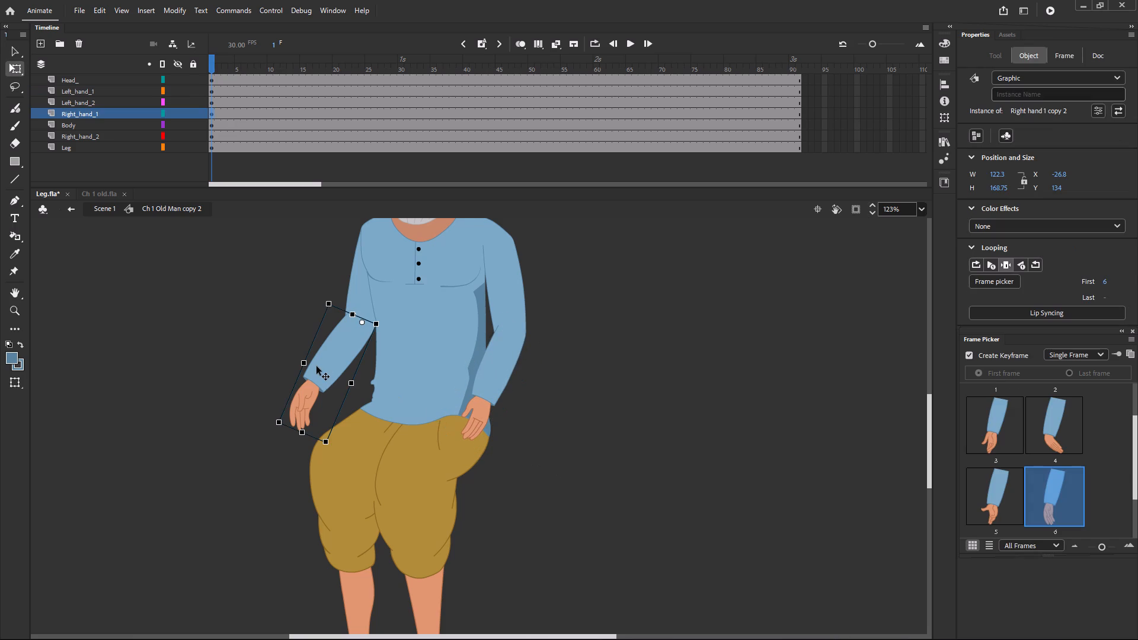
left_click_drag(327, 450, 333, 444)
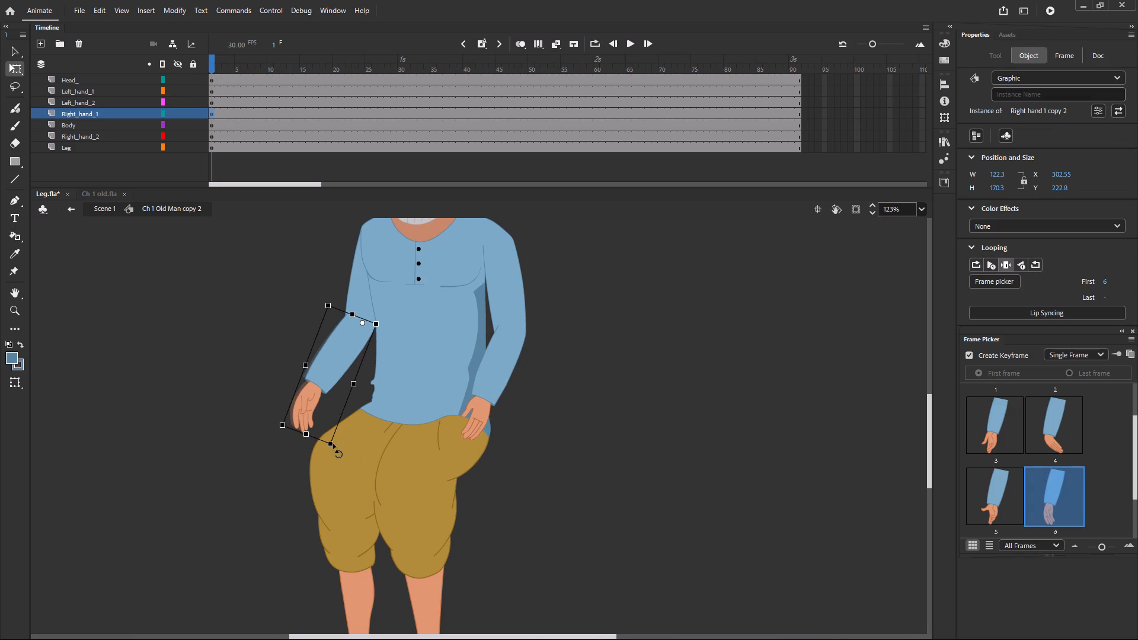
left_click_drag(333, 444, 337, 444)
left_click(566, 436)
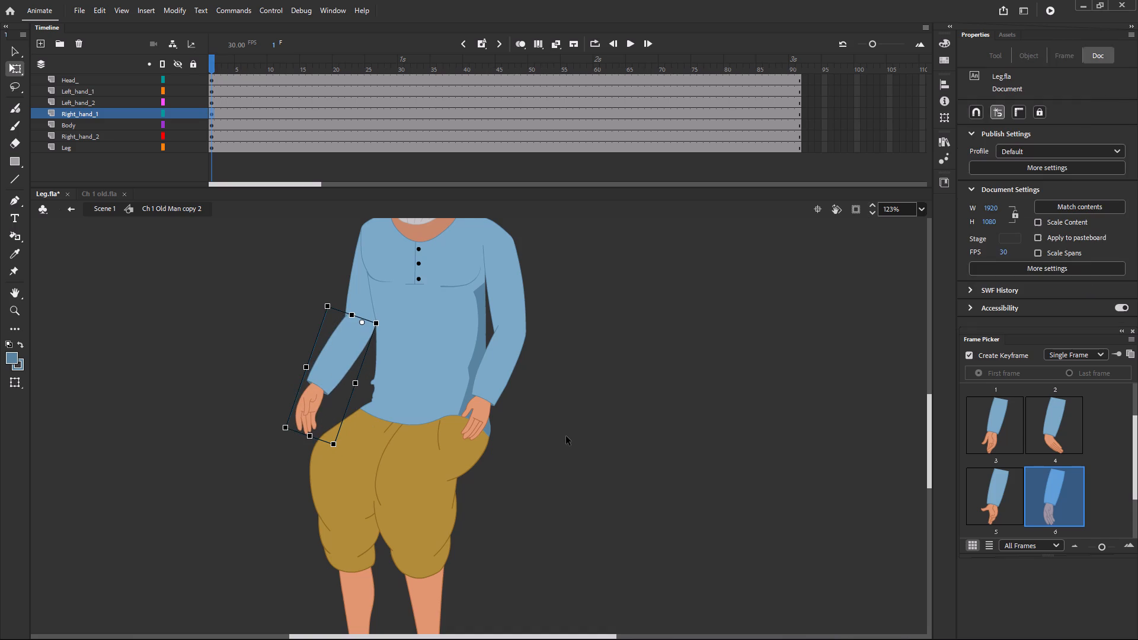
Return to Scene 1 and copy the whole old man instance.
scroll(540, 438, "down", 4, "ctrl")
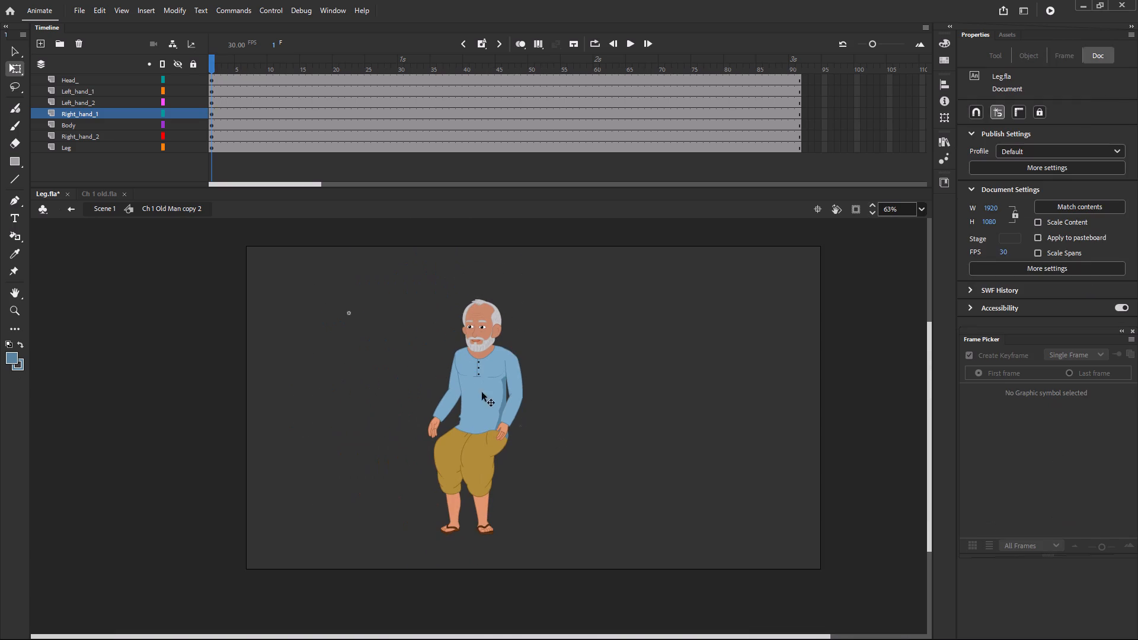
left_click_drag(408, 294, 578, 575)
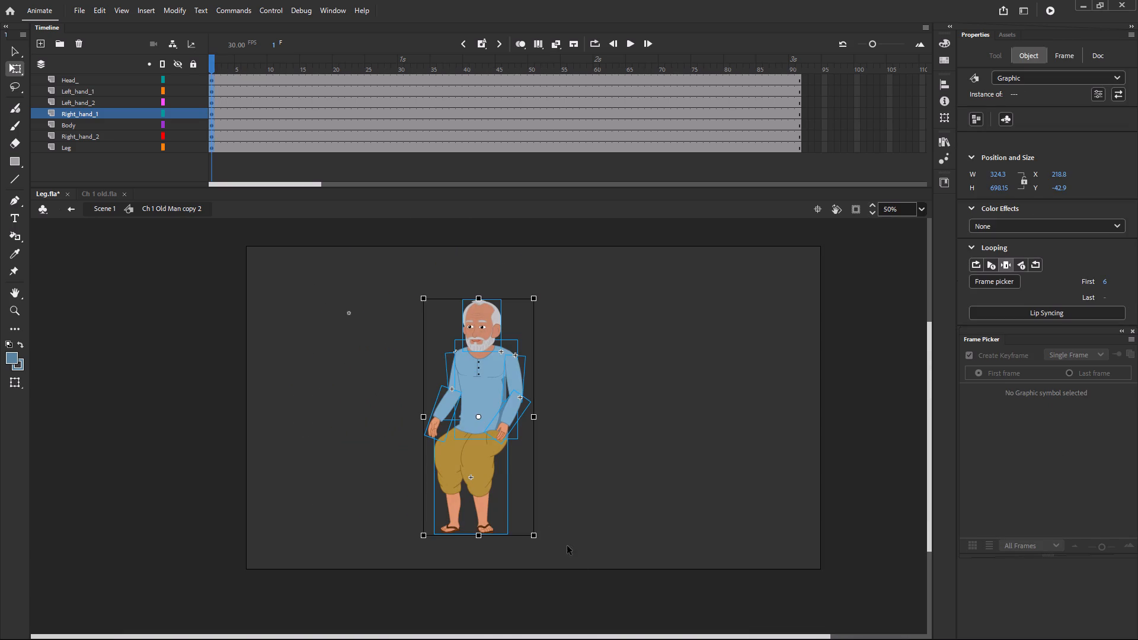
left_click(113, 206)
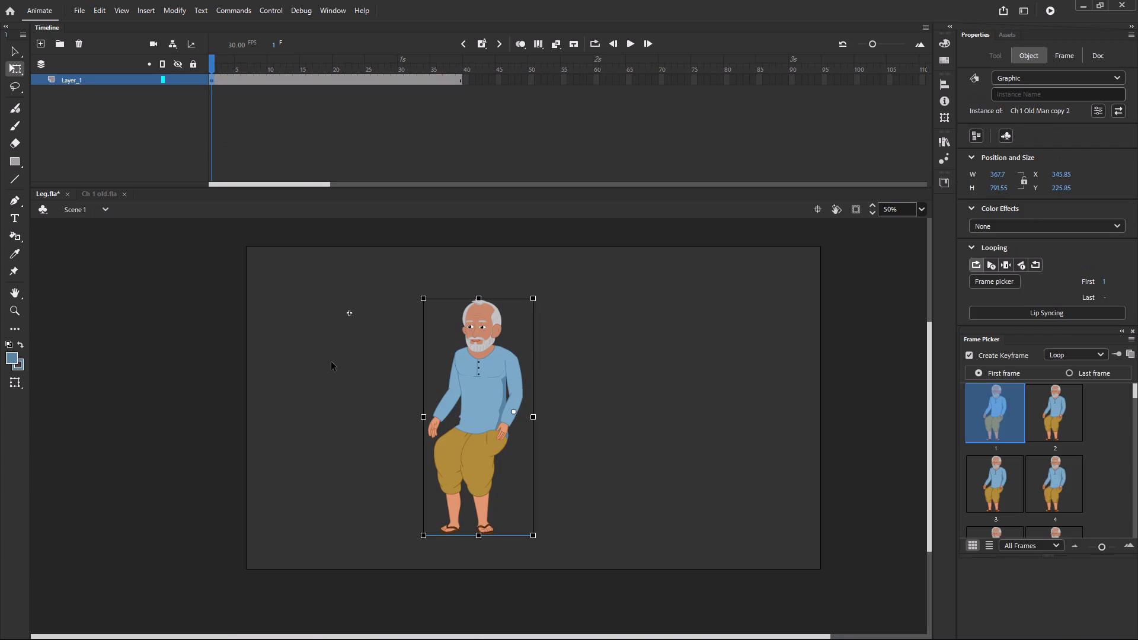
left_click(331, 362)
left_click_drag(322, 262, 634, 567)
key("ctrl+c")
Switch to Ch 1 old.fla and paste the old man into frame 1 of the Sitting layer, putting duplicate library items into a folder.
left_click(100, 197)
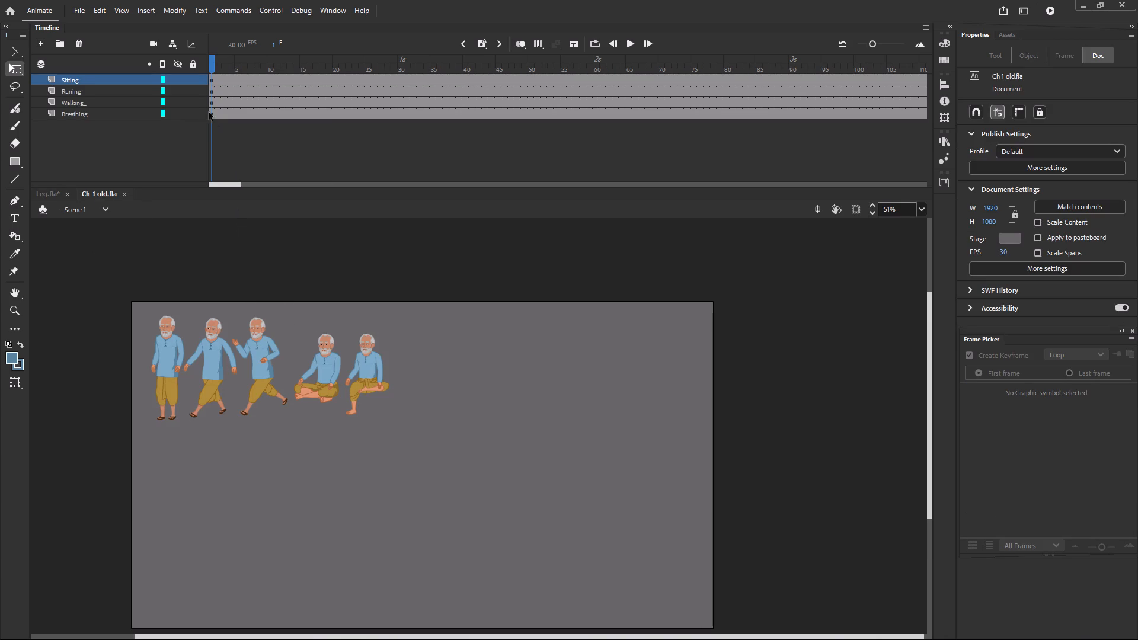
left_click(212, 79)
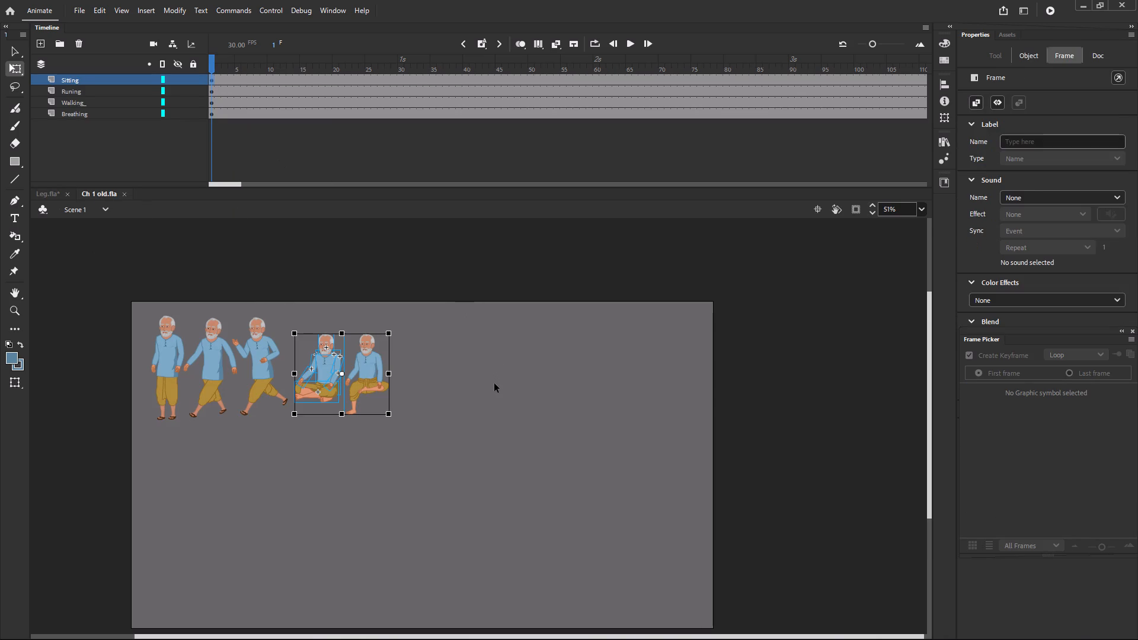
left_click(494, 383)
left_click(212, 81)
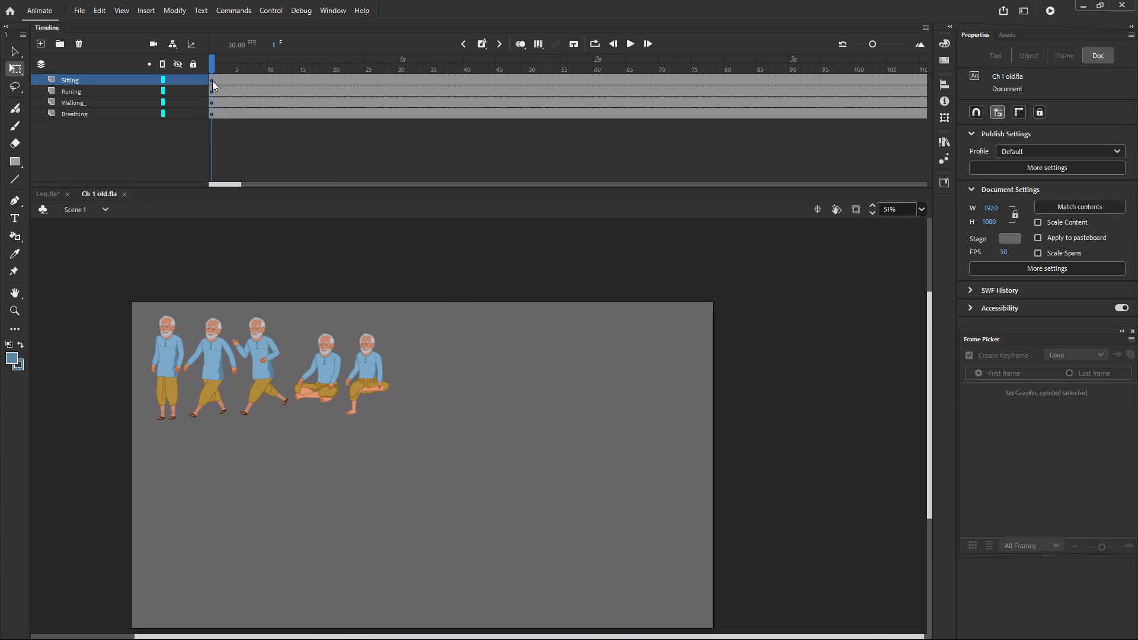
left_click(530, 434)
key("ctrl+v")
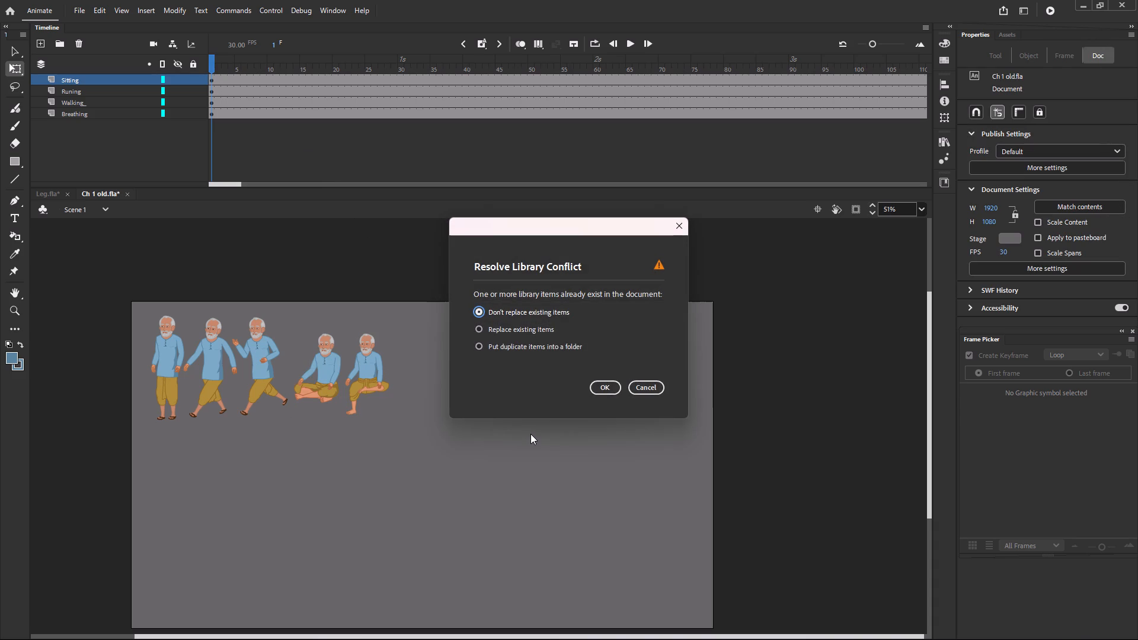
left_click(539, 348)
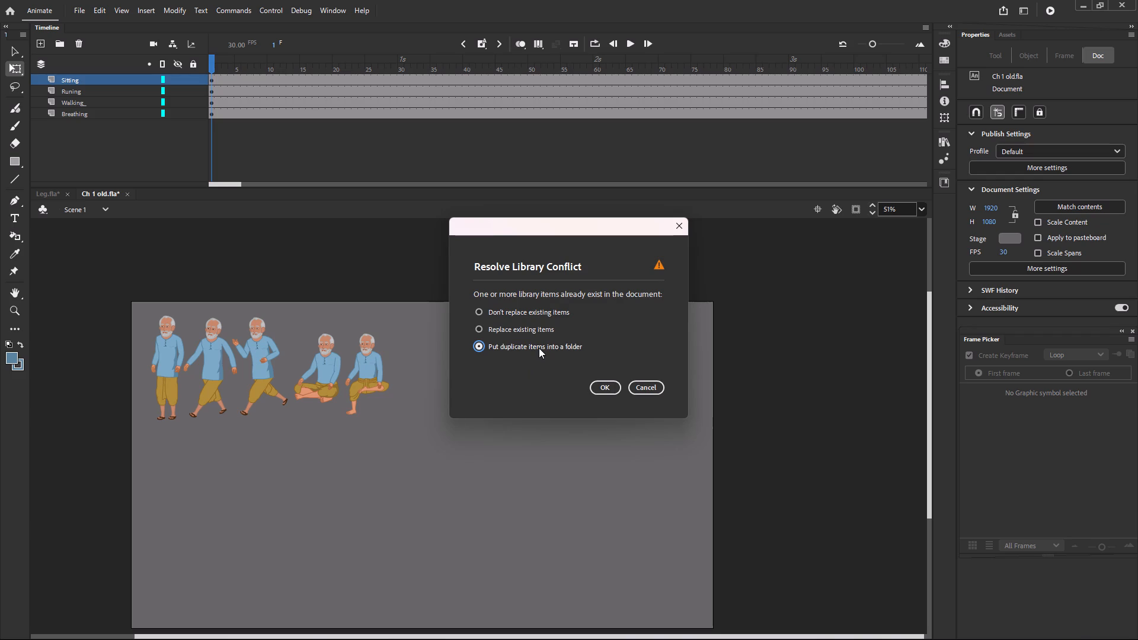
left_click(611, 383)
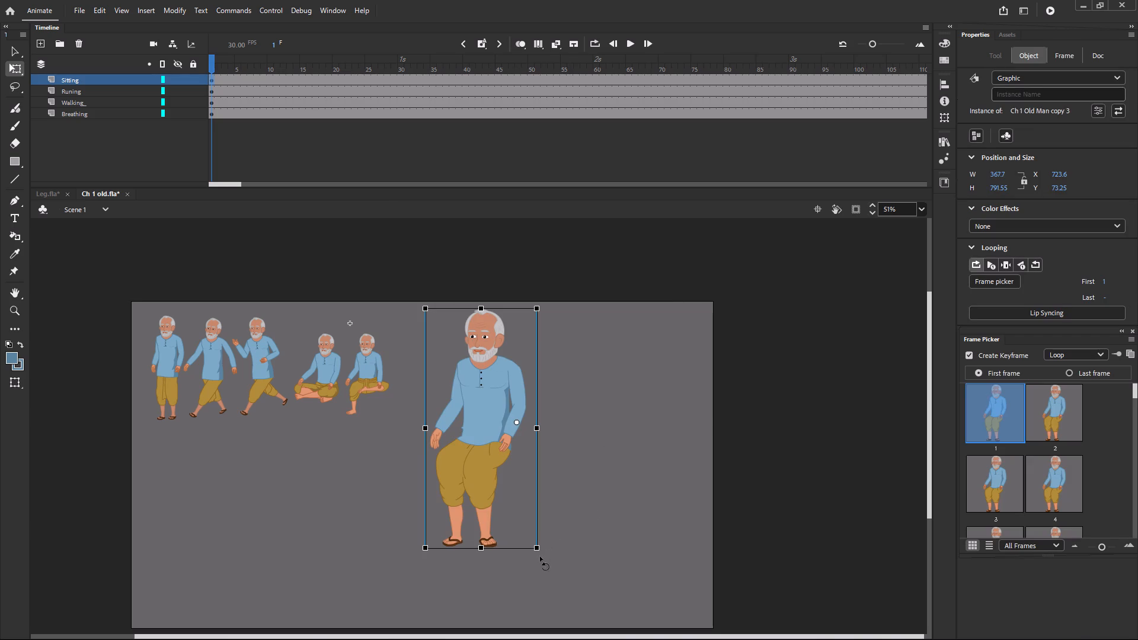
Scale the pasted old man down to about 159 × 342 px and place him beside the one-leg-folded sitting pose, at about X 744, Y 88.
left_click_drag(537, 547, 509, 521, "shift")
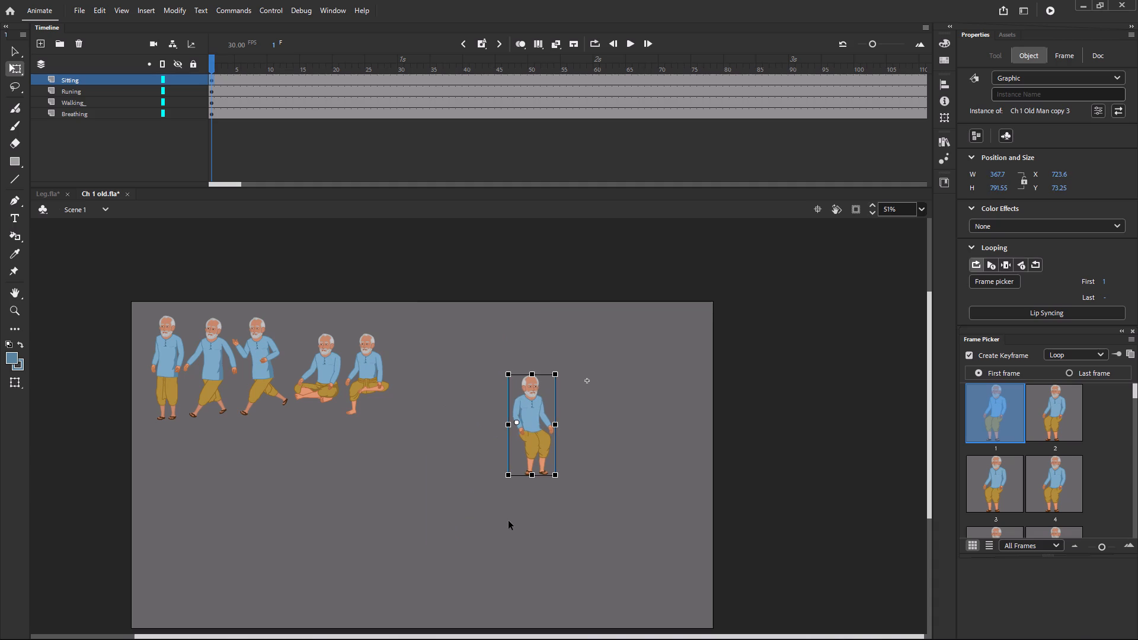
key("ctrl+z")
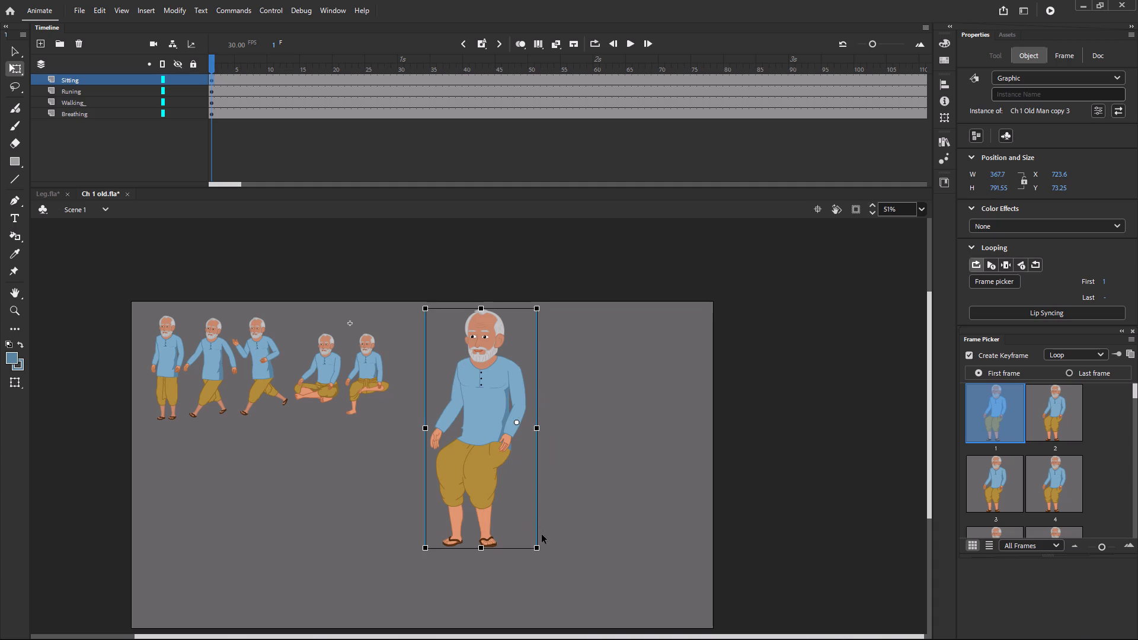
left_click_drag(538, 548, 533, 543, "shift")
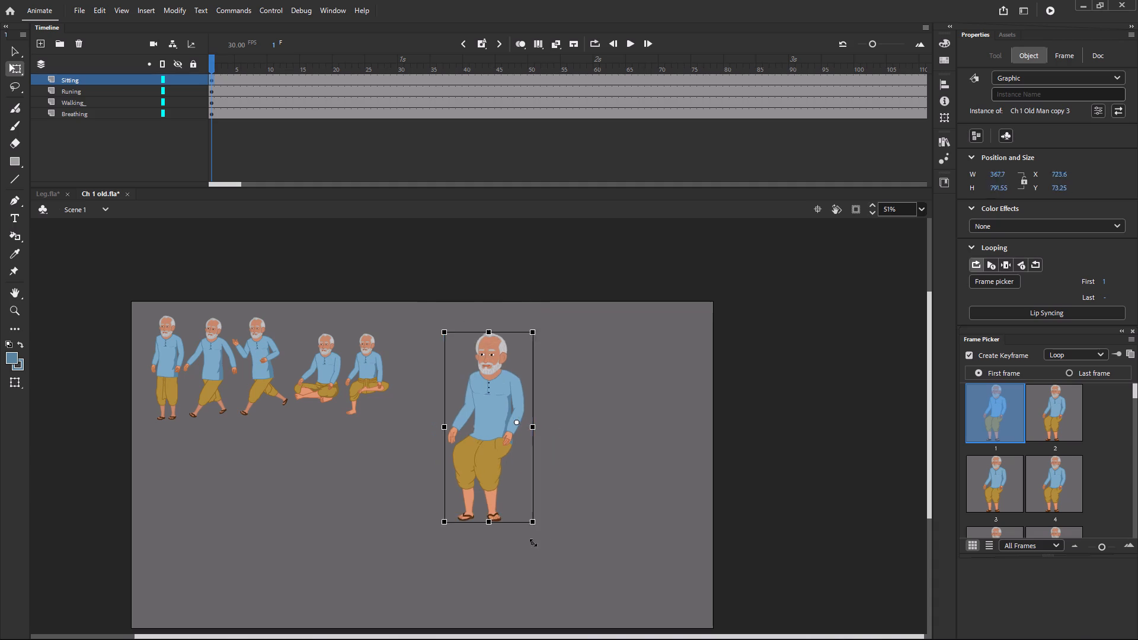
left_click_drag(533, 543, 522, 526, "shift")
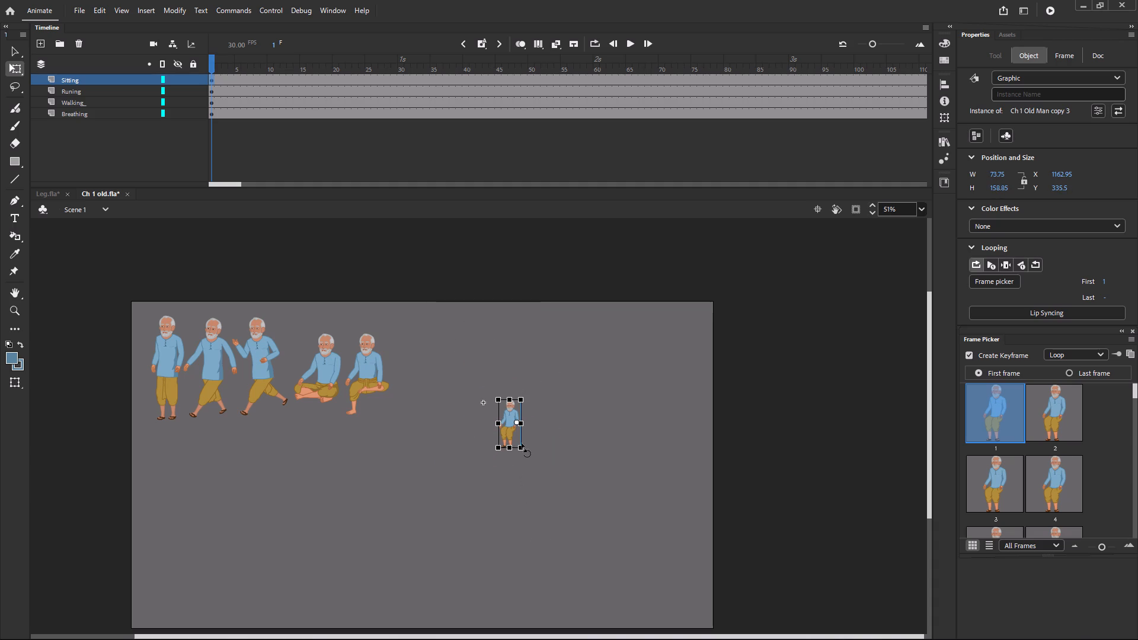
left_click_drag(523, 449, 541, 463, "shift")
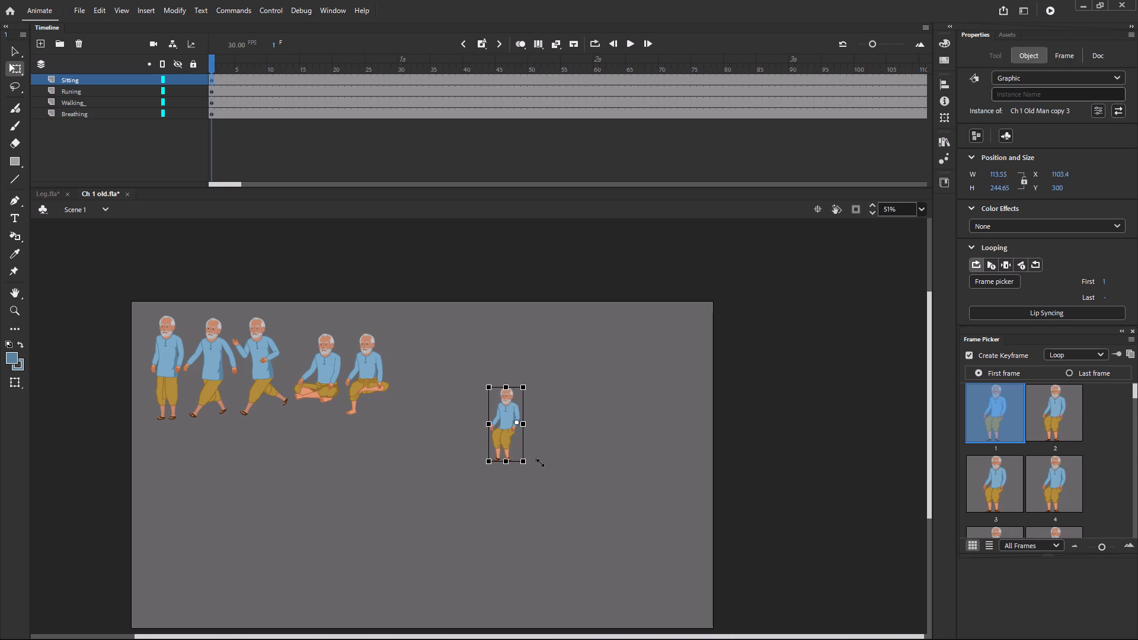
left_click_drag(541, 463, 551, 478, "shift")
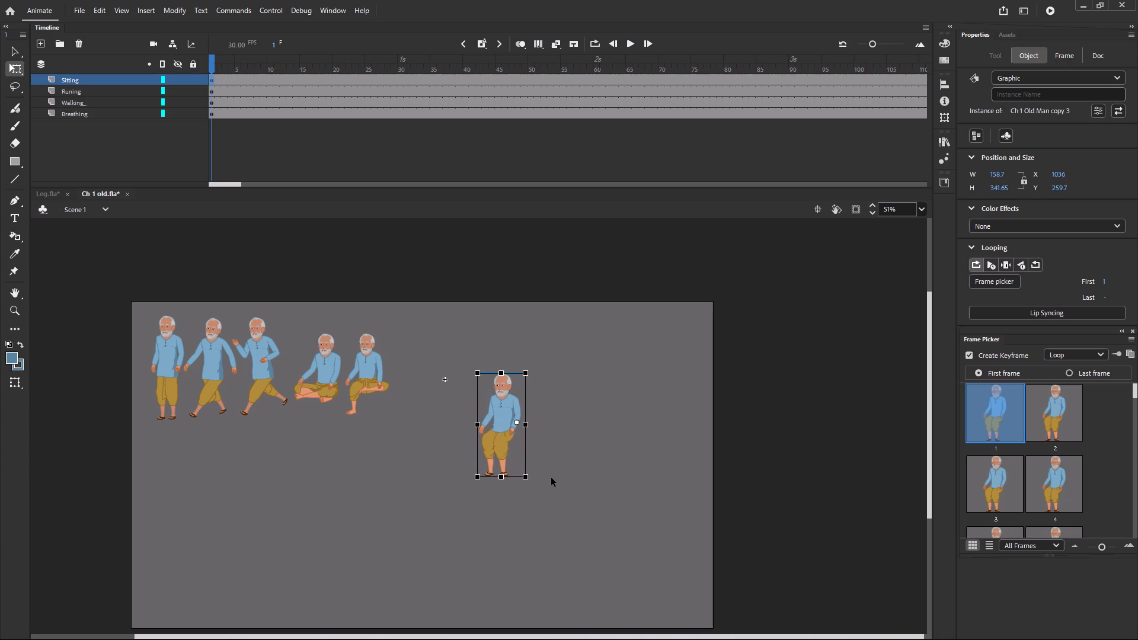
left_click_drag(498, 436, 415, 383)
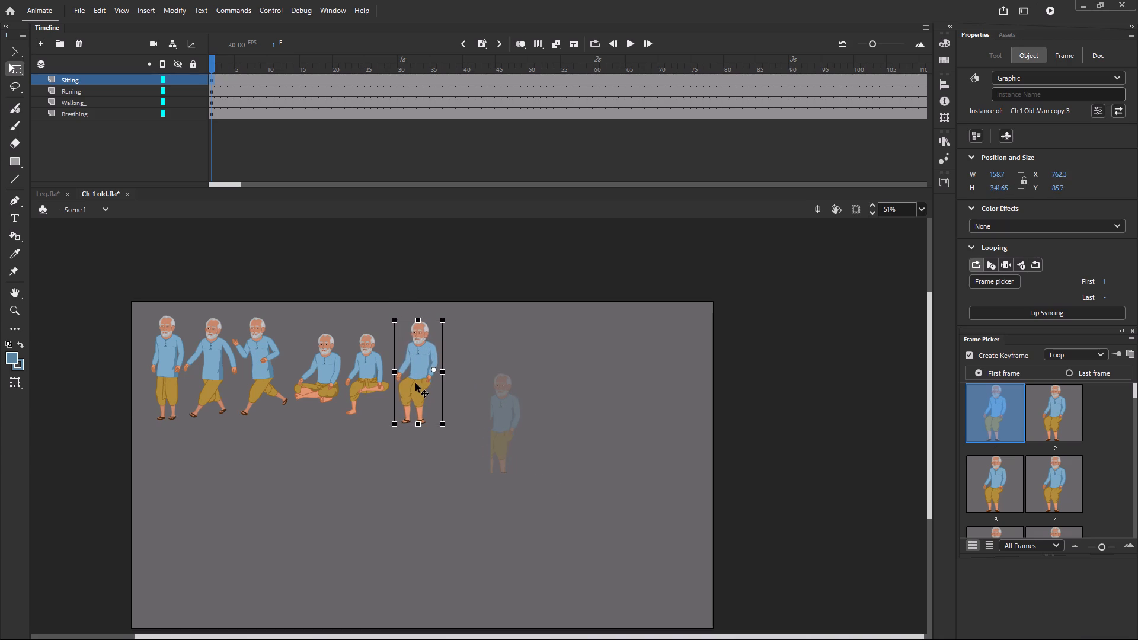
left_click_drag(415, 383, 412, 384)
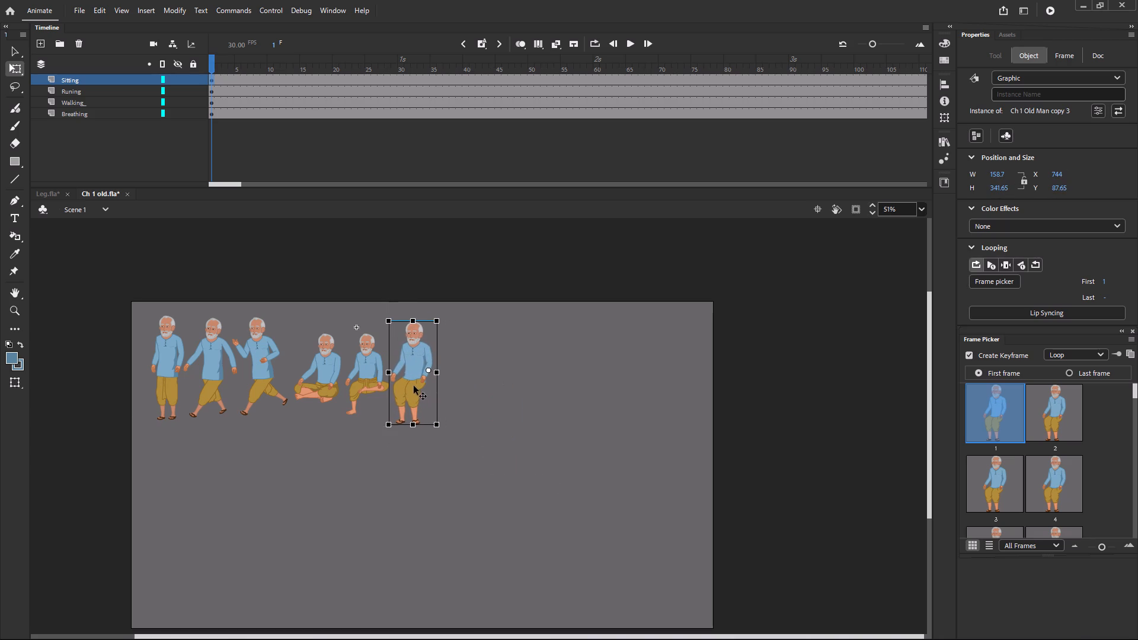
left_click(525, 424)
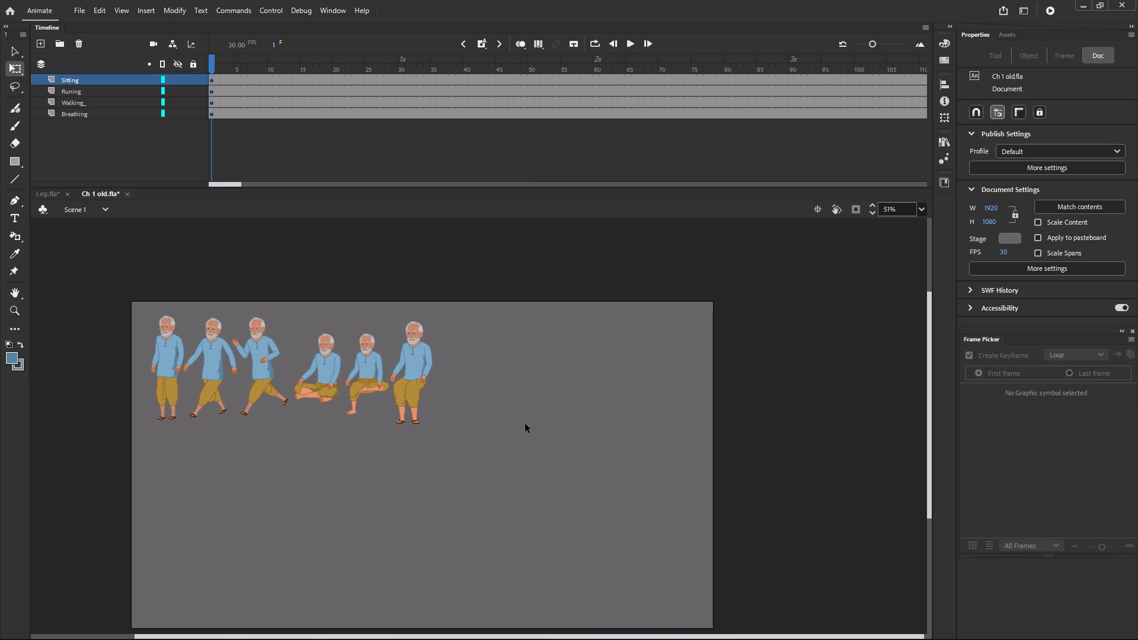
Play the timeline and test the movie to check the new pose alongside the other old man animations.
key("Return")
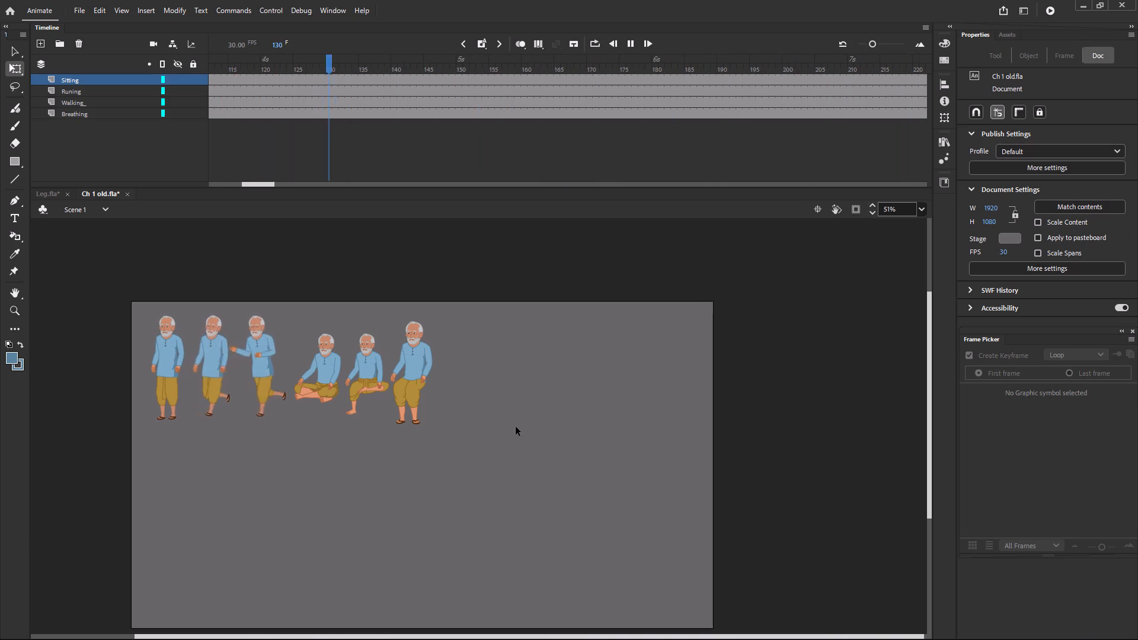
key("ctrl+Return")
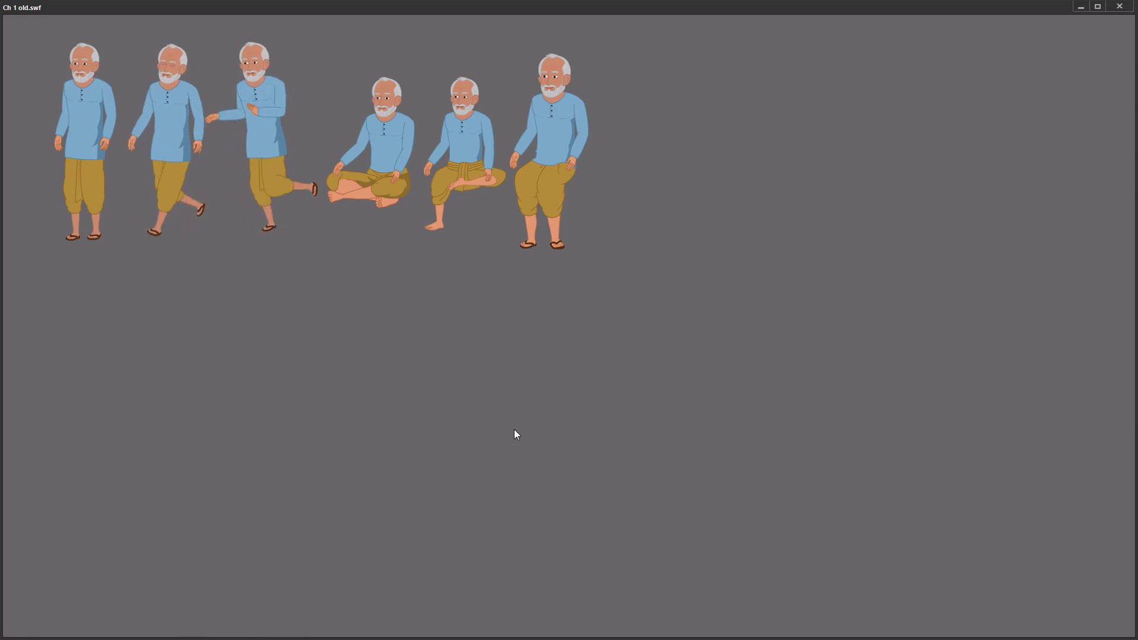
left_click(1126, 10)
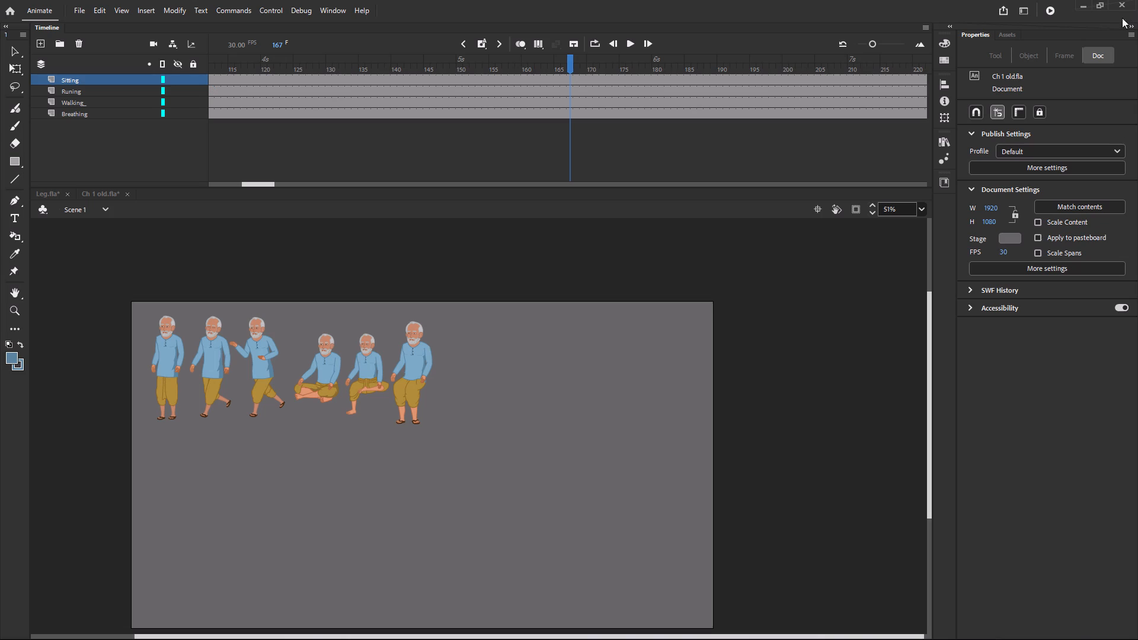
Save Ch 1 old.fla.
key("ctrl+s")
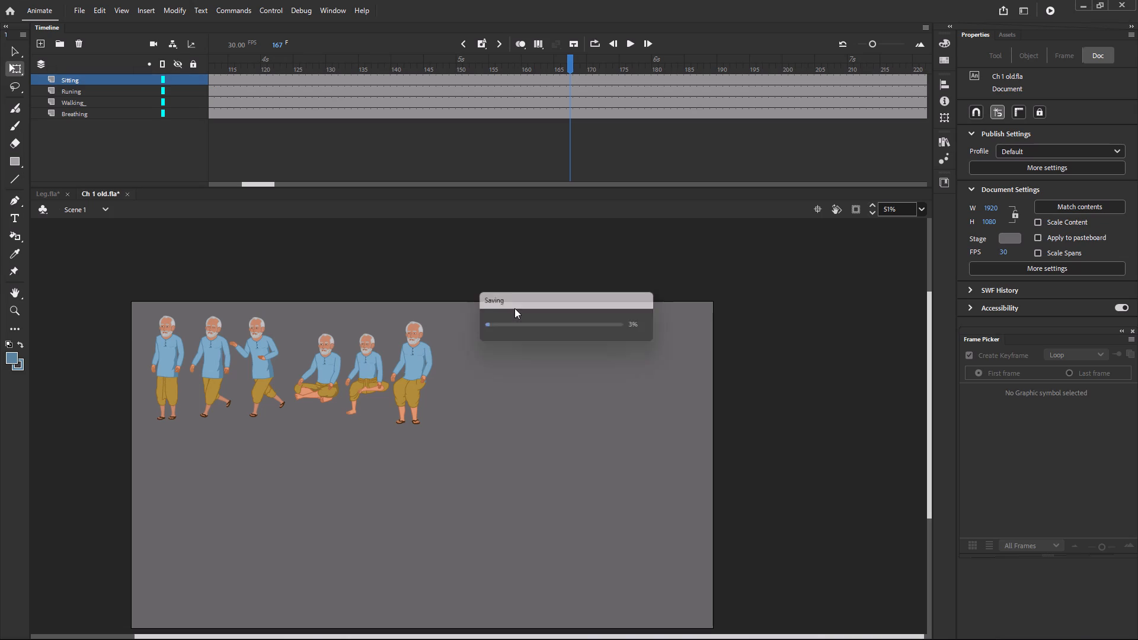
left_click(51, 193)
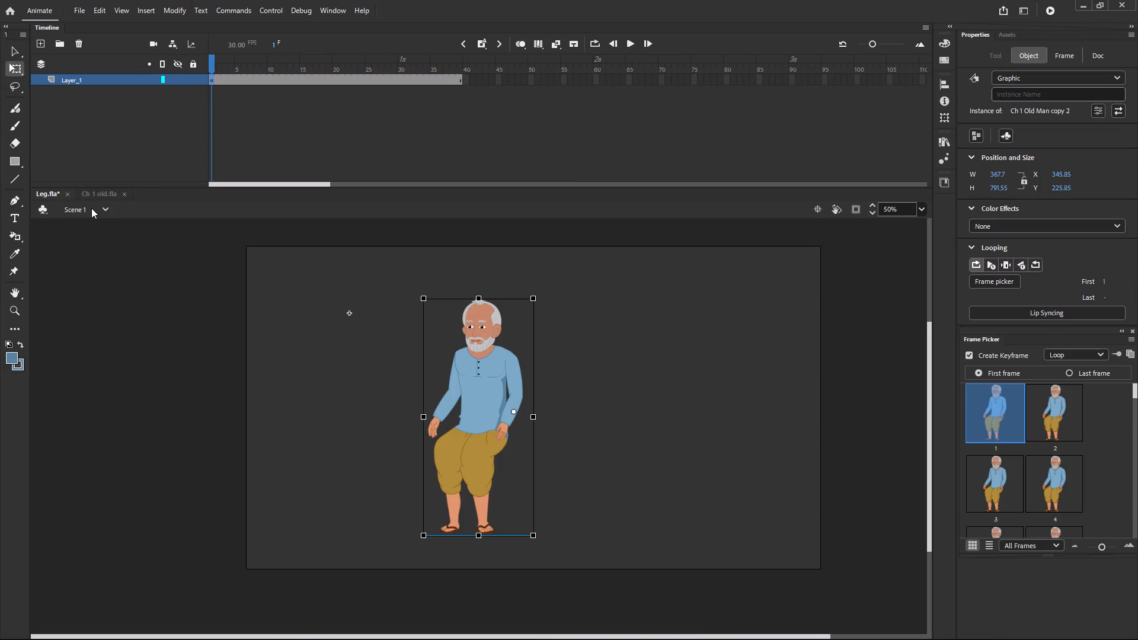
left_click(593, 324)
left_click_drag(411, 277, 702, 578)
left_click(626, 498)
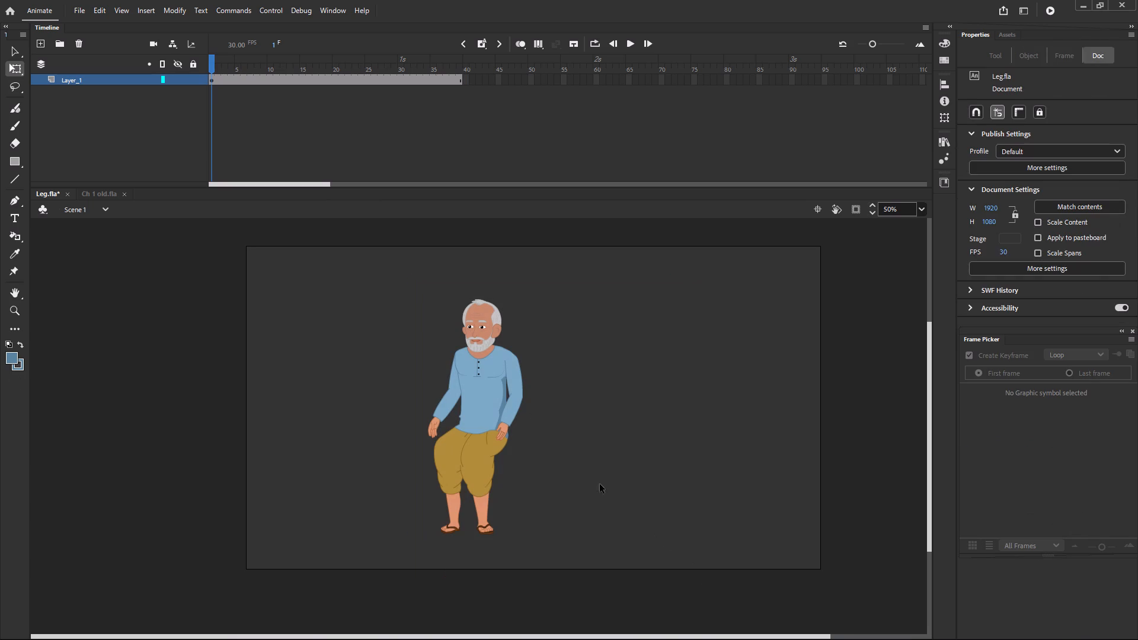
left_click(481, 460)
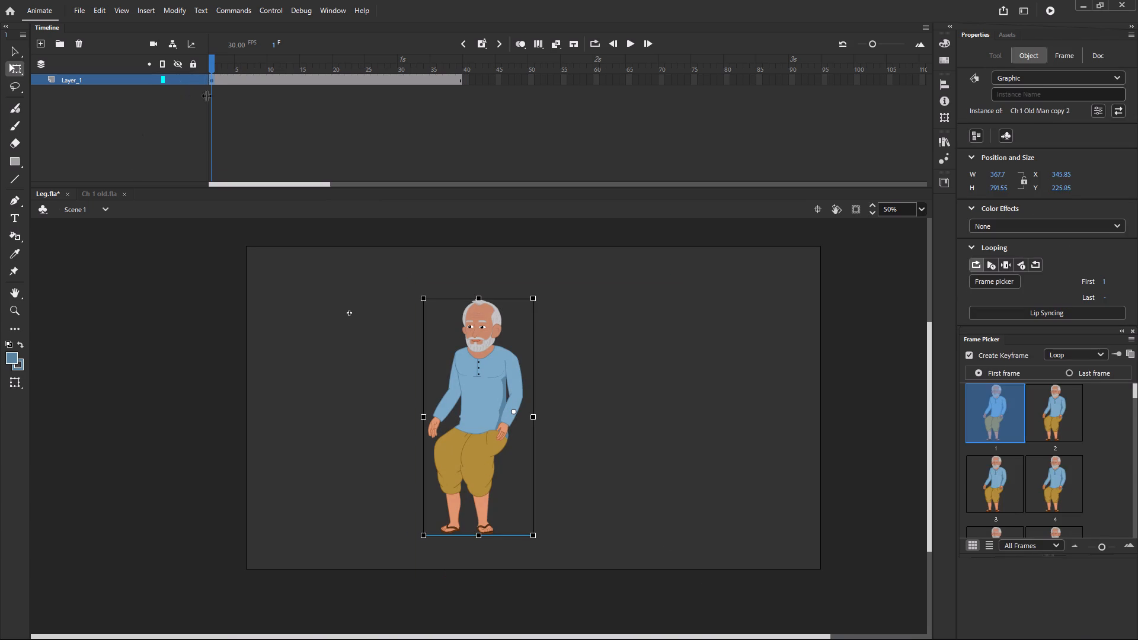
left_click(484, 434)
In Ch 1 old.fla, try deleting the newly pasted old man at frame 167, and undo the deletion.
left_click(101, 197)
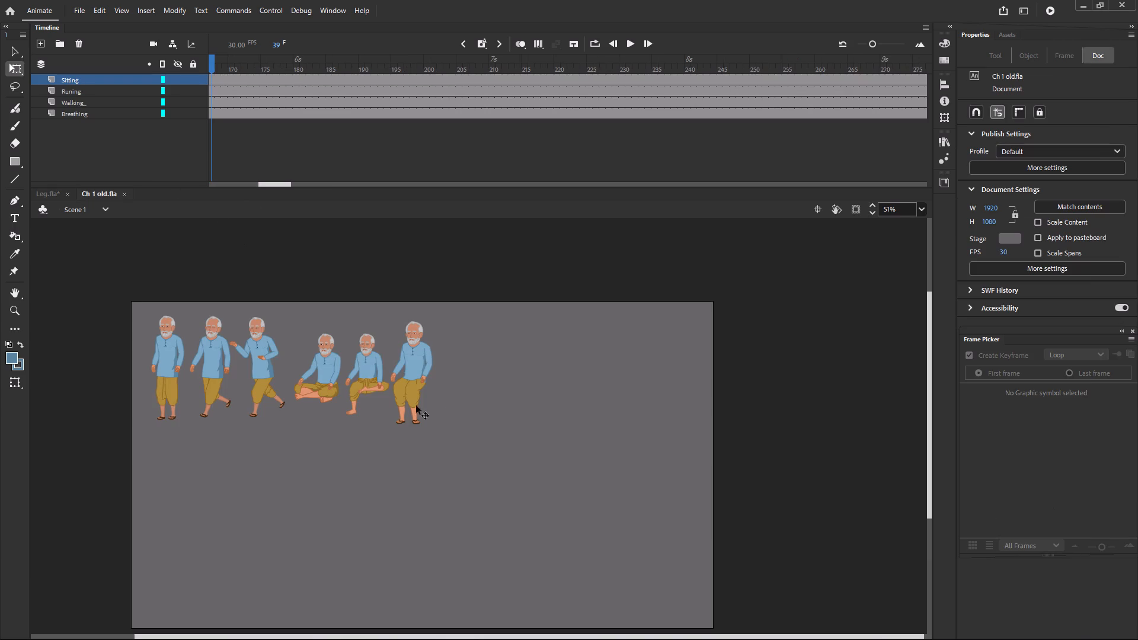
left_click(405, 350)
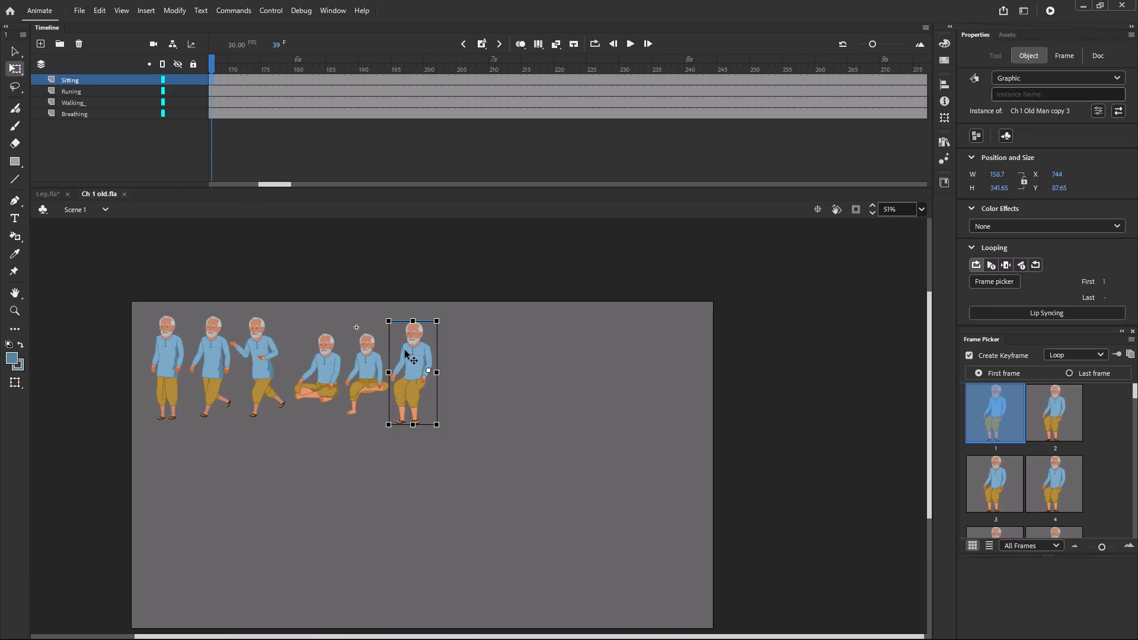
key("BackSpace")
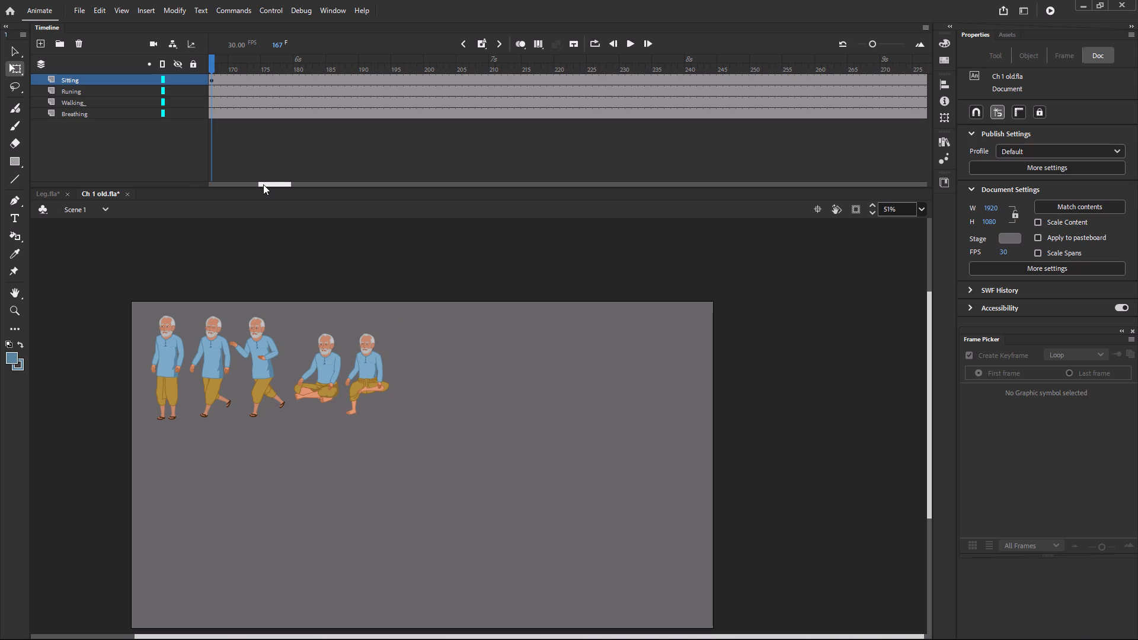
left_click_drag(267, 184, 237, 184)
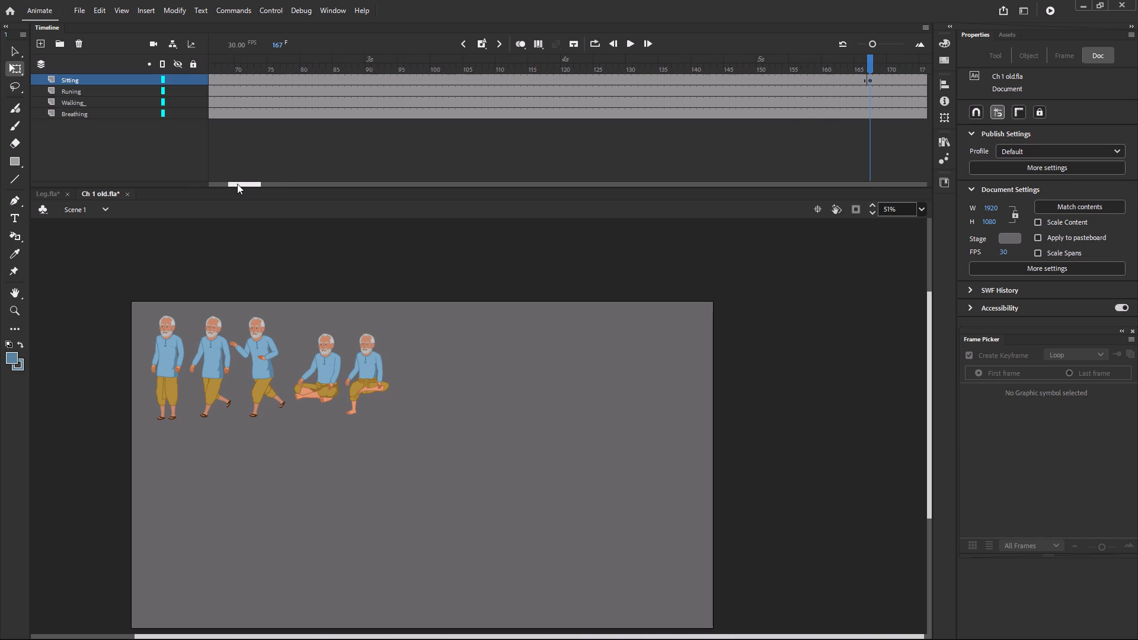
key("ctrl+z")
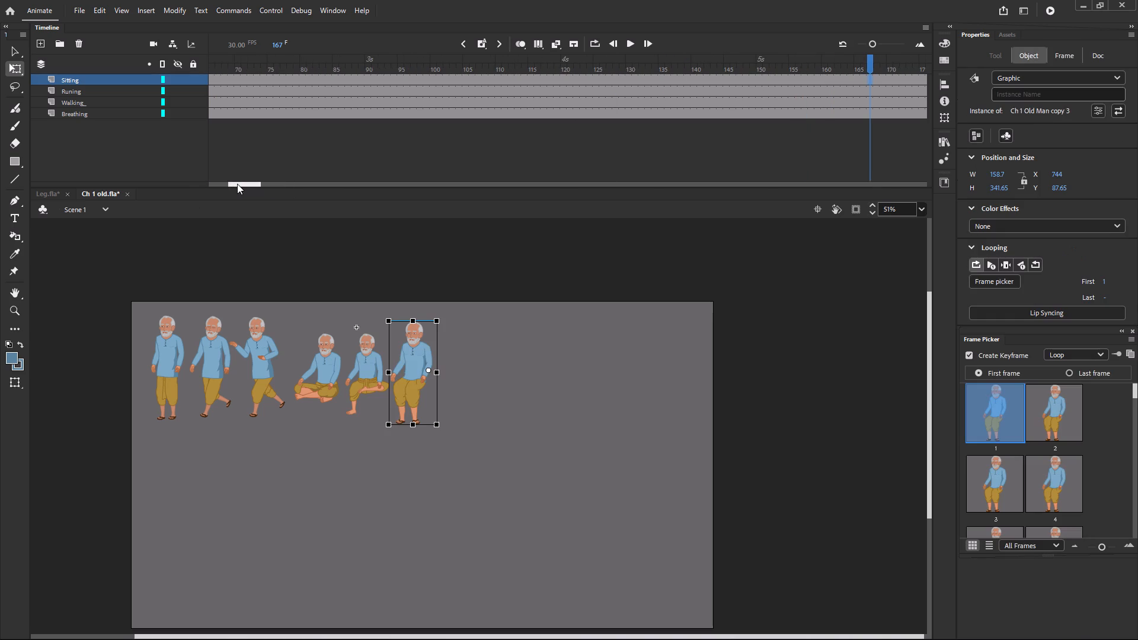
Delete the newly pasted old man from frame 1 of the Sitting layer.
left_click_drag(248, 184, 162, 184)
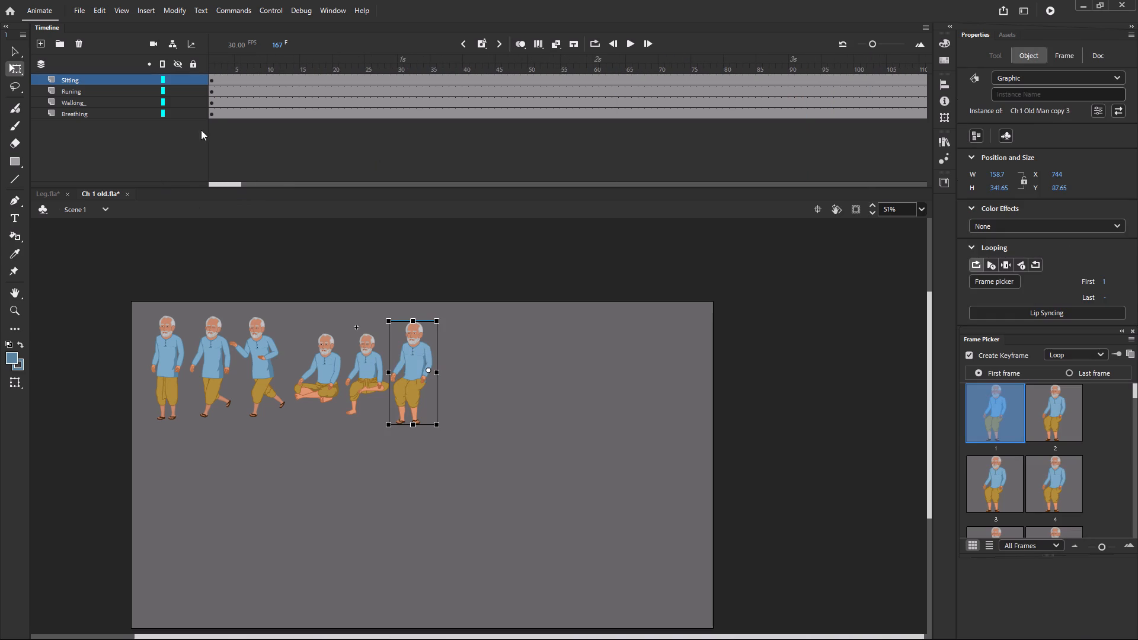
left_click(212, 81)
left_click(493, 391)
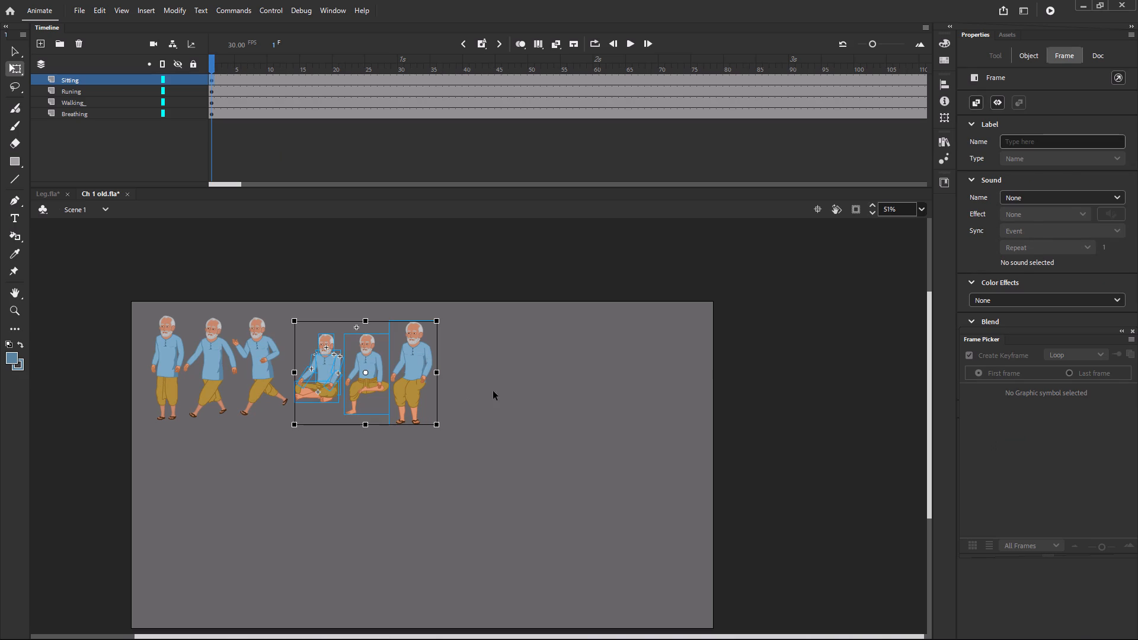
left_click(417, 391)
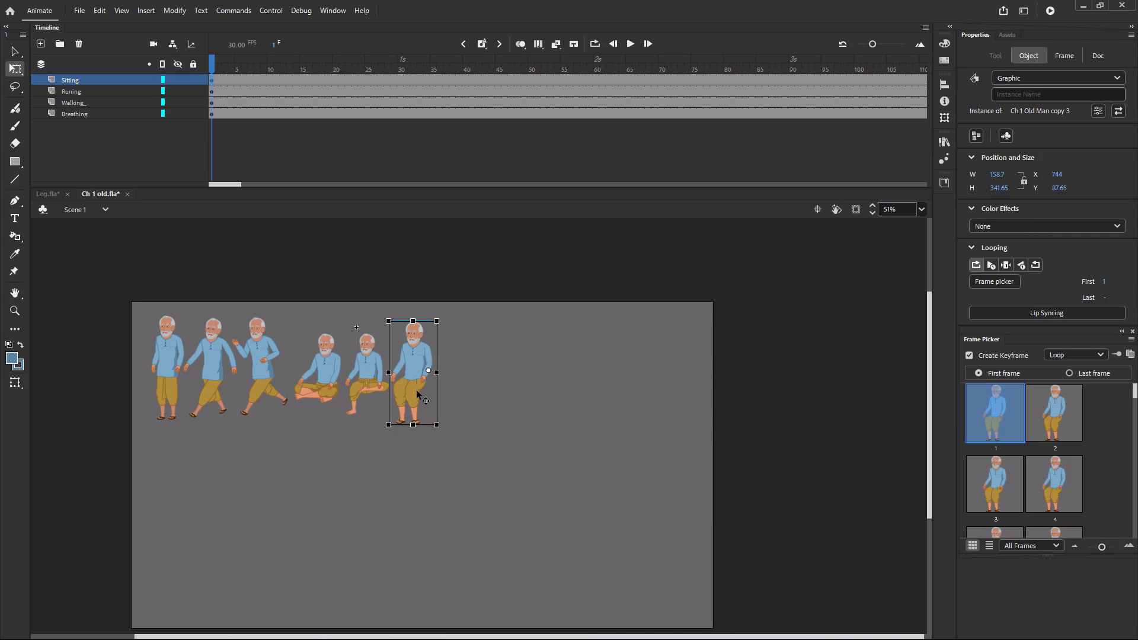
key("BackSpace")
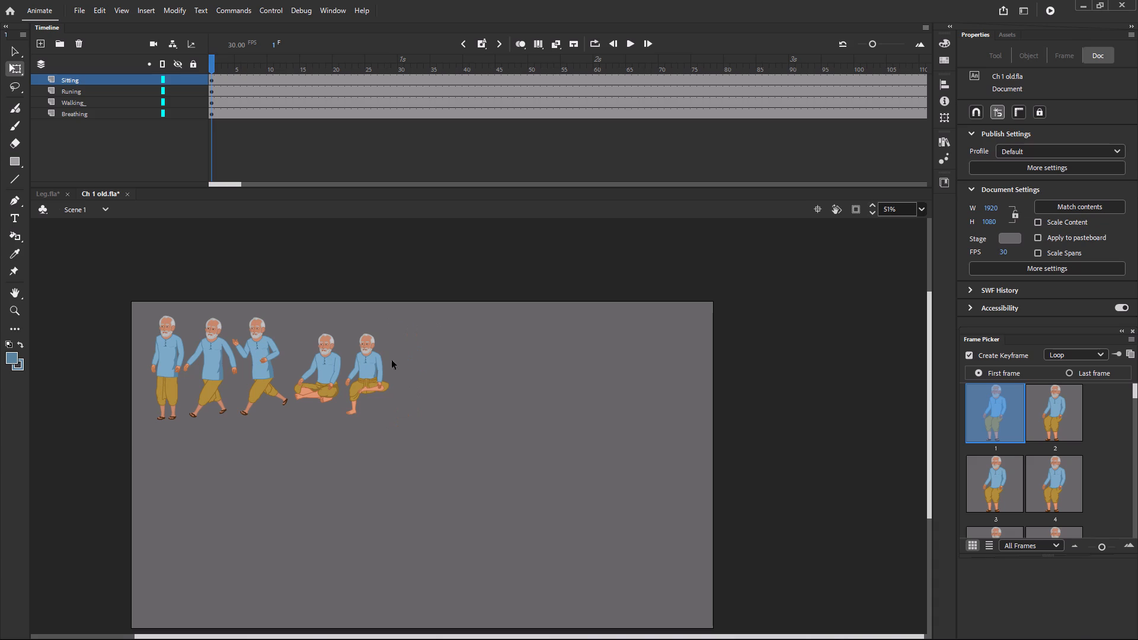
In Leg.fla, open the seated old man symbol and examine its Leg layer and layer parenting, then return to Scene 1.
left_click(46, 193)
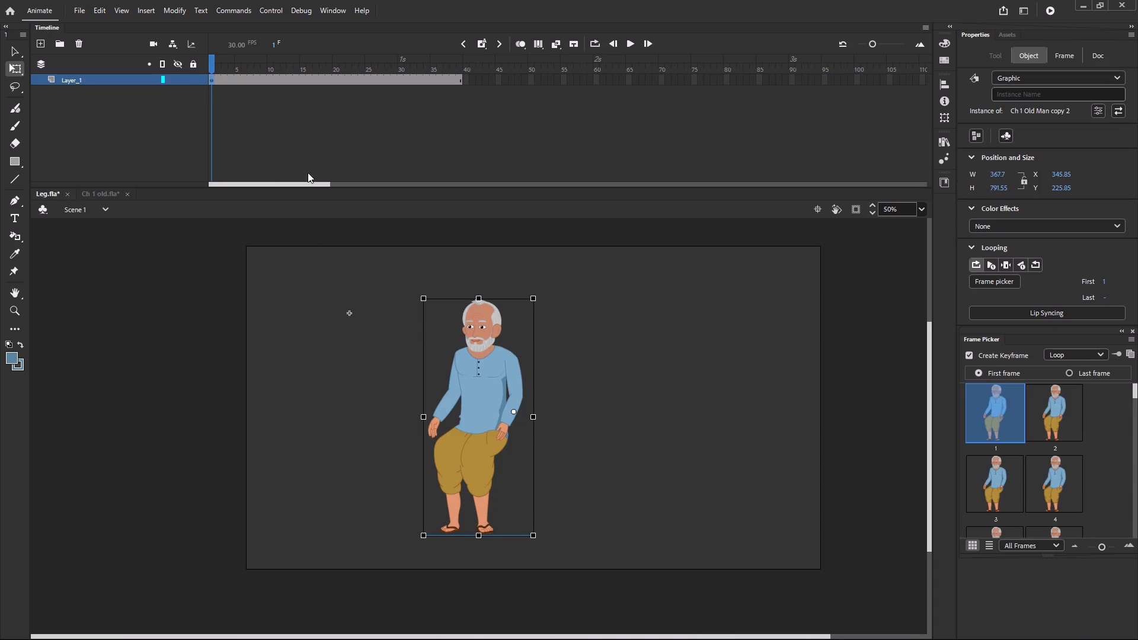
double_click(467, 384)
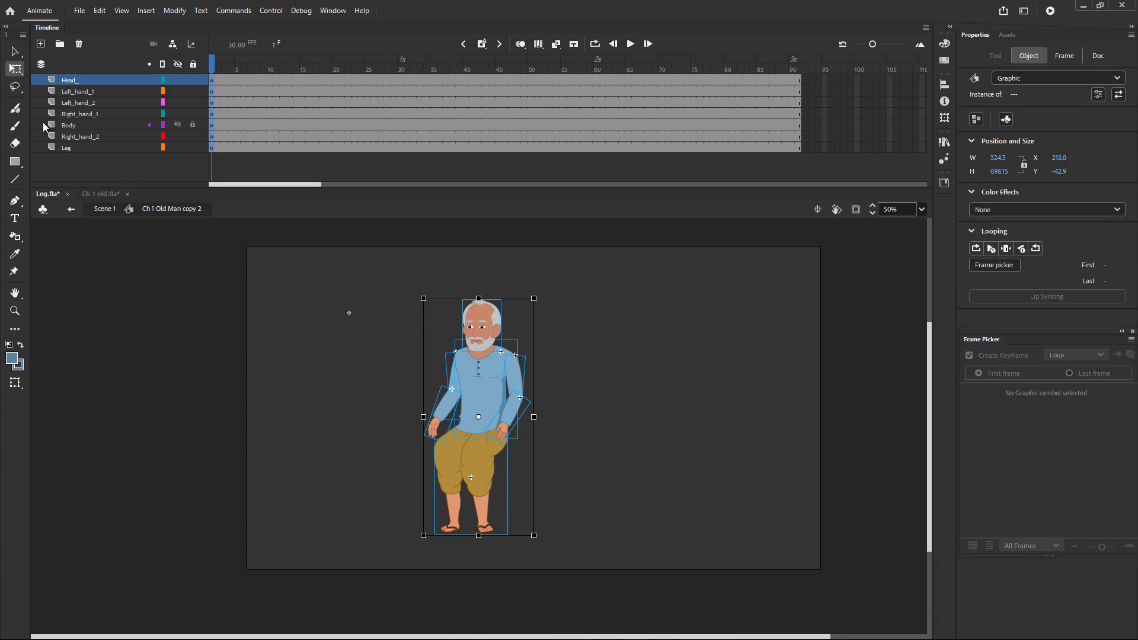
left_click(90, 145)
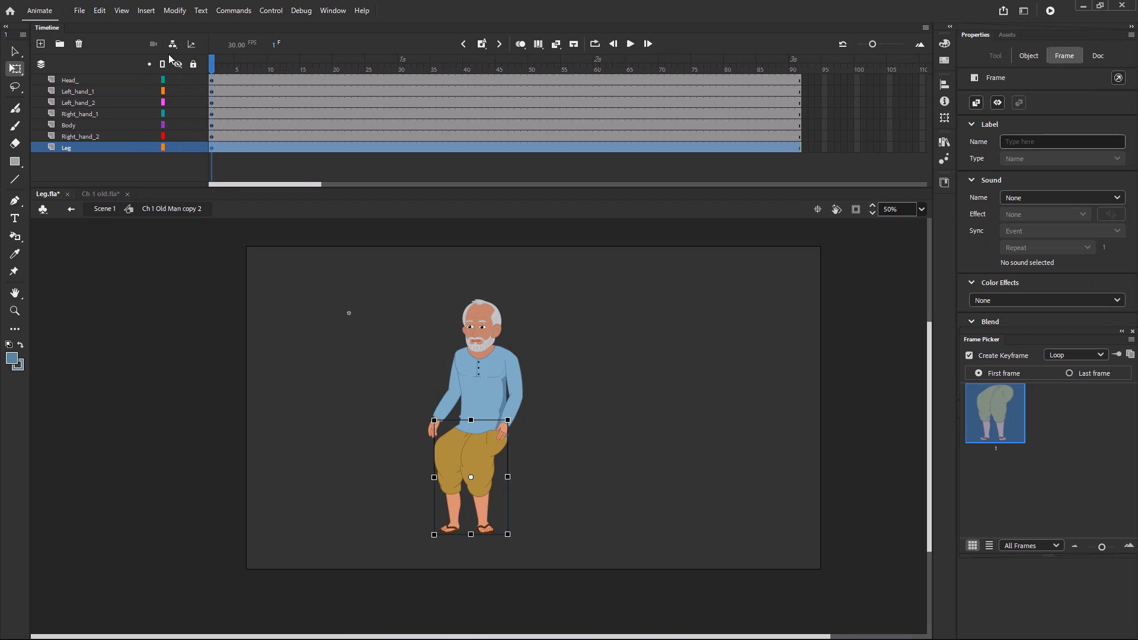
left_click(171, 46)
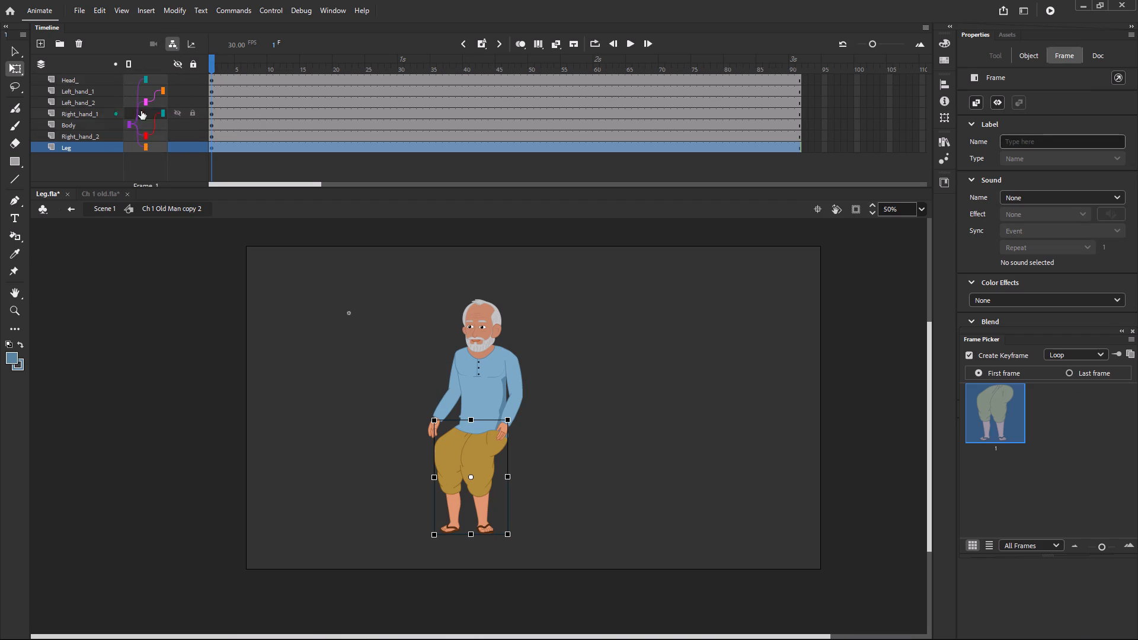
left_click(168, 44)
left_click(393, 216)
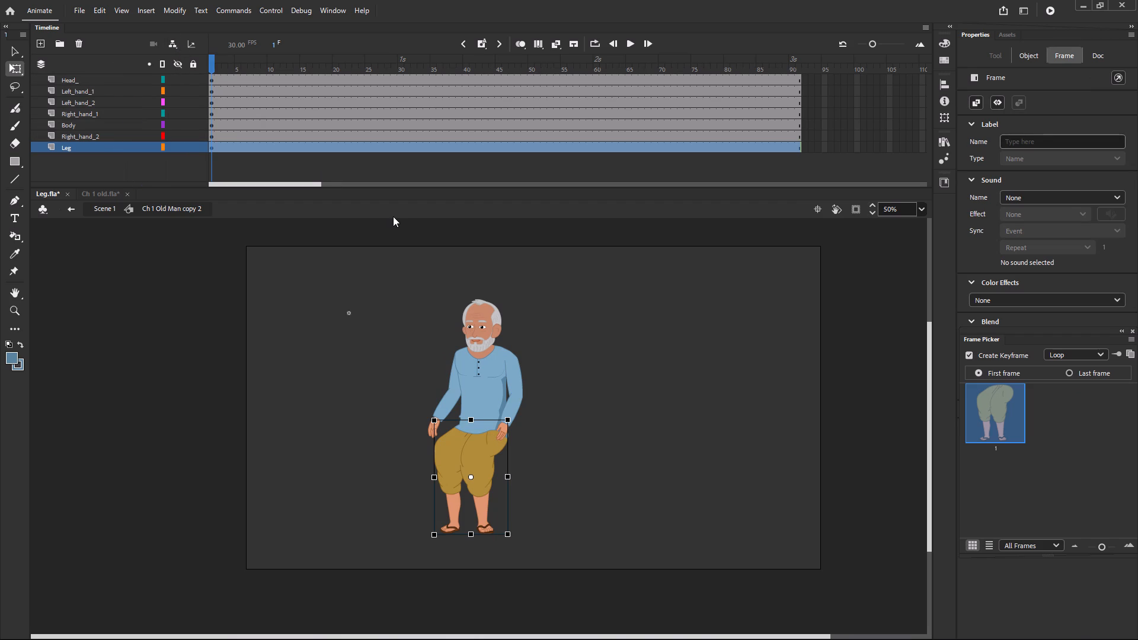
left_click(106, 207)
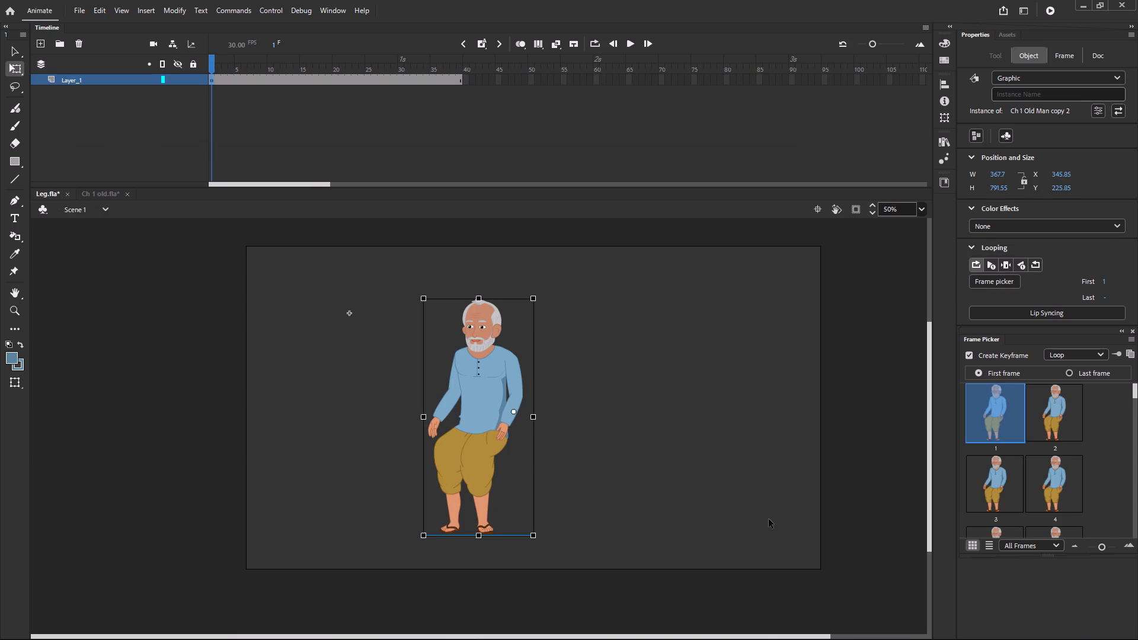
Copy the seated old man from Leg.fla into Ch 1 old.fla's Sitting layer at frame 1, putting duplicate library items into a folder.
key("ctrl+c")
left_click(92, 193)
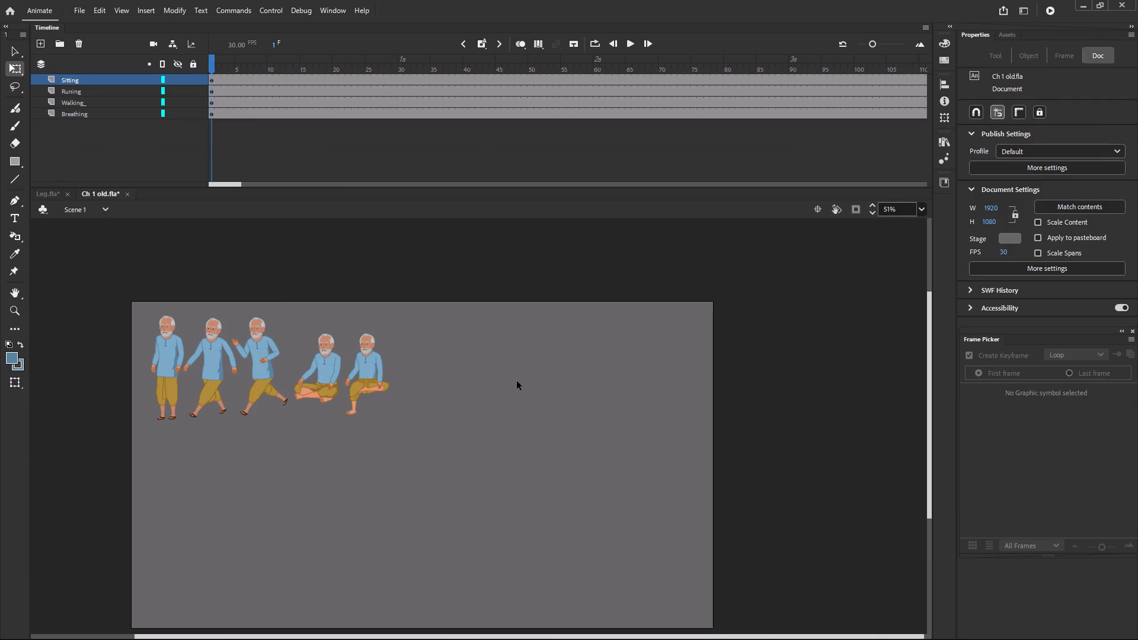
key("ctrl+v")
left_click(554, 348)
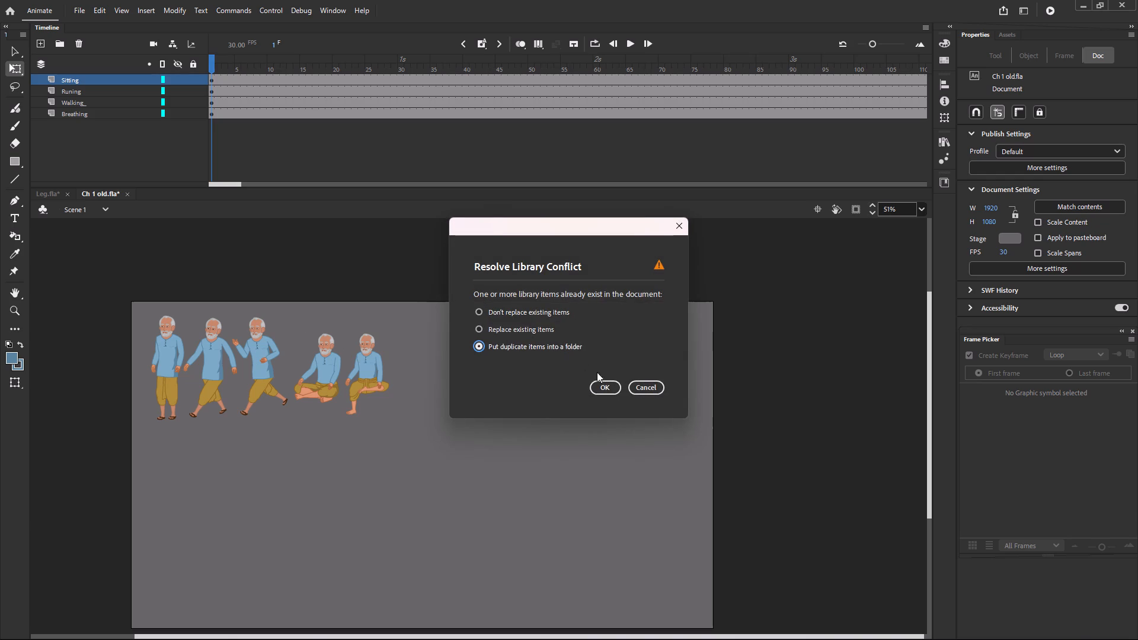
left_click(599, 384)
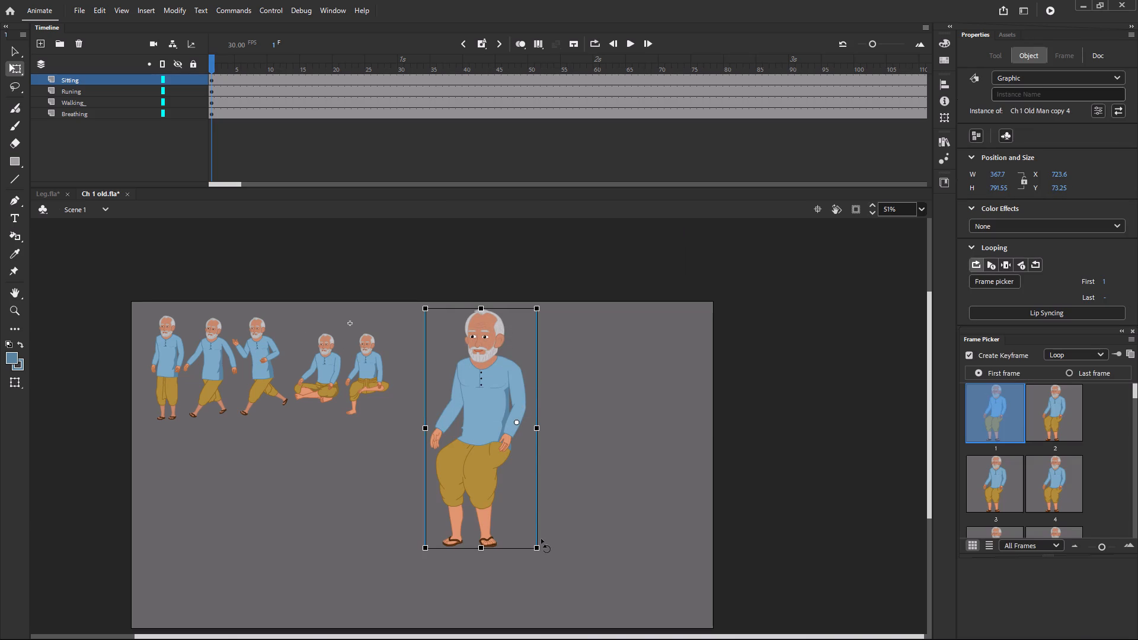
Scale the pasted old man to about 139 by 300 px and place him beside the other sitting poses, feet aligned with the standing figure.
left_click_drag(537, 549, 536, 548, "shift")
left_click_drag(536, 548, 526, 523, "shift")
left_click_drag(500, 455, 417, 399)
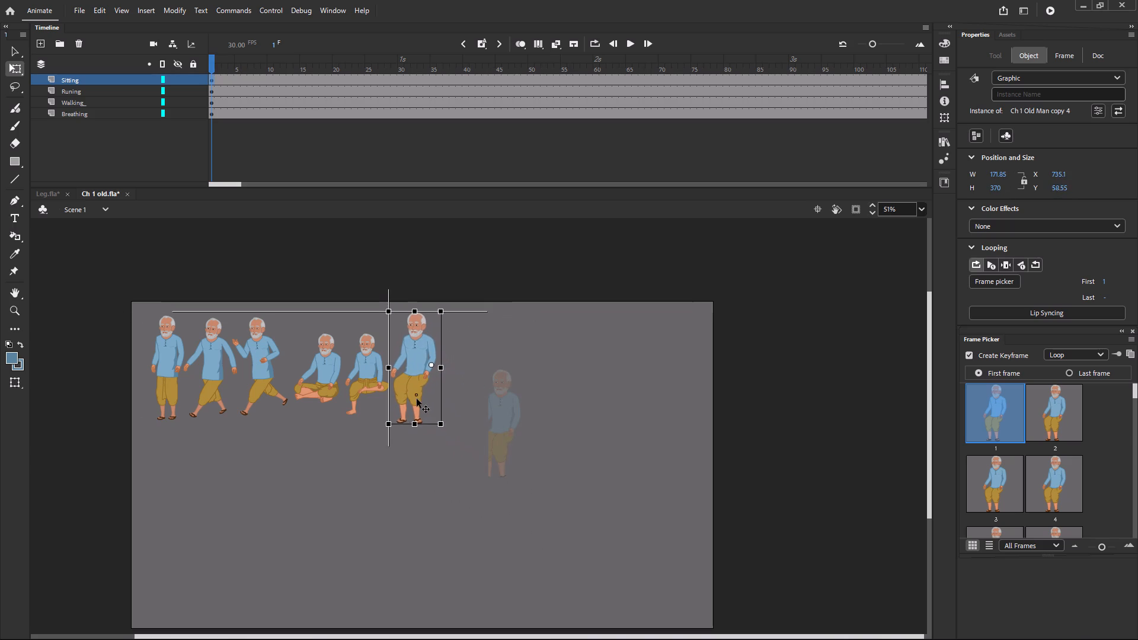
left_click_drag(417, 399, 417, 407)
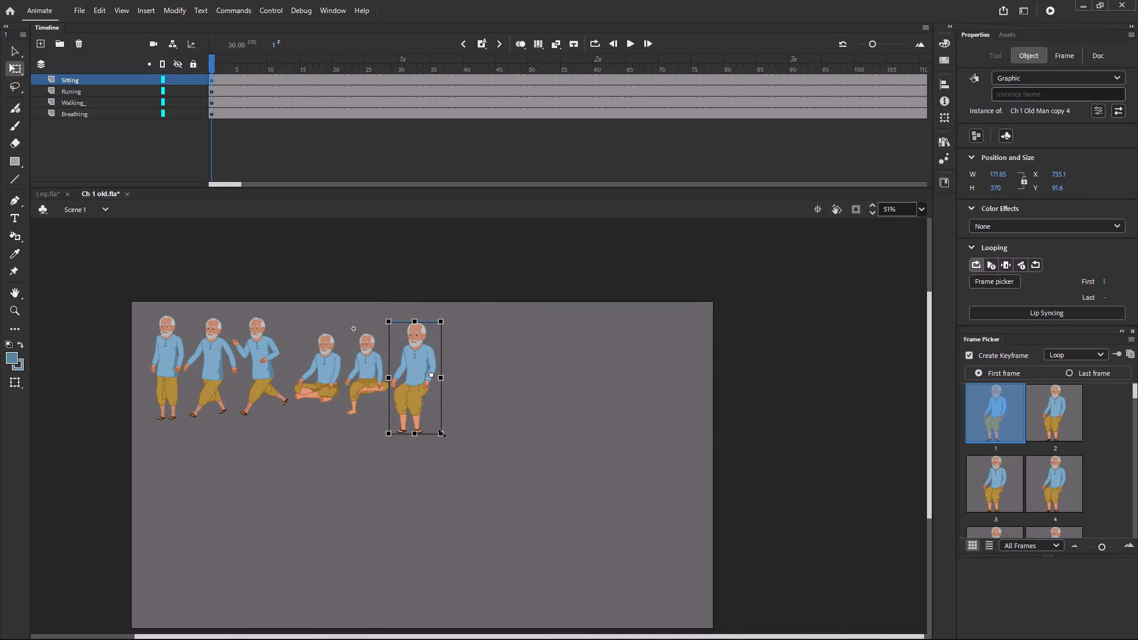
left_click_drag(442, 433, 439, 428, "shift")
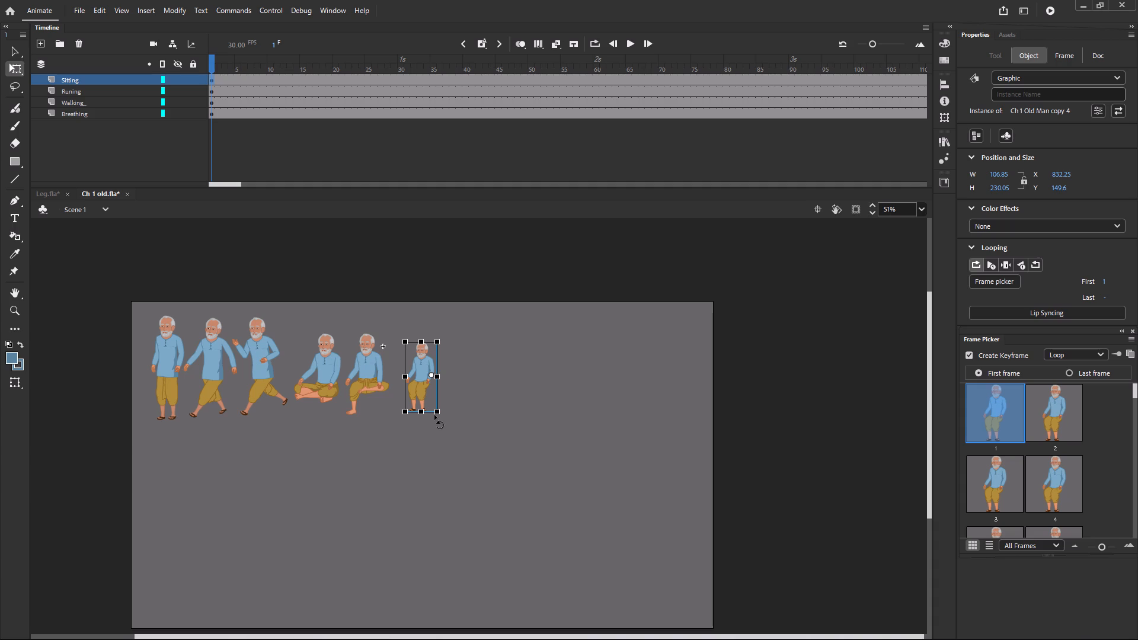
key("ctrl+z")
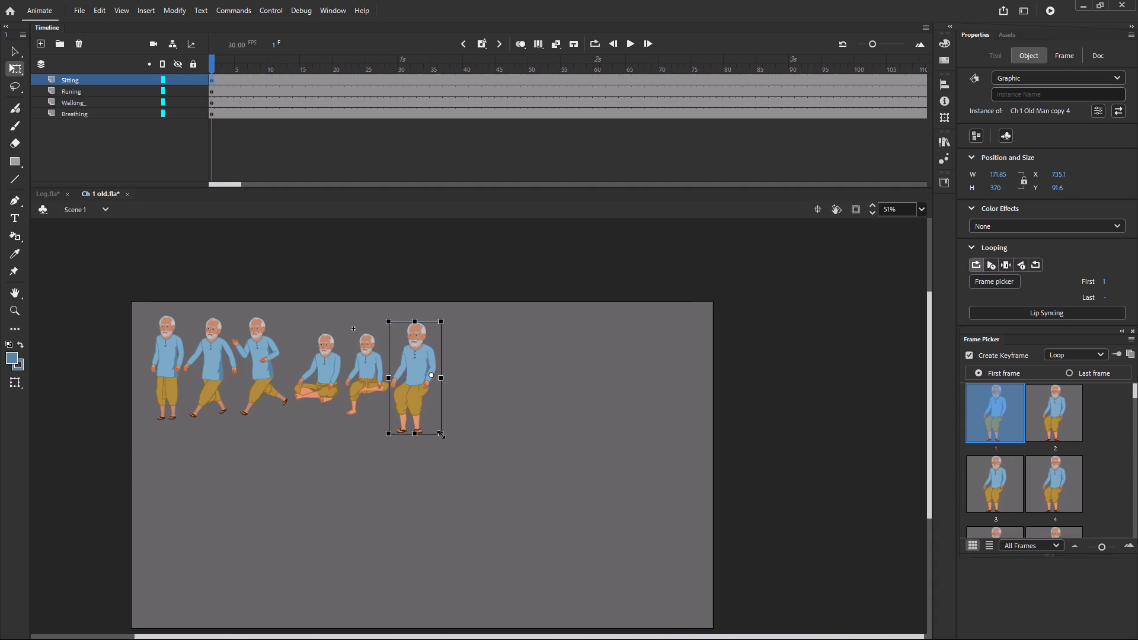
left_click(441, 434, "shift")
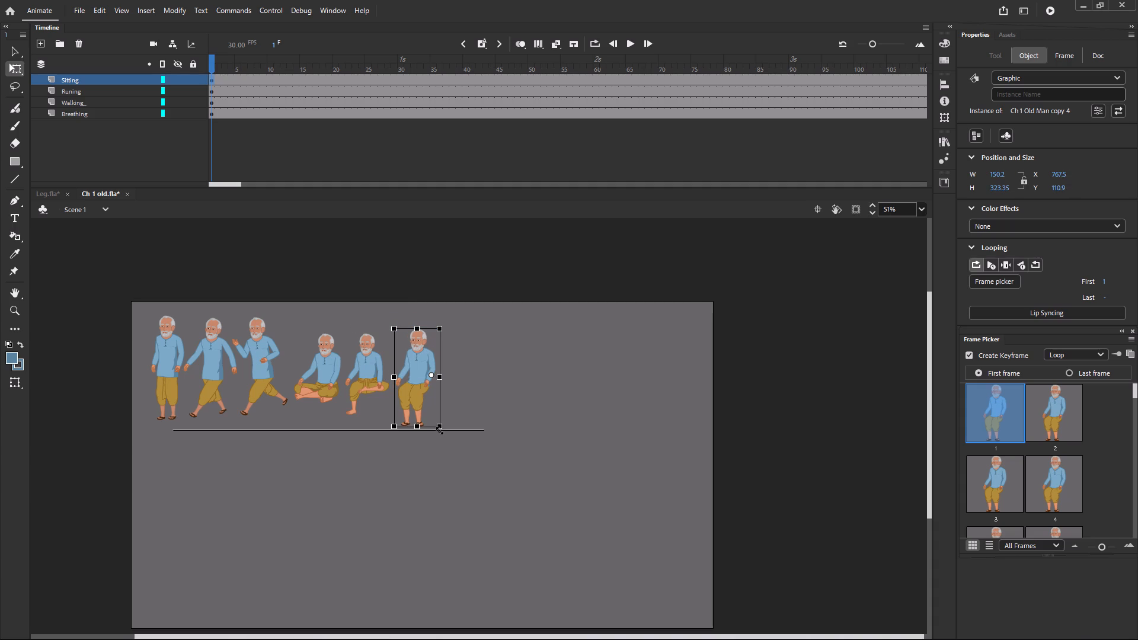
left_click(710, 435)
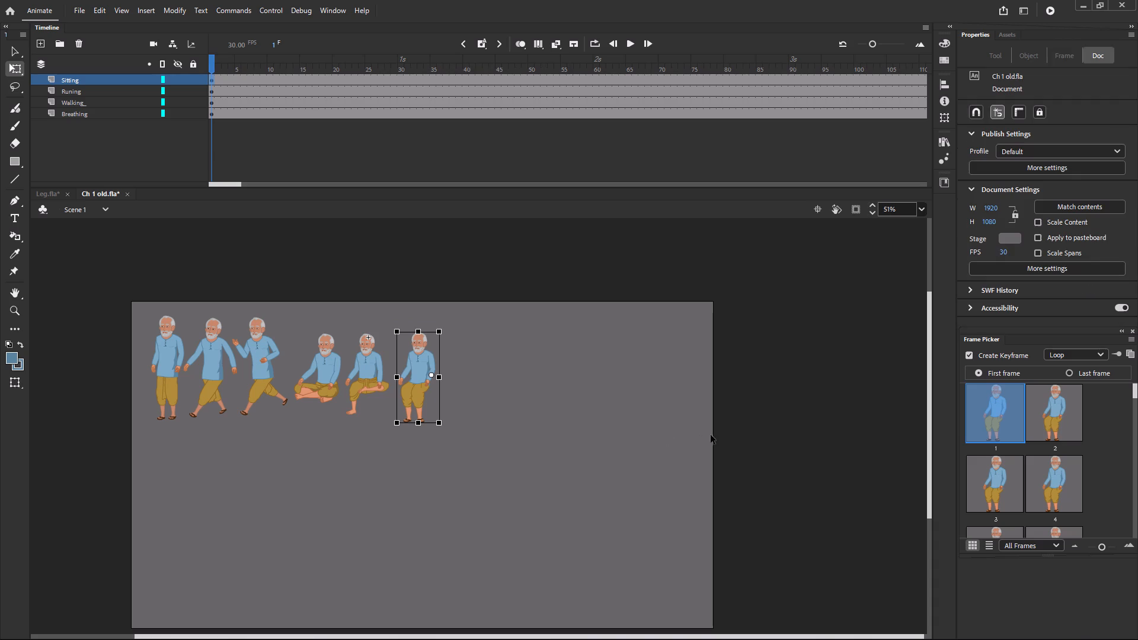
left_click(408, 392)
left_click_drag(413, 393, 409, 388)
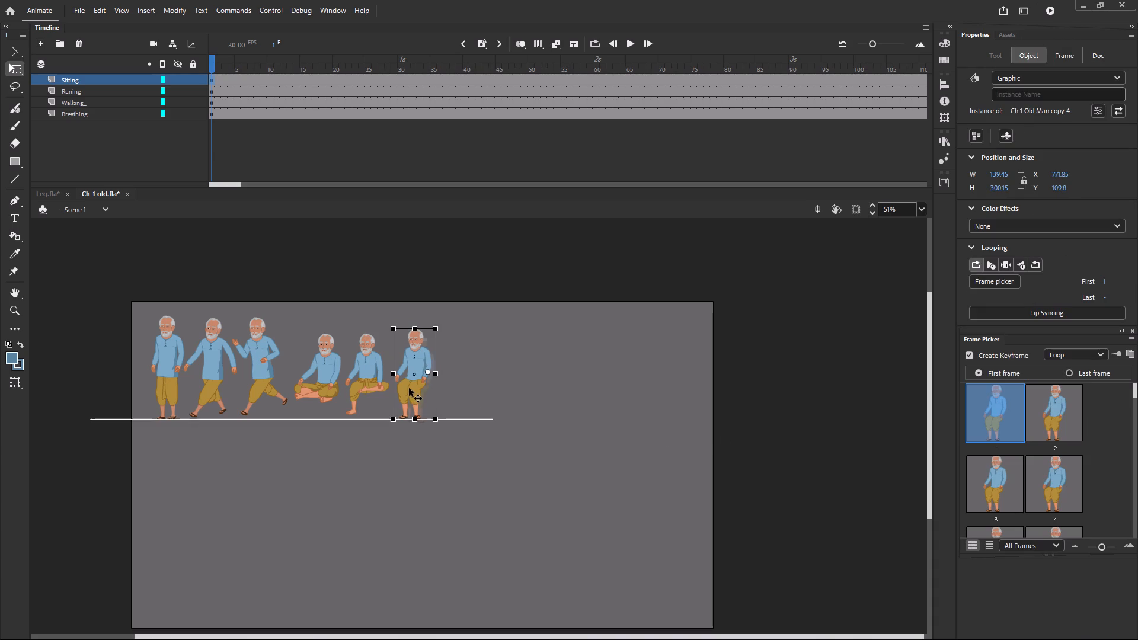
left_click_drag(409, 388, 408, 388)
left_click(798, 441)
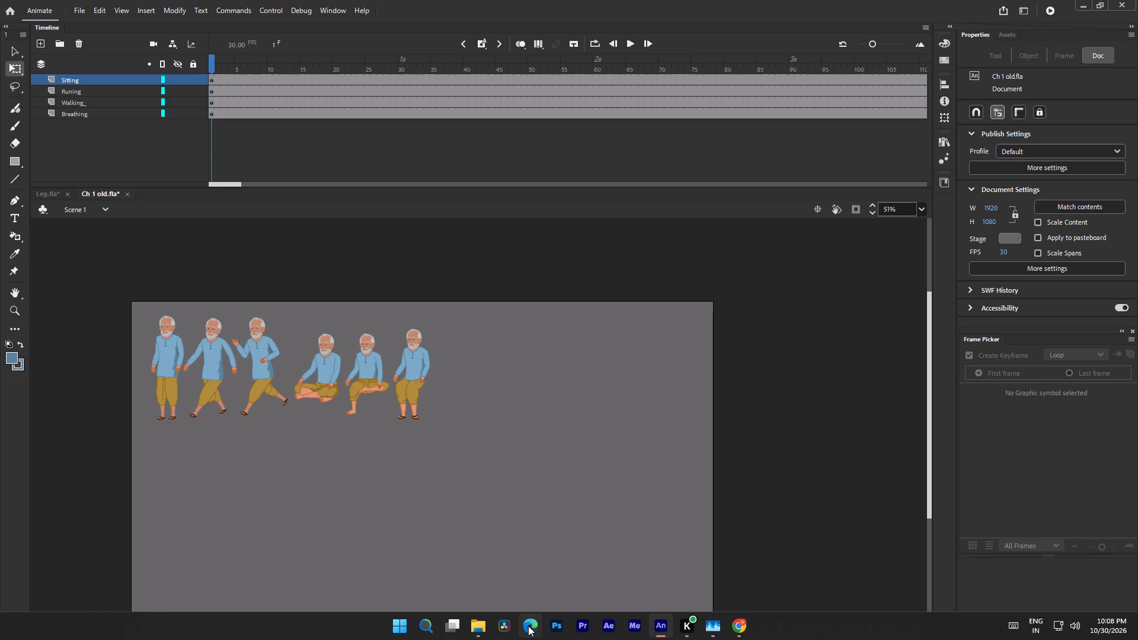
left_click(736, 626)
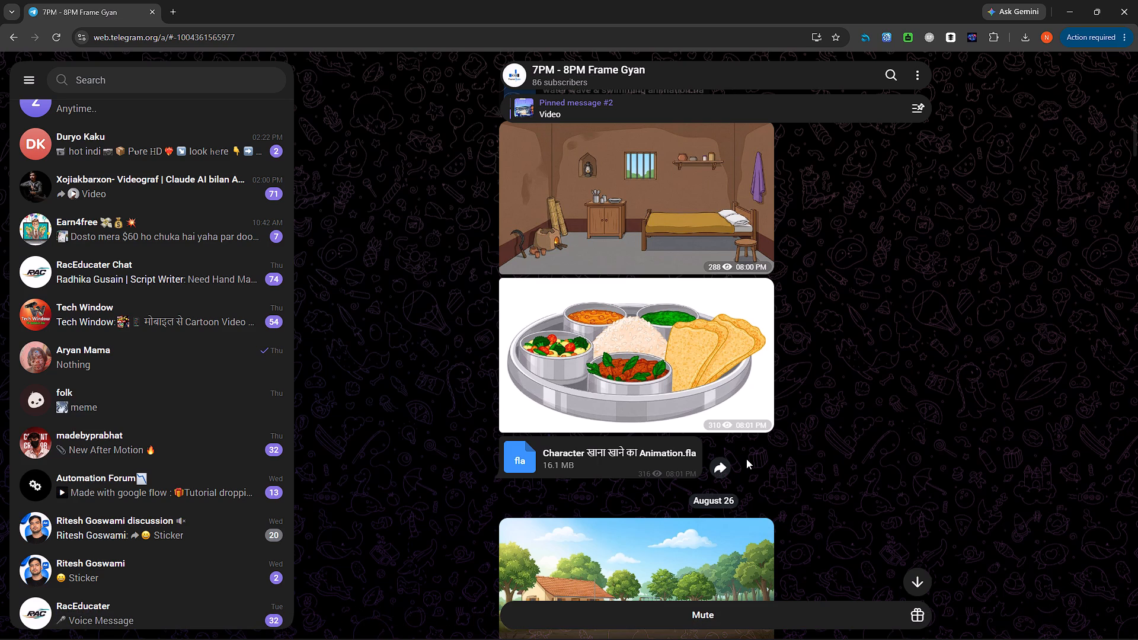
scroll(670, 453, "up", 5)
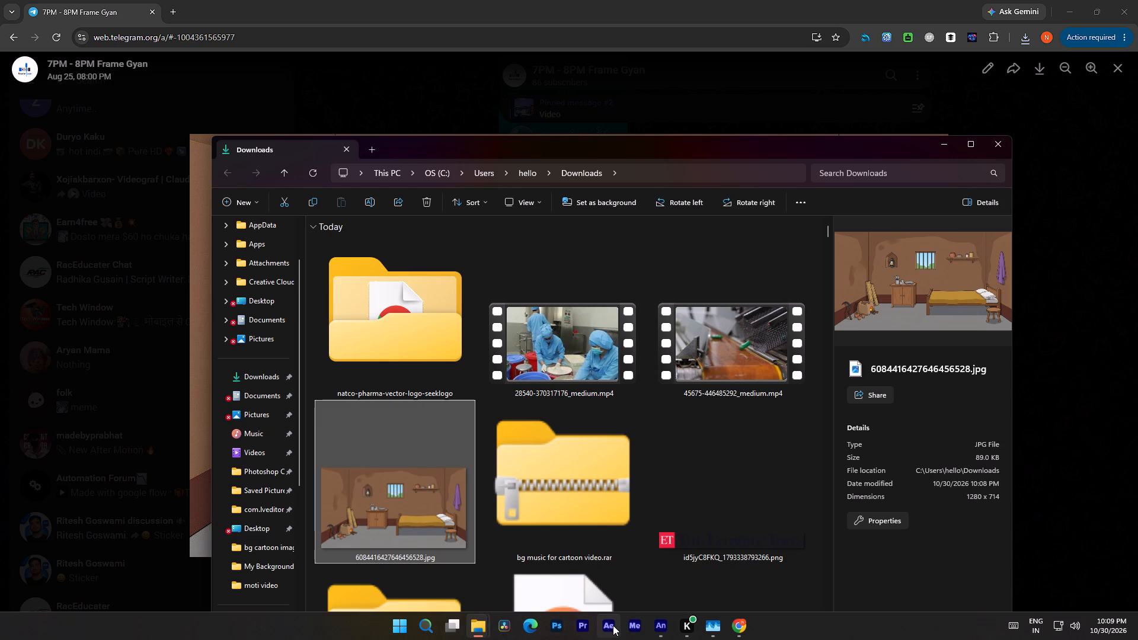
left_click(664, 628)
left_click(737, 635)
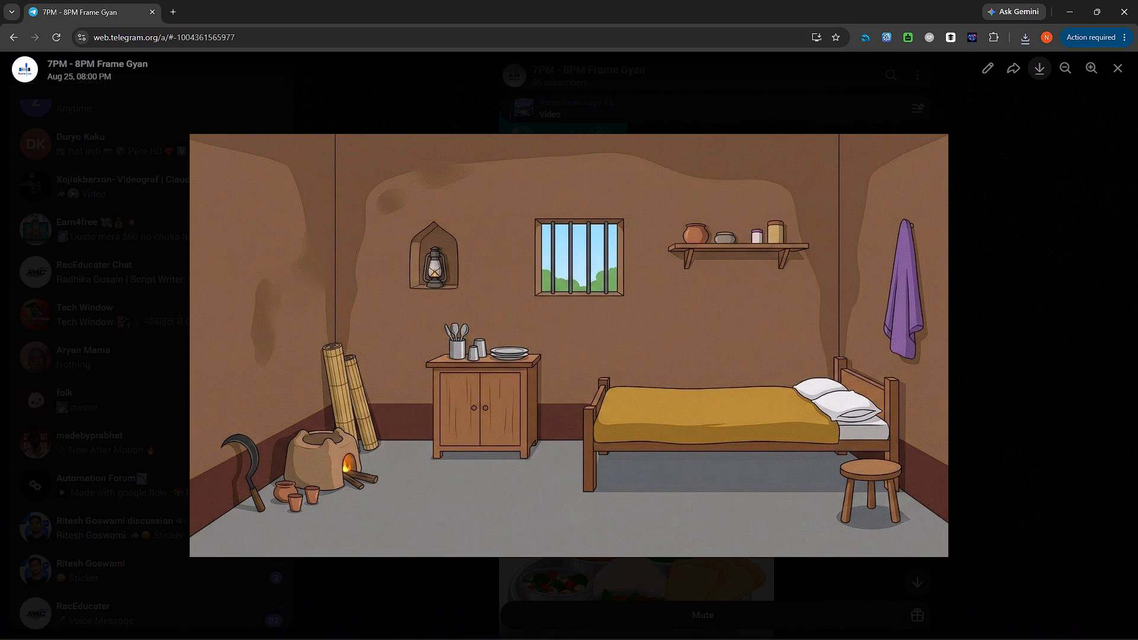
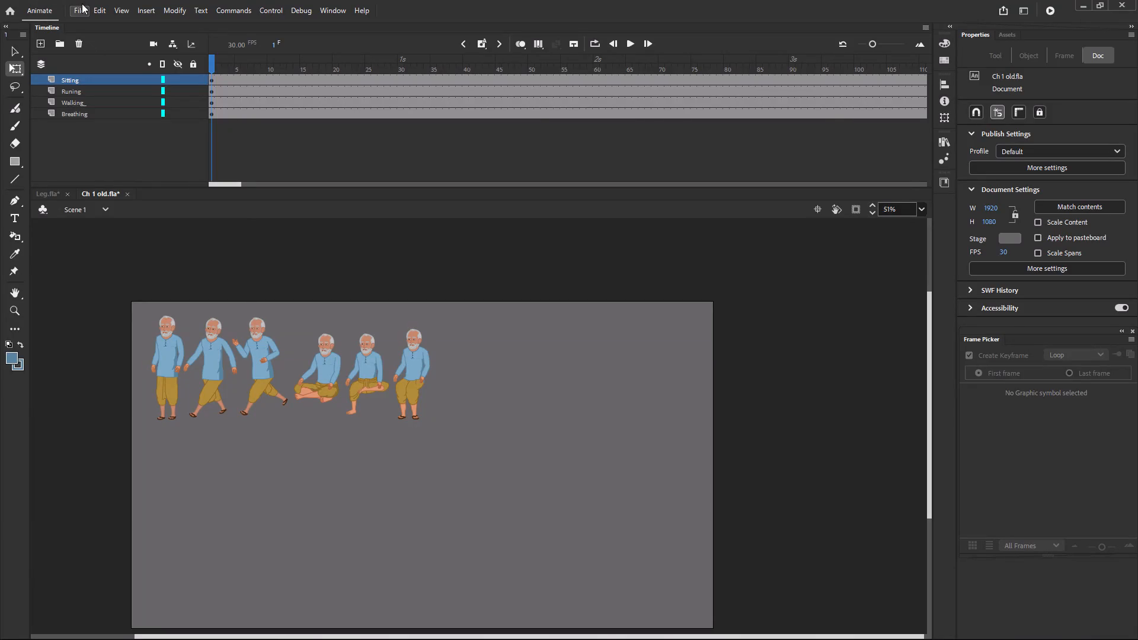
Create a new Full HD character animation document, 1920 × 1080 at 30 fps, with the ActionScript 3.0 platform type.
left_click(82, 4)
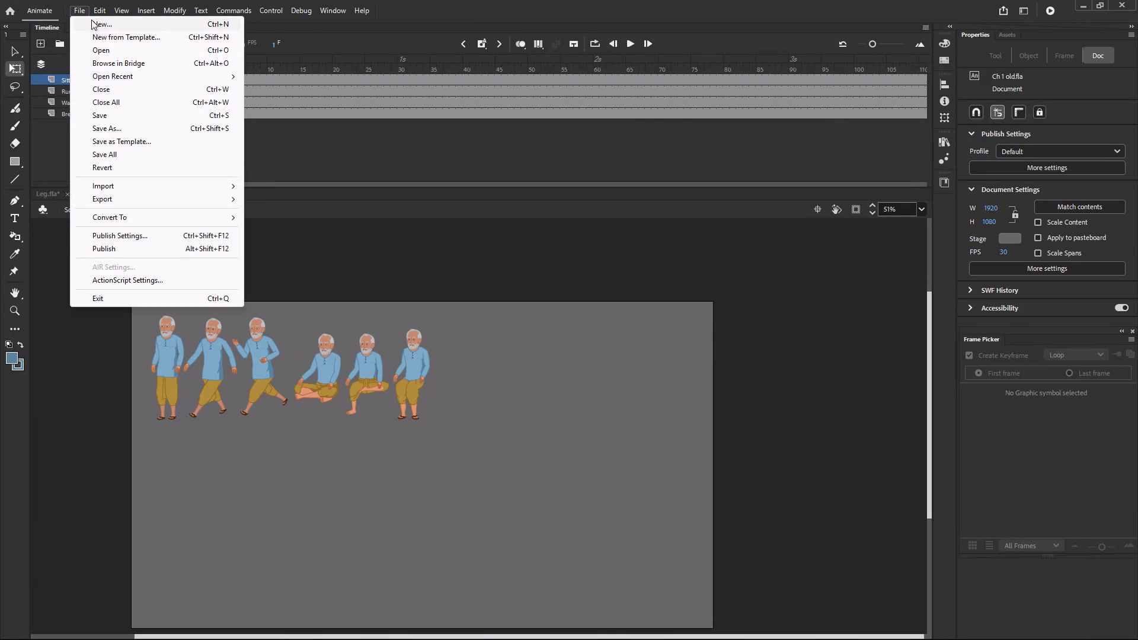
left_click(91, 23)
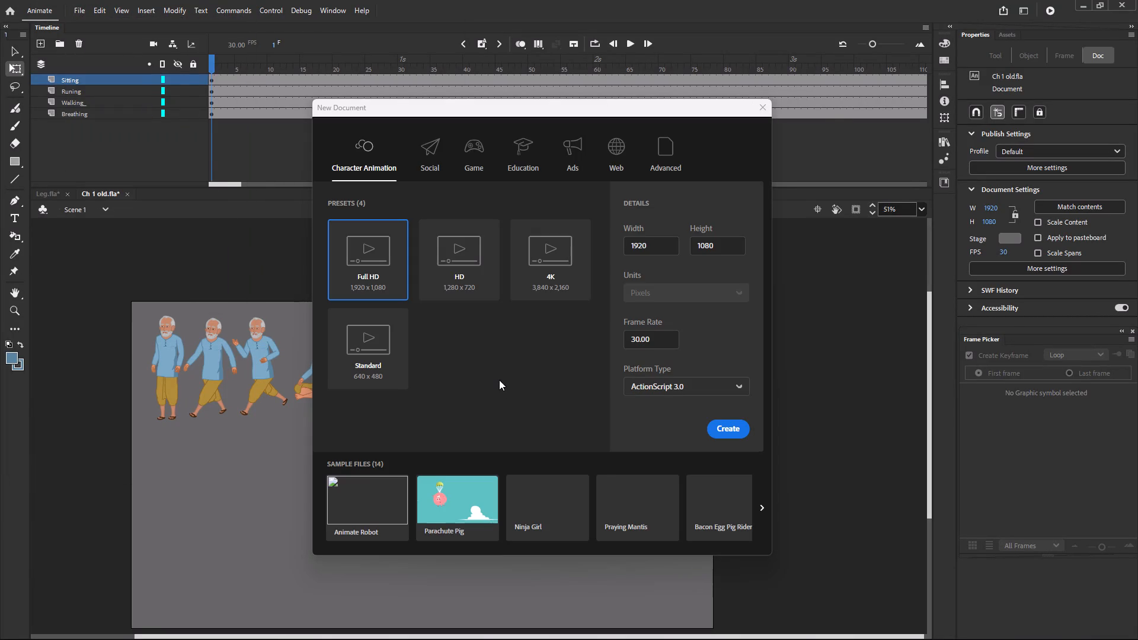
left_click(720, 430)
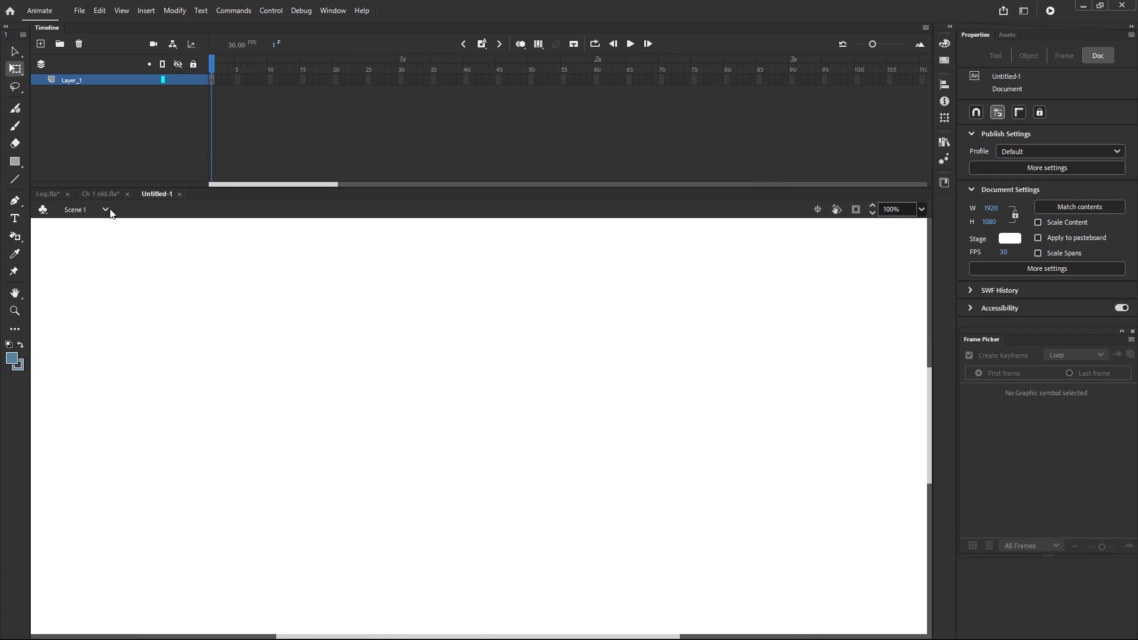
Set the new document's stage colour to medium grey.
left_click(1008, 238)
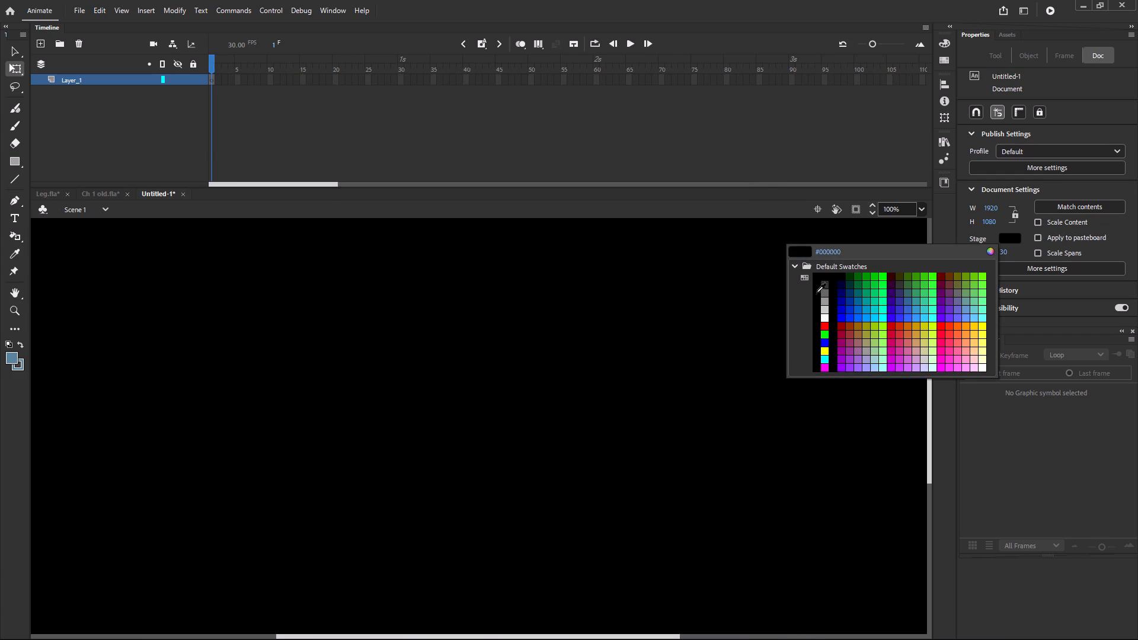
left_click(826, 282)
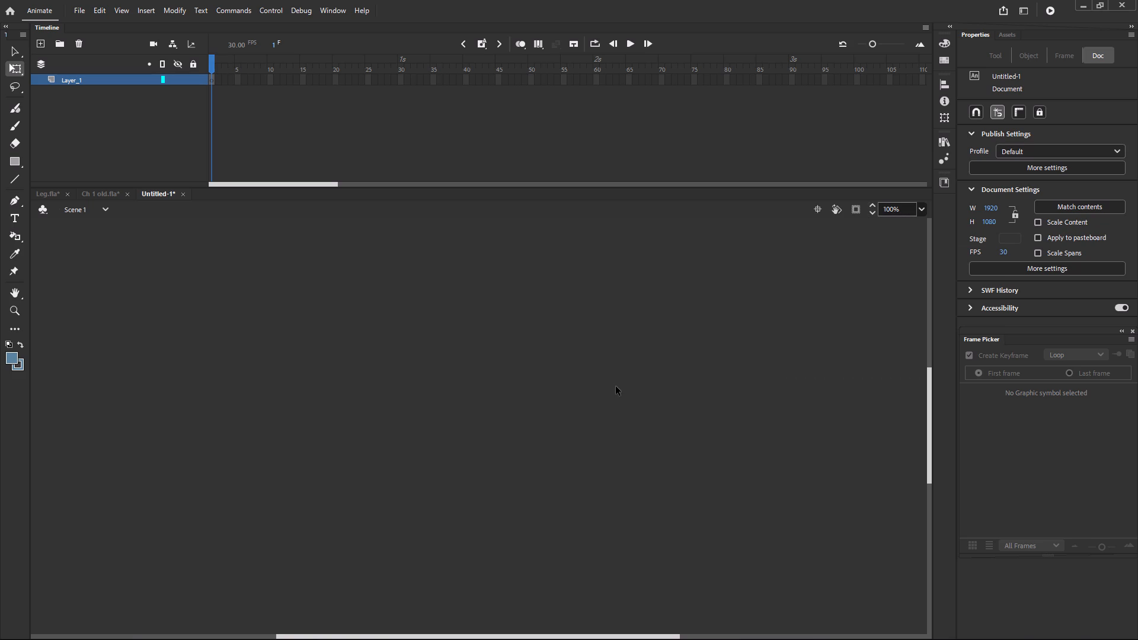
scroll(616, 386, "down", 2, "ctrl")
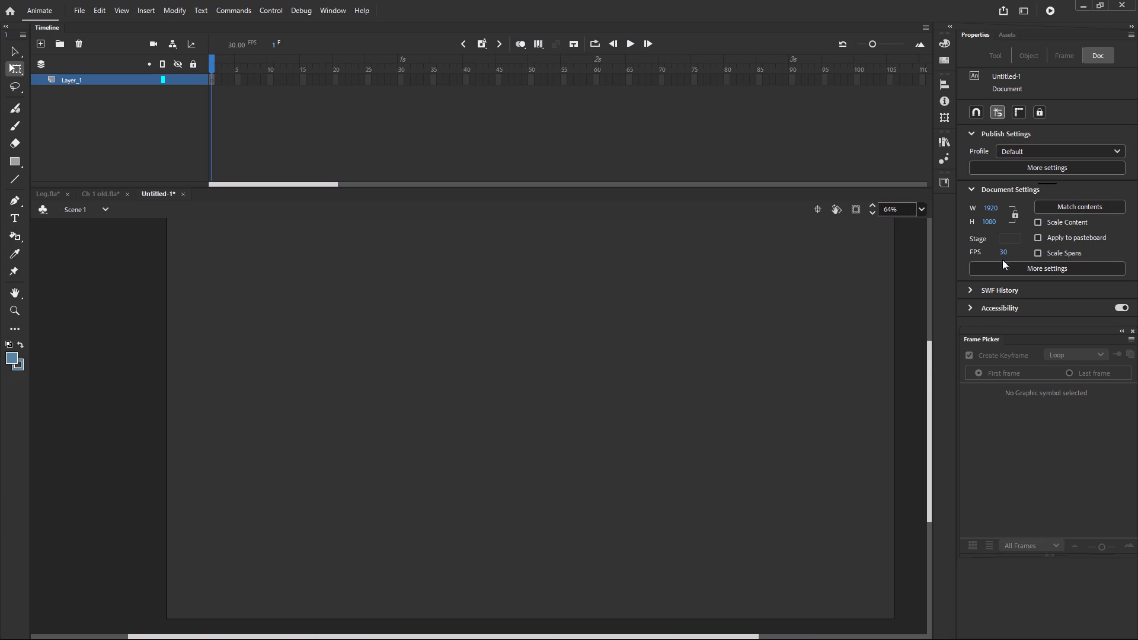
left_click(1002, 239)
left_click(828, 292)
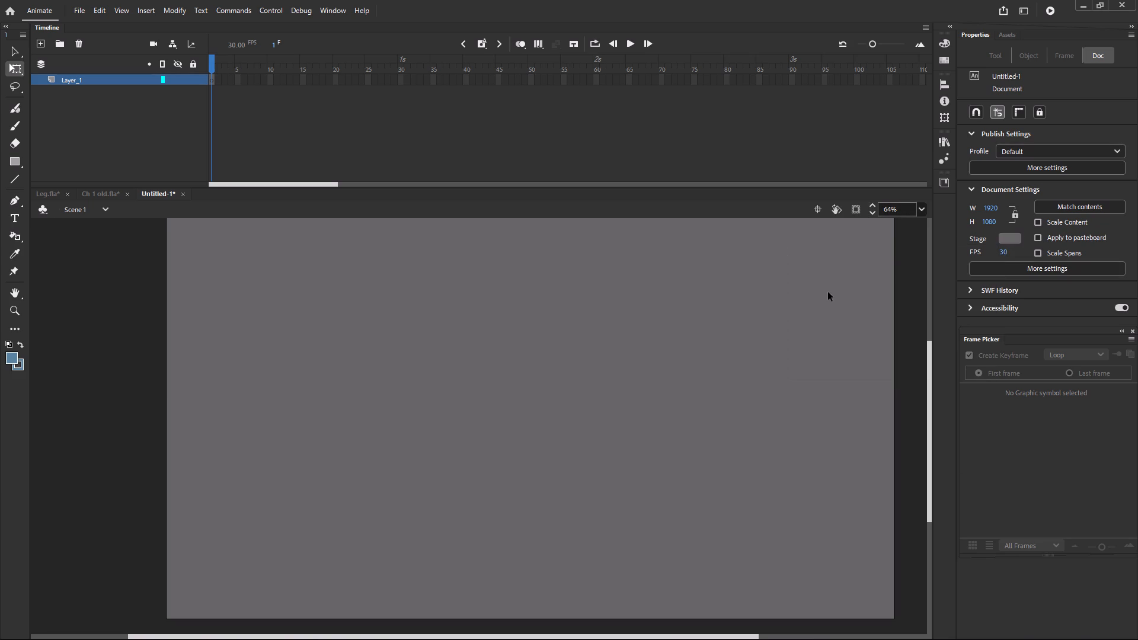
scroll(566, 300, "down", 2, "ctrl")
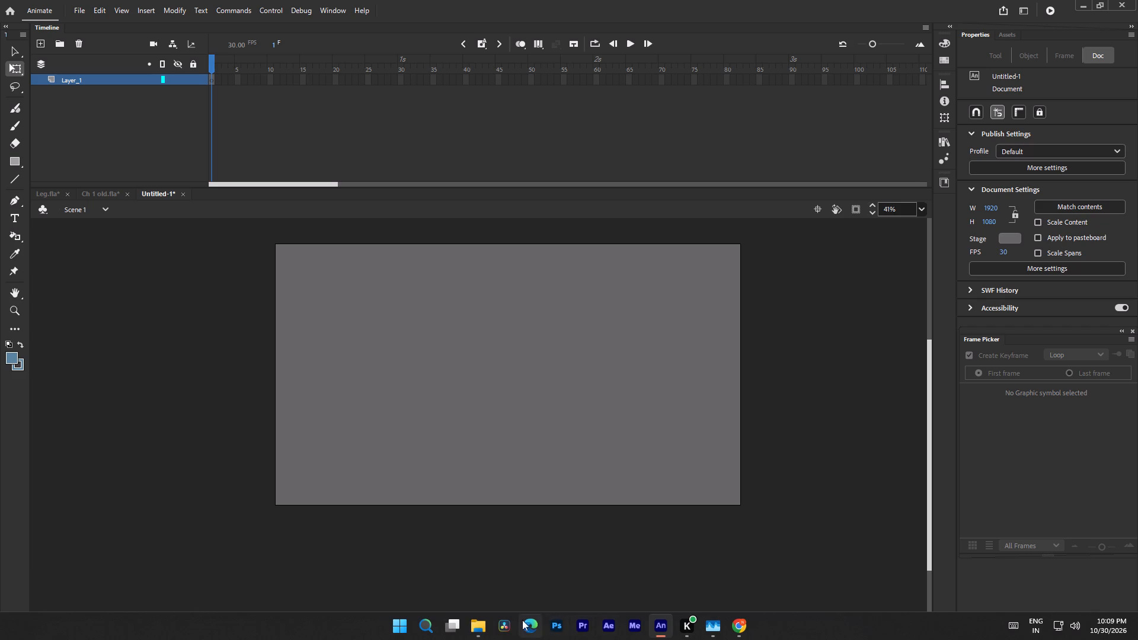
left_click(481, 626)
left_click(510, 572)
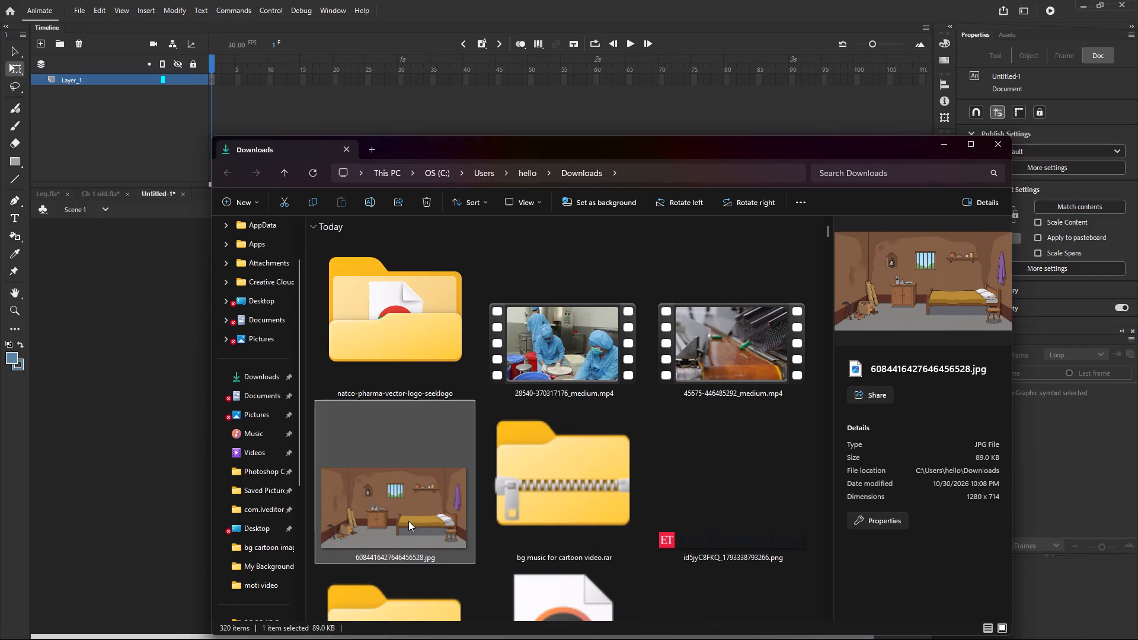
left_click_drag(382, 514, 162, 341)
left_click(946, 145)
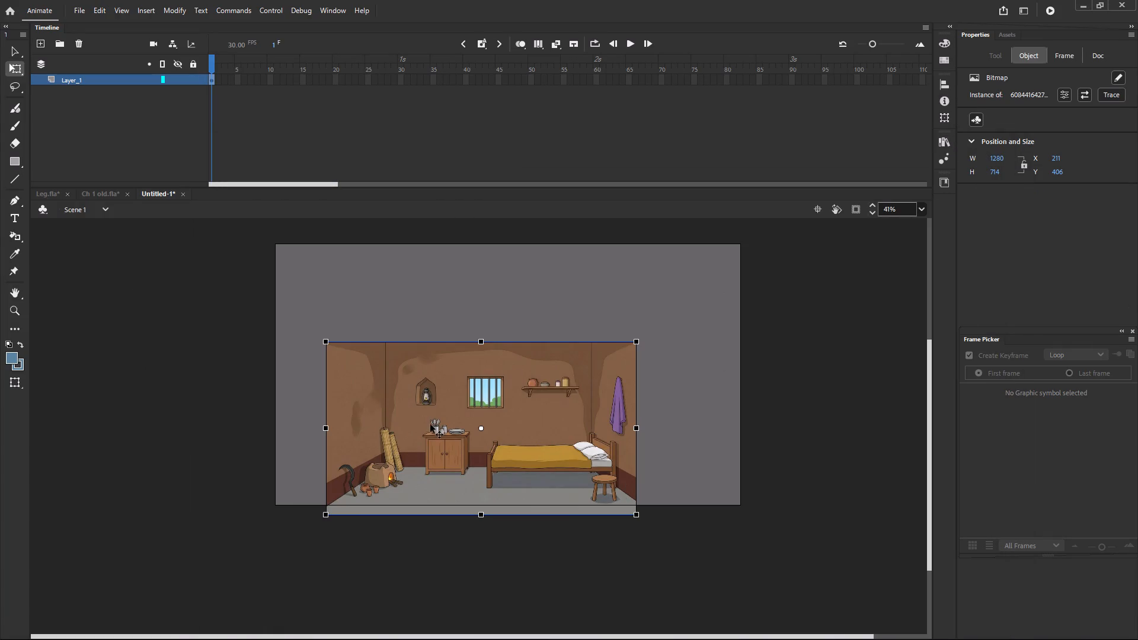
Scale the bedroom background to about 2008 by 1120 px and position it at about X -39, Y -29, covering the stage.
left_click_drag(450, 428, 401, 331)
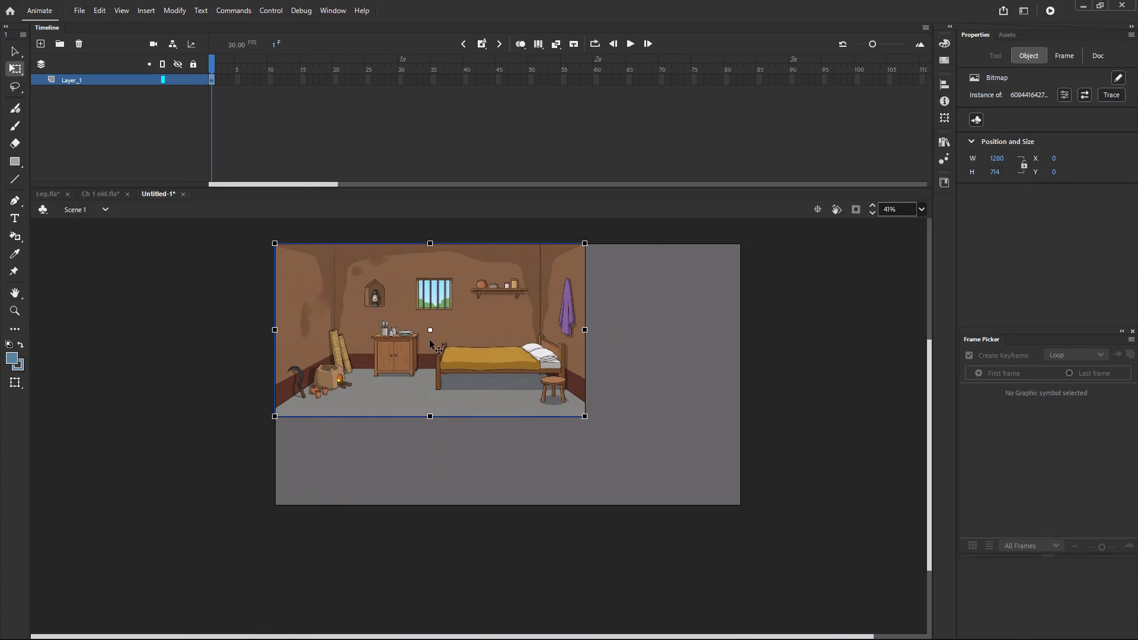
left_click_drag(584, 414, 594, 421, "shift")
left_click_drag(594, 421, 686, 463, "shift")
left_click_drag(535, 425, 608, 463)
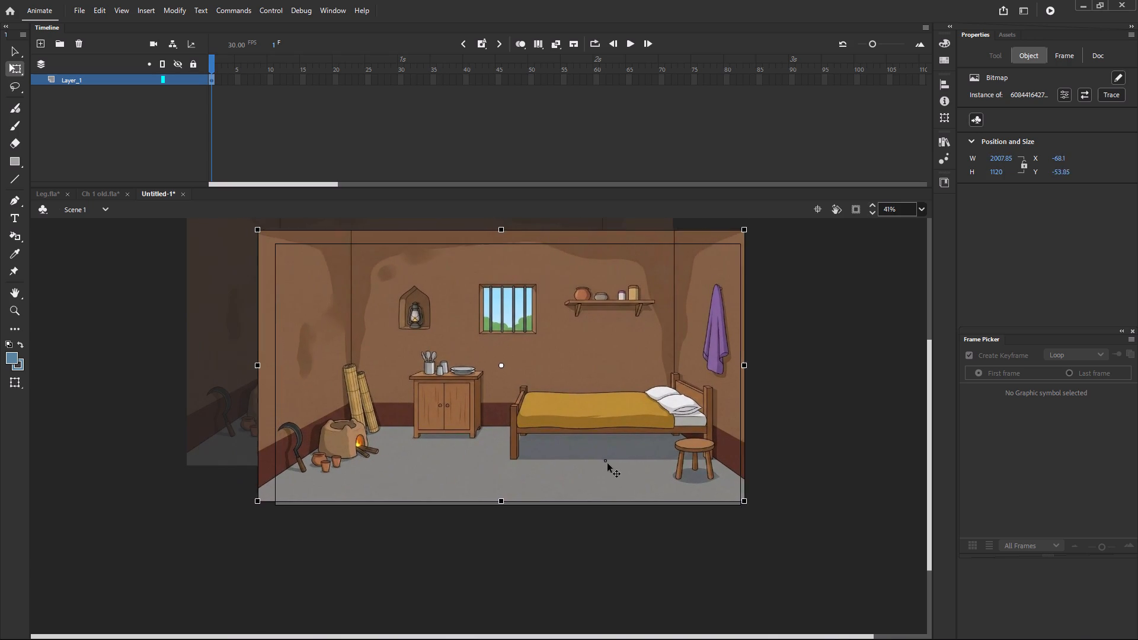
left_click_drag(608, 463, 613, 468)
Flip the bedroom background horizontally and deselect it.
right_click(530, 455)
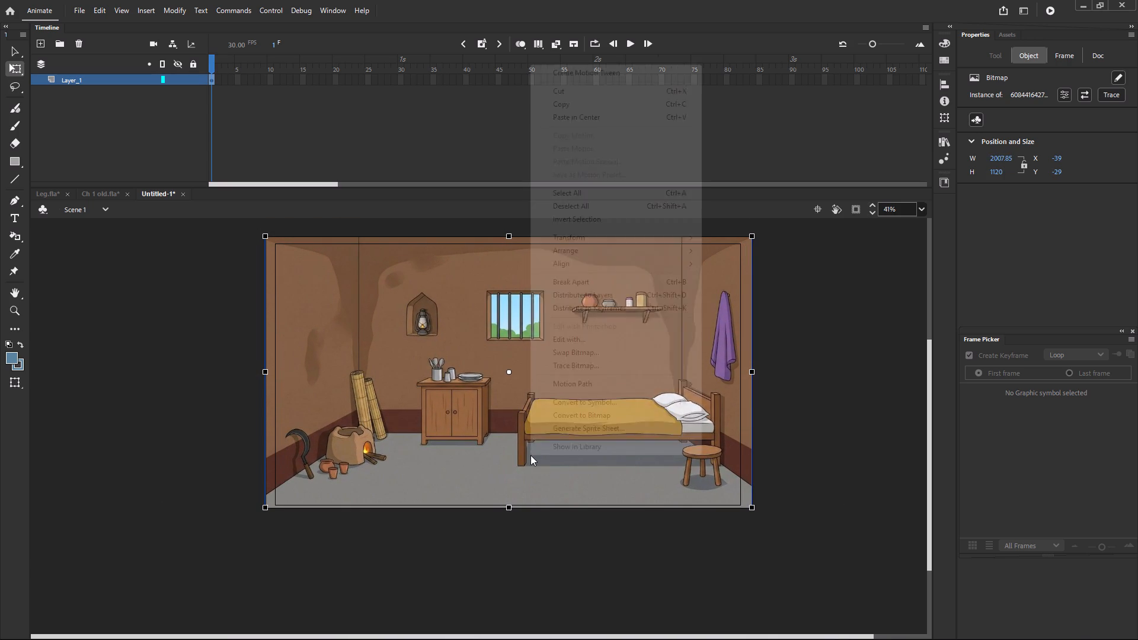
left_click(587, 241)
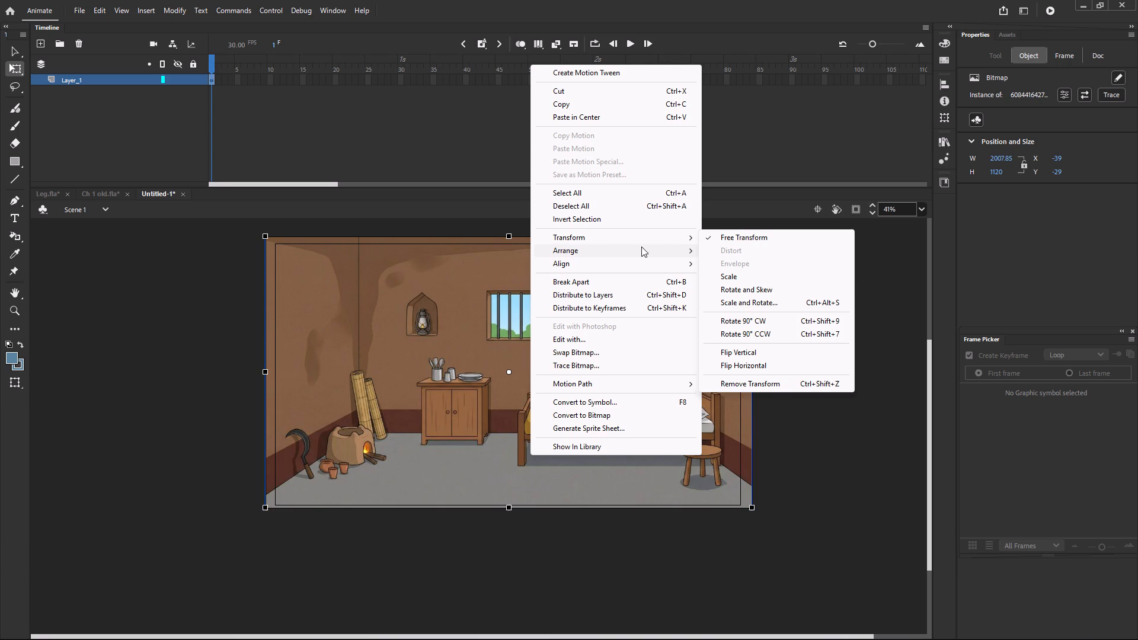
left_click(747, 366)
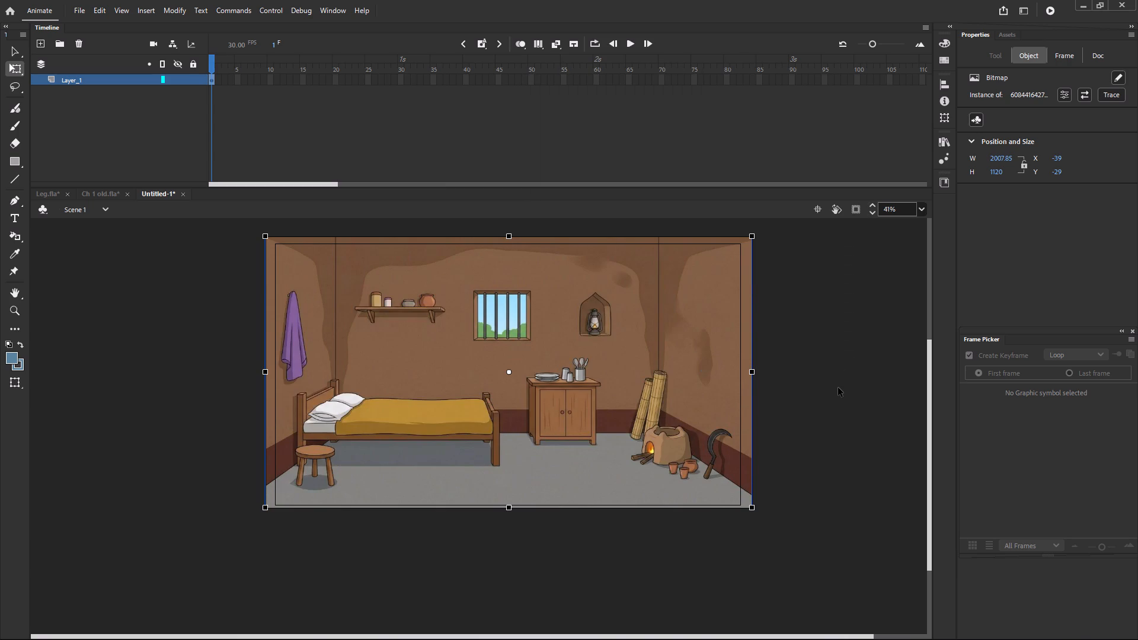
left_click(838, 388)
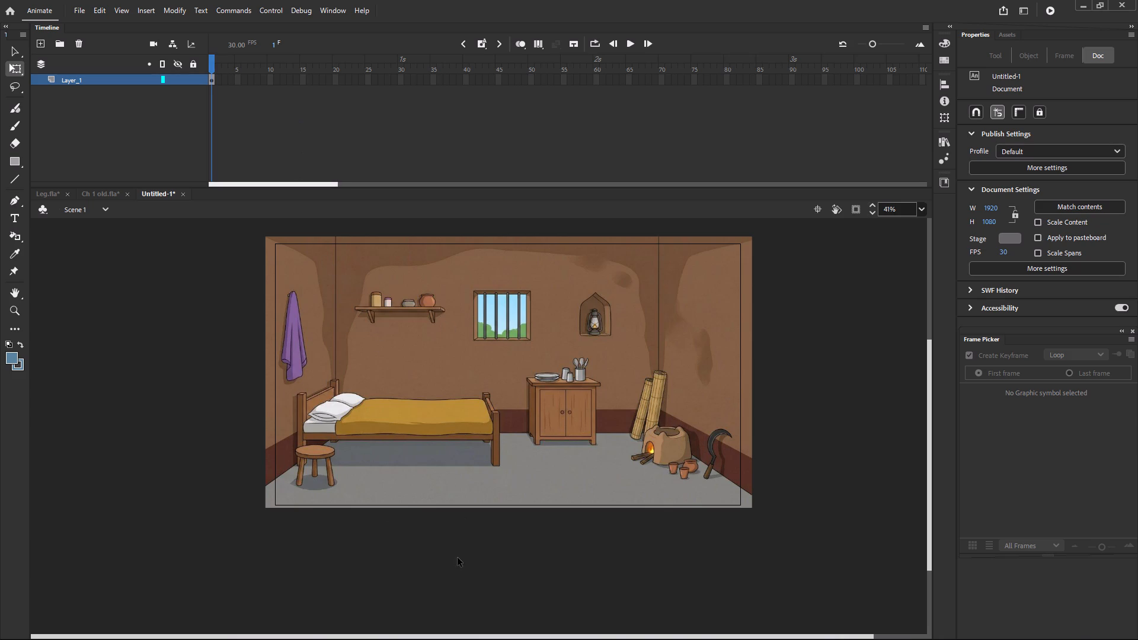
Copy the standing old man from Ch 1 old.fla's Breathing layer into a new layer above the bedroom background in Untitled-1.
left_click(106, 192)
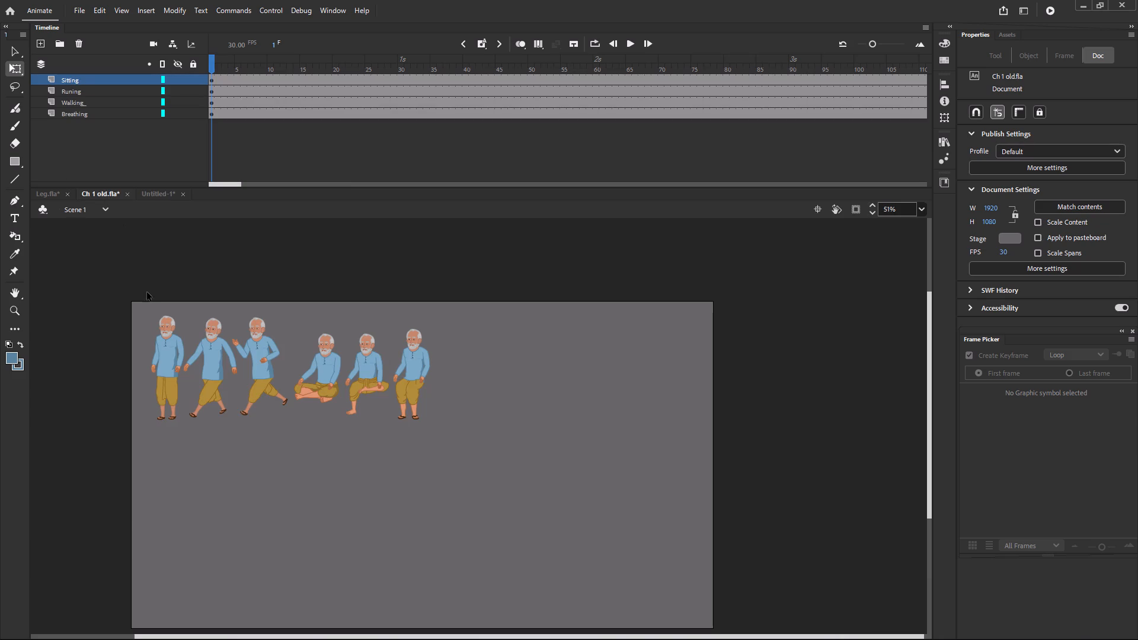
left_click(167, 365)
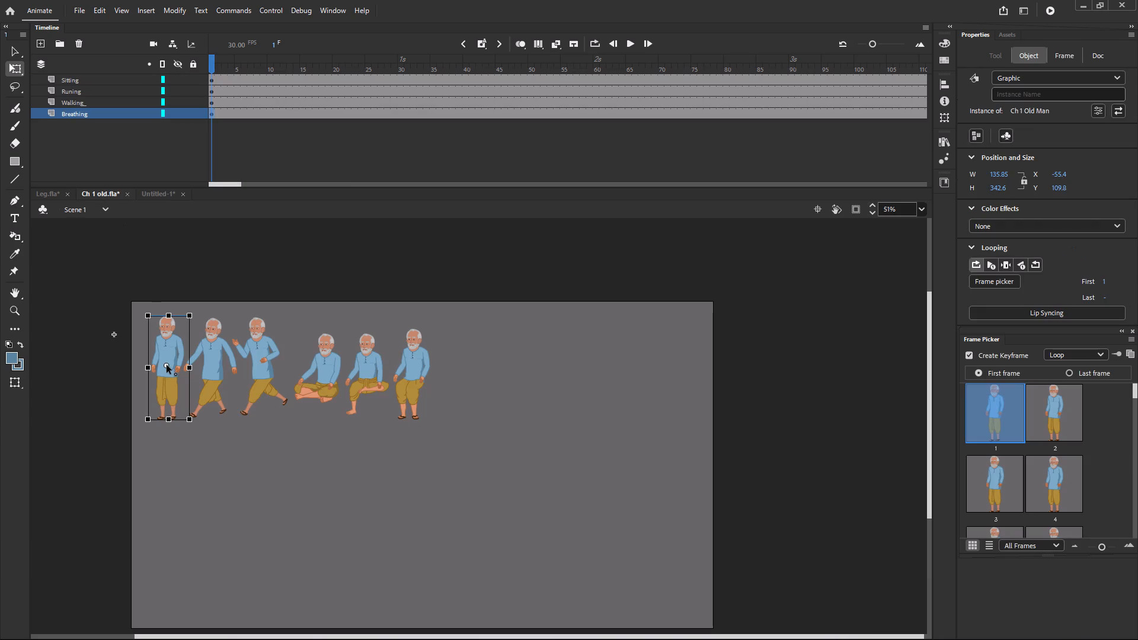
key("ctrl+c")
left_click(150, 190)
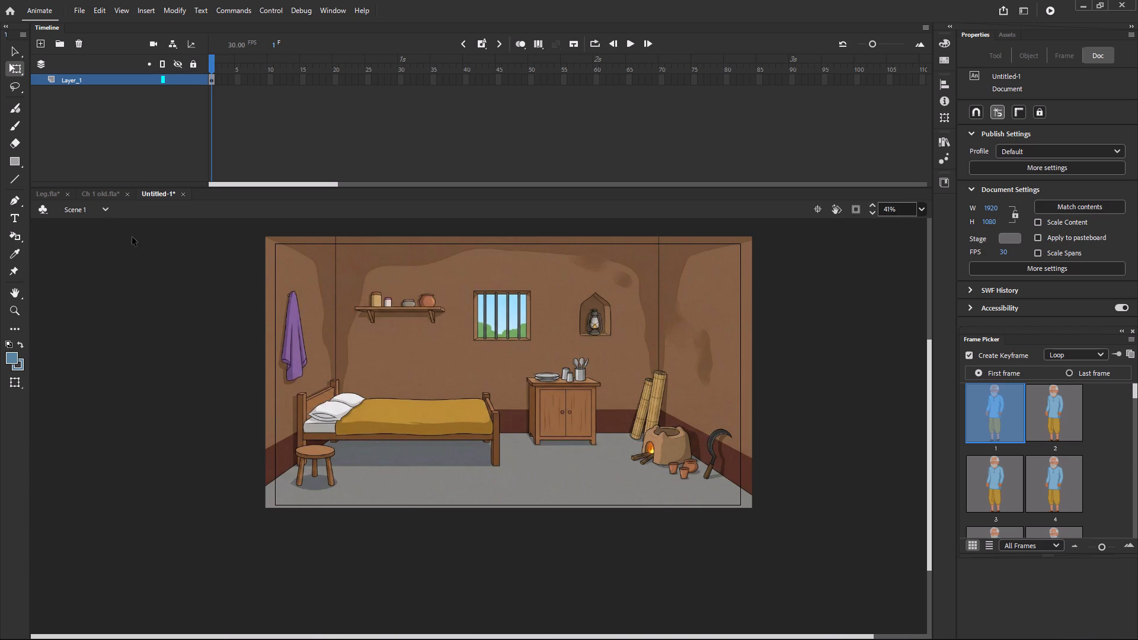
left_click(44, 43)
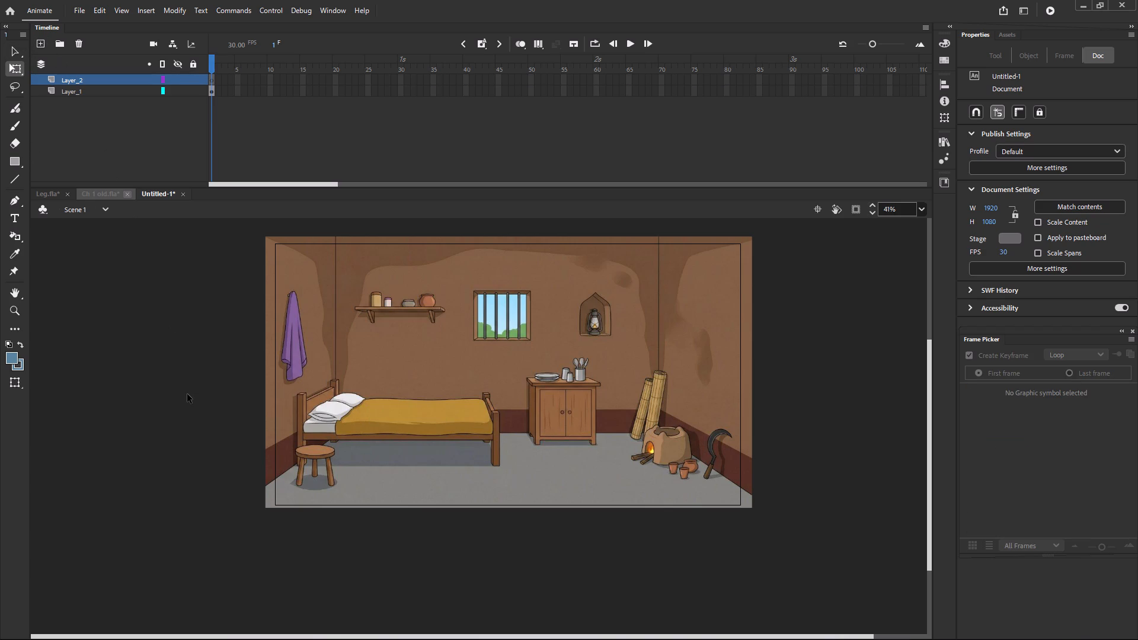
key("ctrl+v")
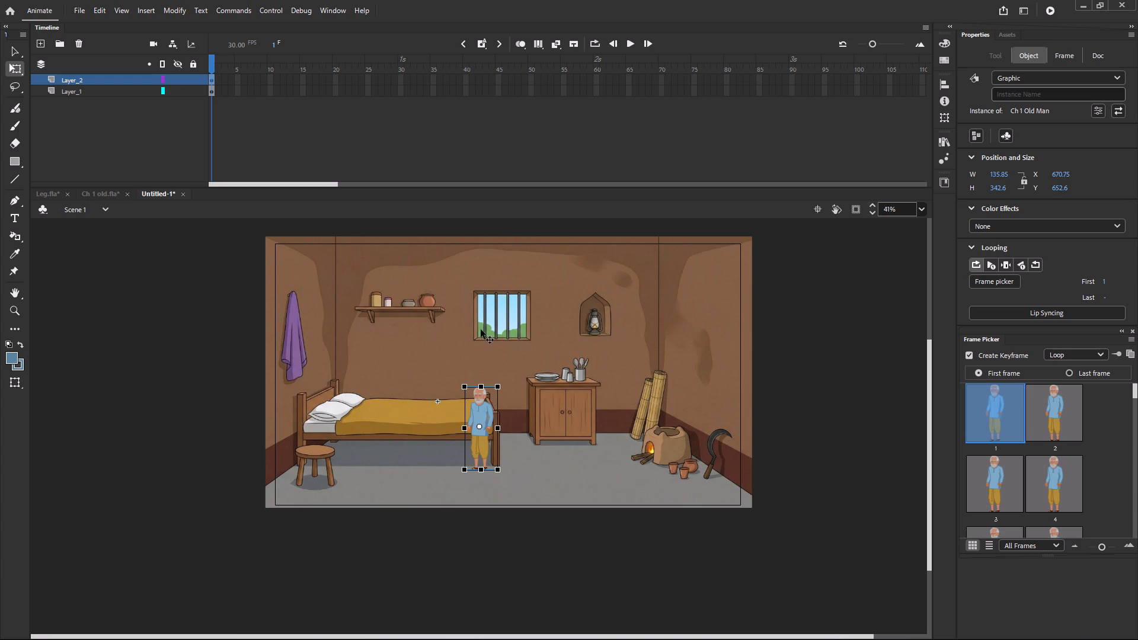
Rotate the old man about 90° counter-clockwise and lay him on the bed, head on the pillow, at about X 285, Y 843.
left_click_drag(503, 478, 546, 433)
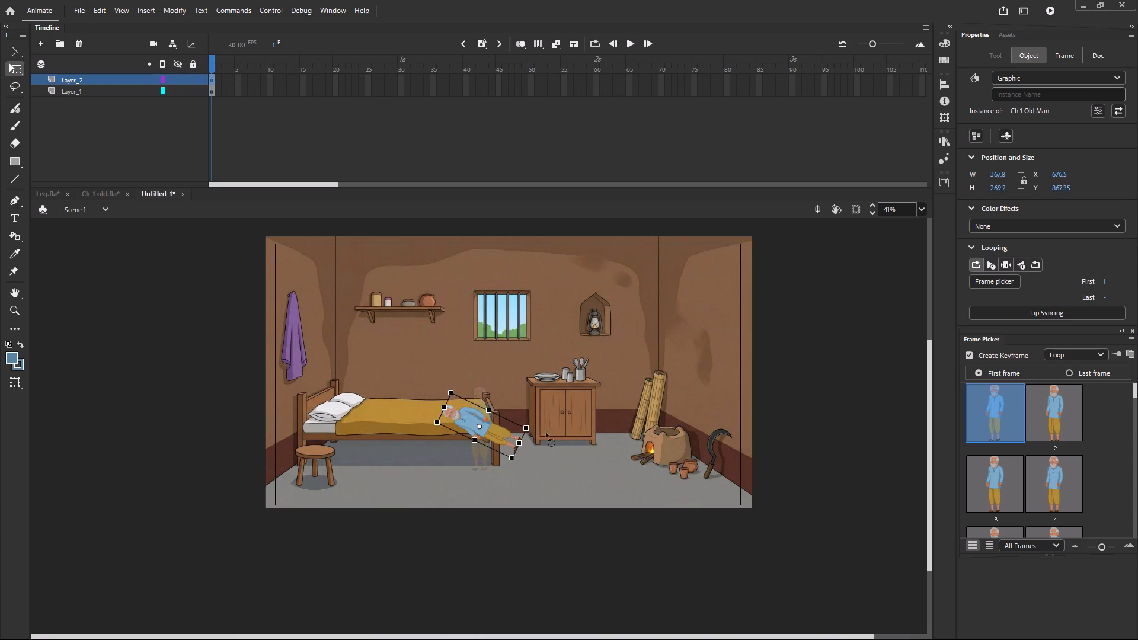
left_click_drag(546, 433, 555, 407)
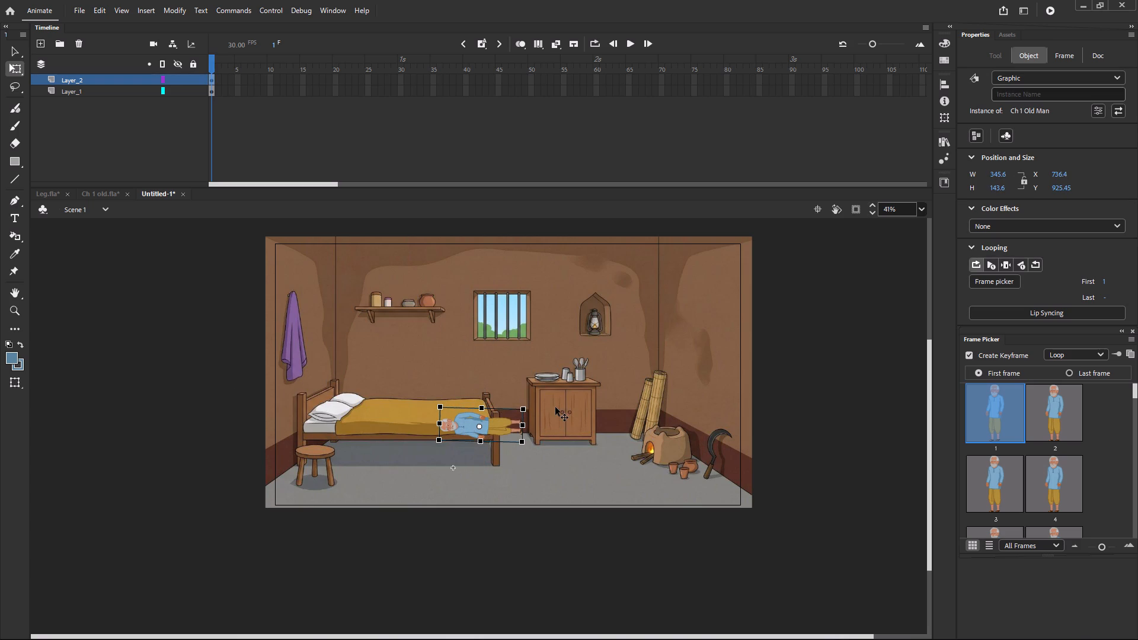
left_click_drag(491, 424, 399, 401)
scroll(399, 419, "up", 1, "alt")
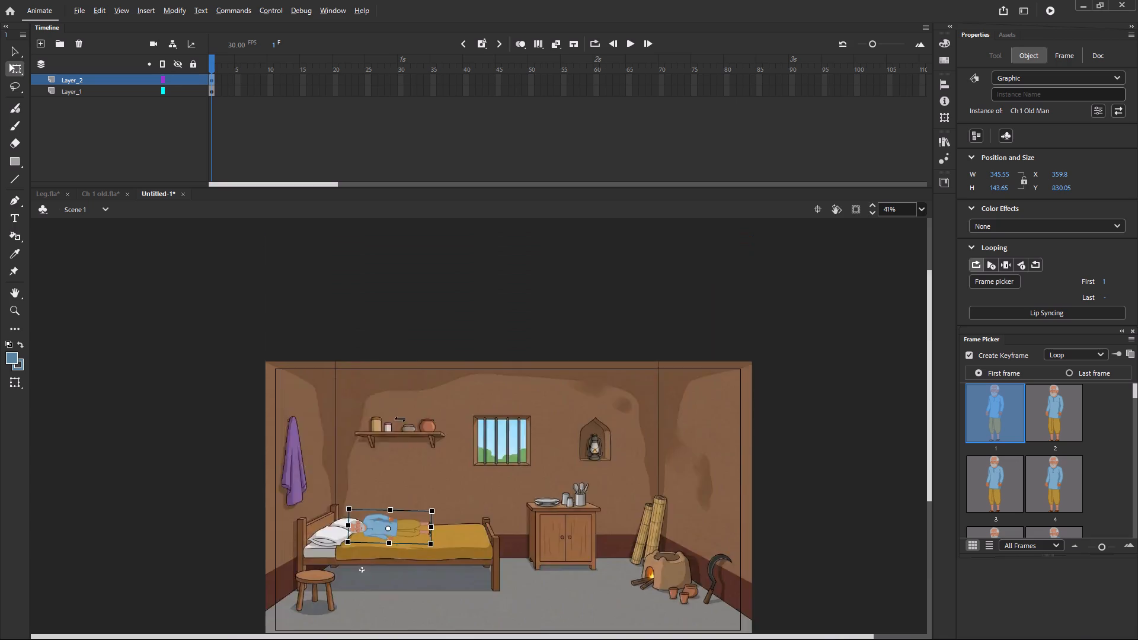
scroll(399, 419, "up", 2, "alt")
scroll(399, 419, "down", 2)
scroll(399, 423, "up", 6, "ctrl")
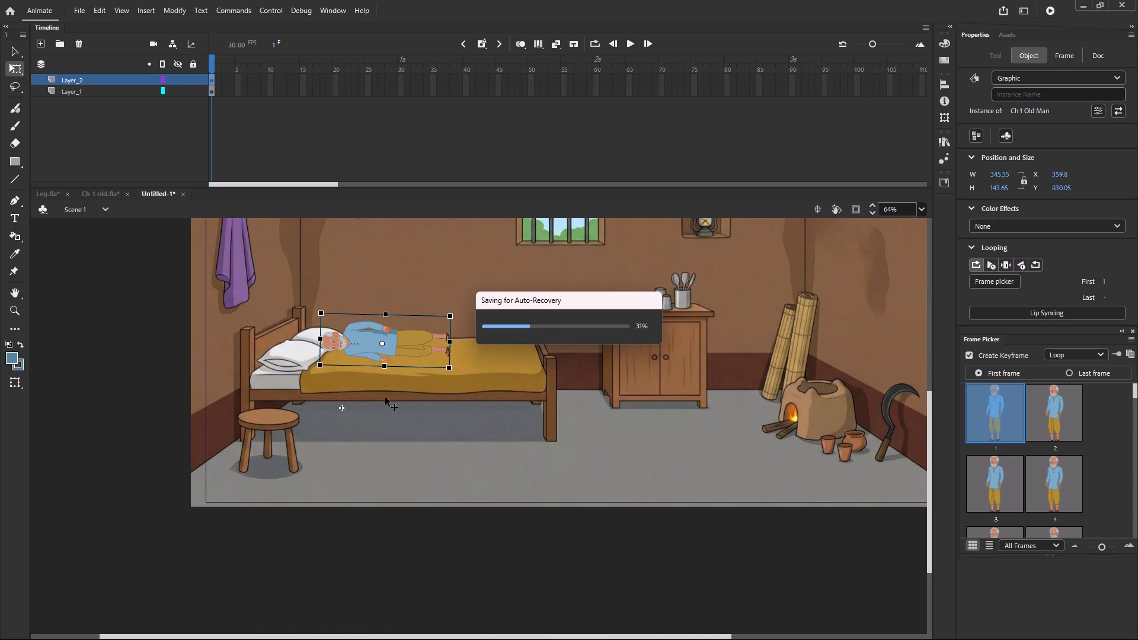
scroll(385, 397, "up", 6, "ctrl")
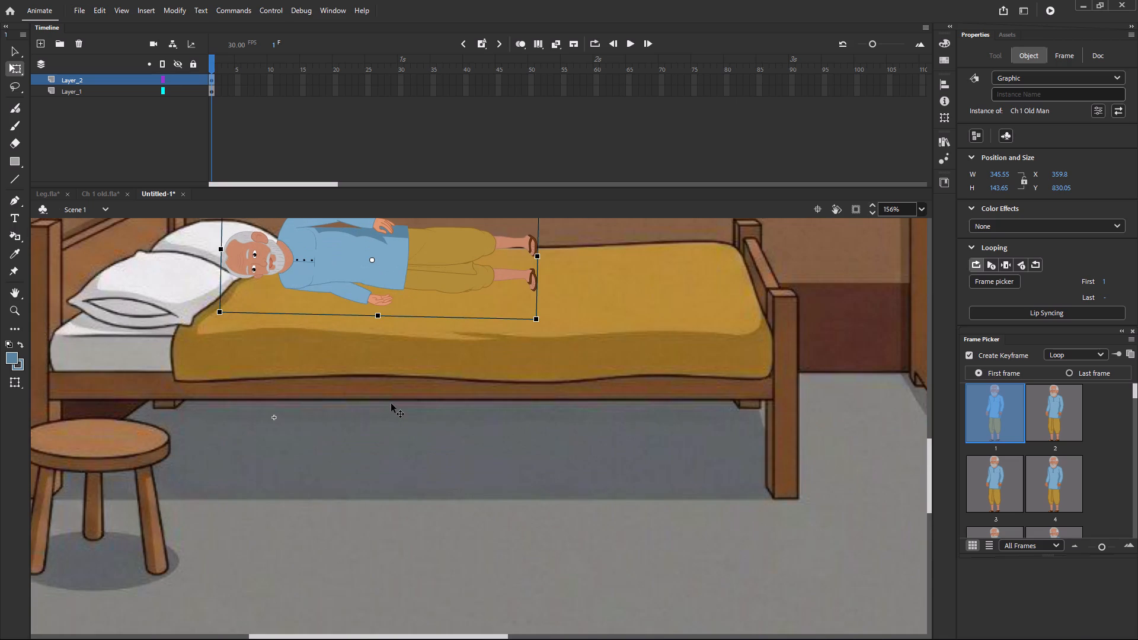
scroll(392, 407, "down", 2, "ctrl")
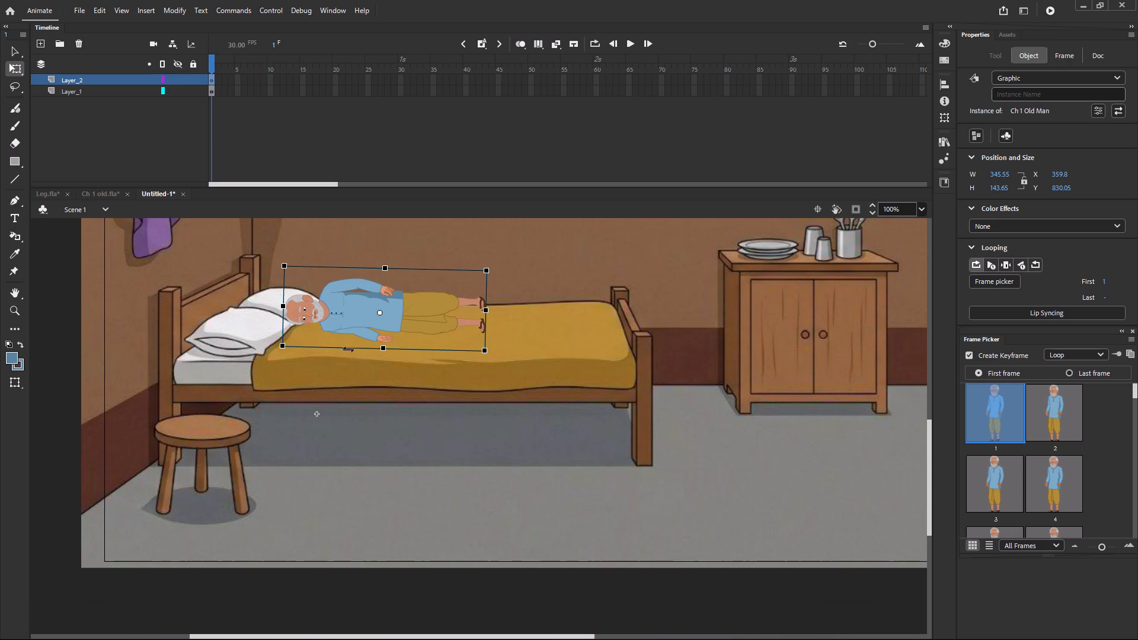
left_click_drag(373, 325, 344, 329)
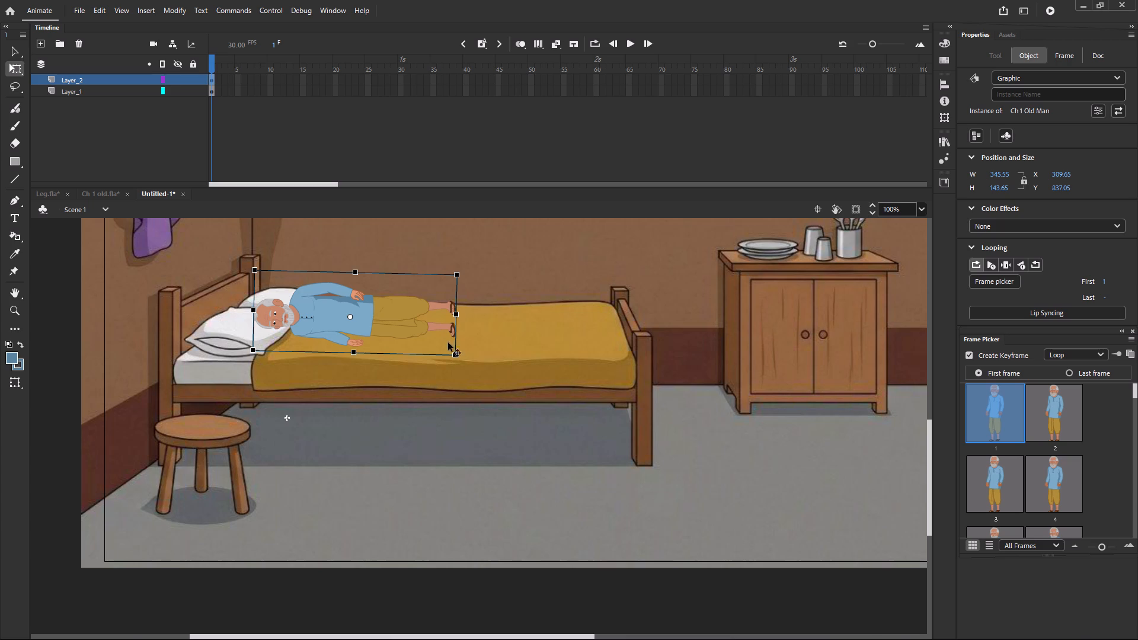
left_click_drag(370, 321, 355, 324)
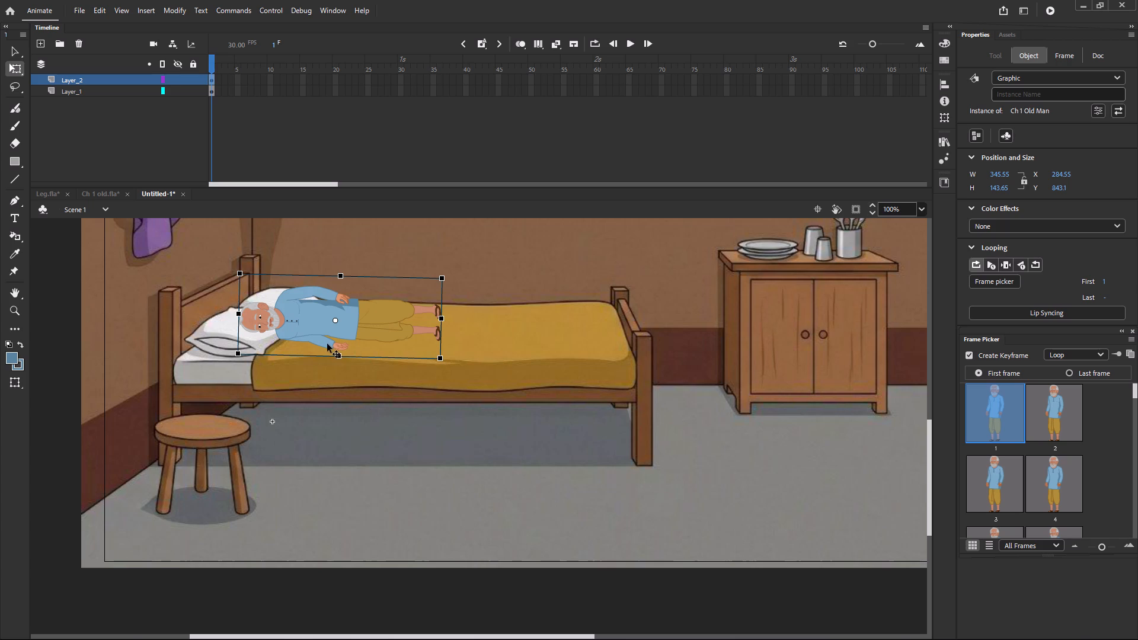
Open the Ch 1 Old Man symbol for editing and scrub through its first frames, ending back at frame 1.
double_click(356, 333)
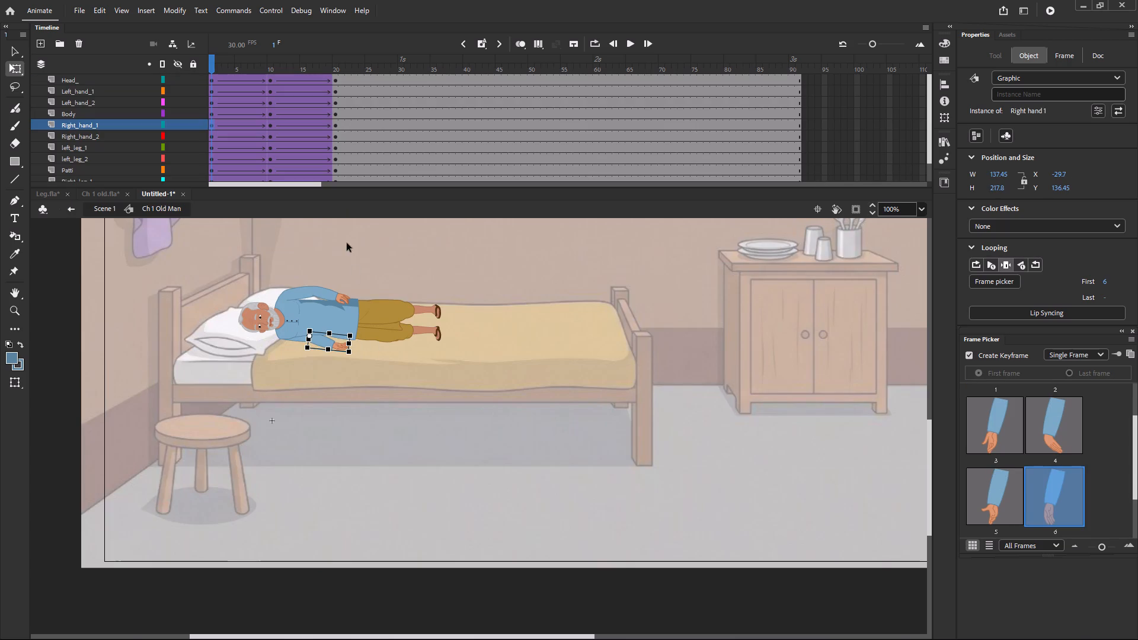
left_click_drag(440, 69, 175, 79)
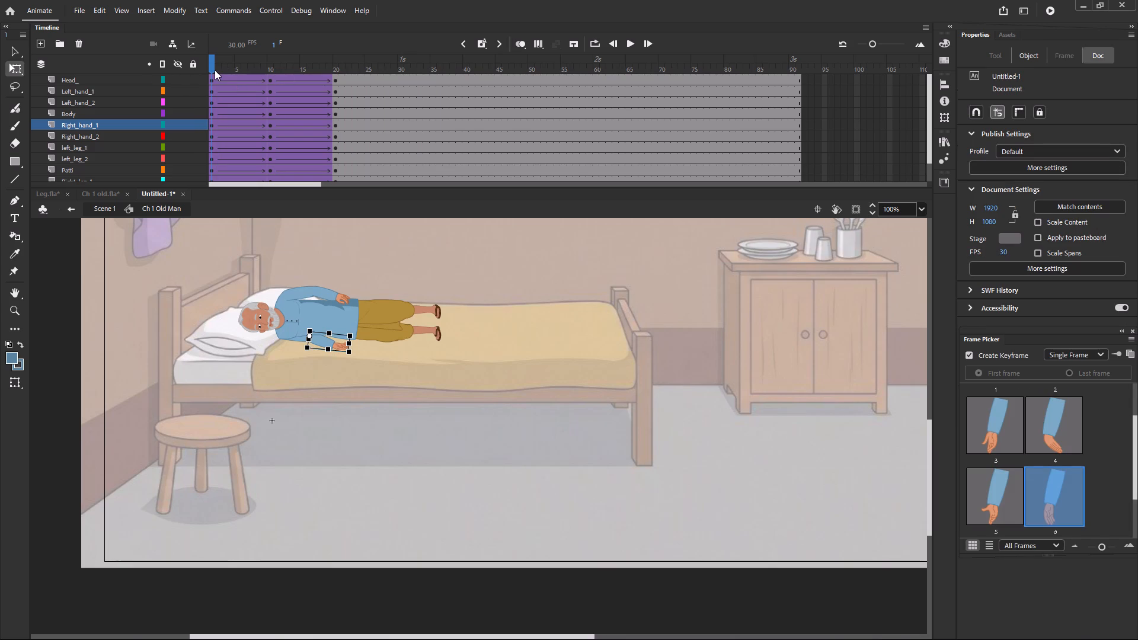
left_click_drag(215, 70, 234, 78)
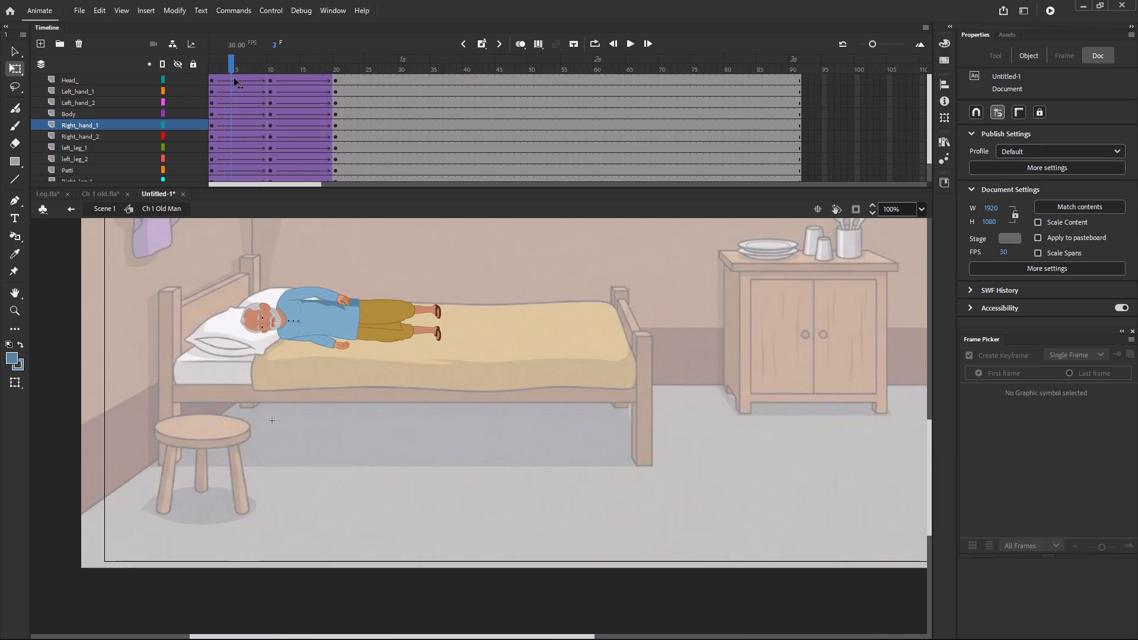
left_click_drag(234, 78, 226, 85)
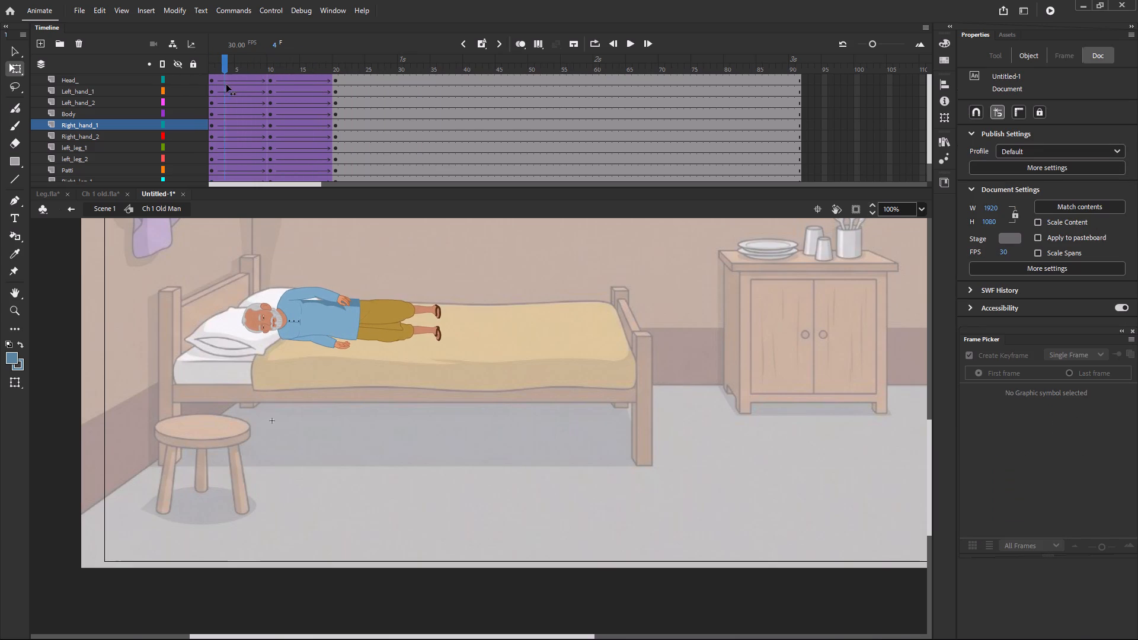
left_click_drag(226, 85, 197, 85)
Remove the classic tweens across frames 1 to 20 on the layers from Left_hand_2 down to Right_leg_2.
scroll(322, 147, "down", 6)
left_click(337, 68)
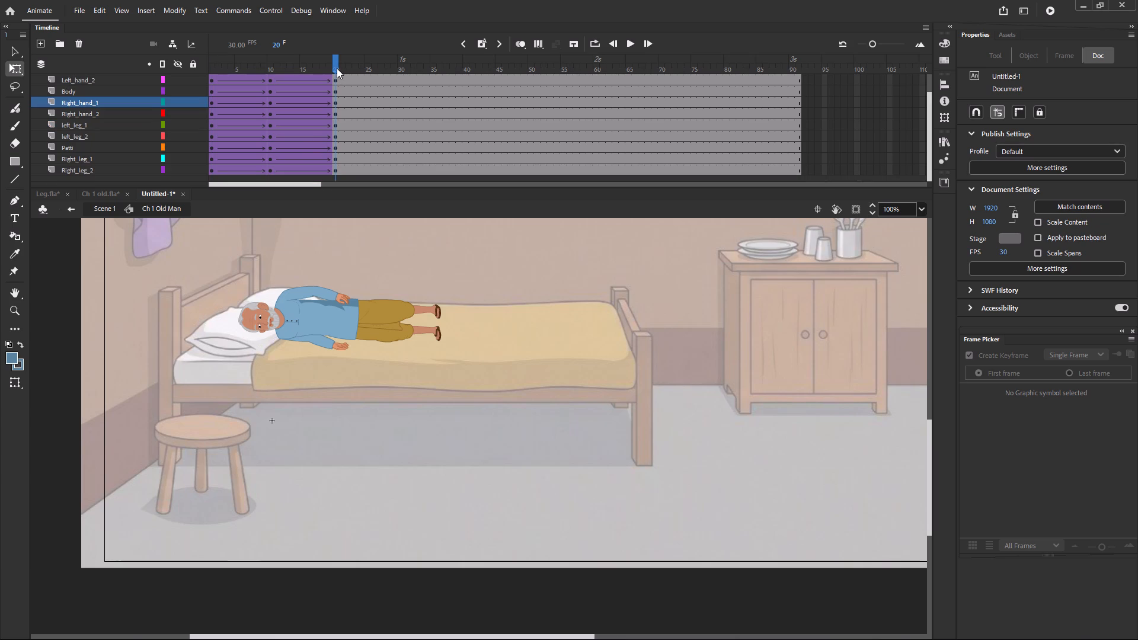
double_click(337, 68, "shift")
double_click(210, 67, "shift")
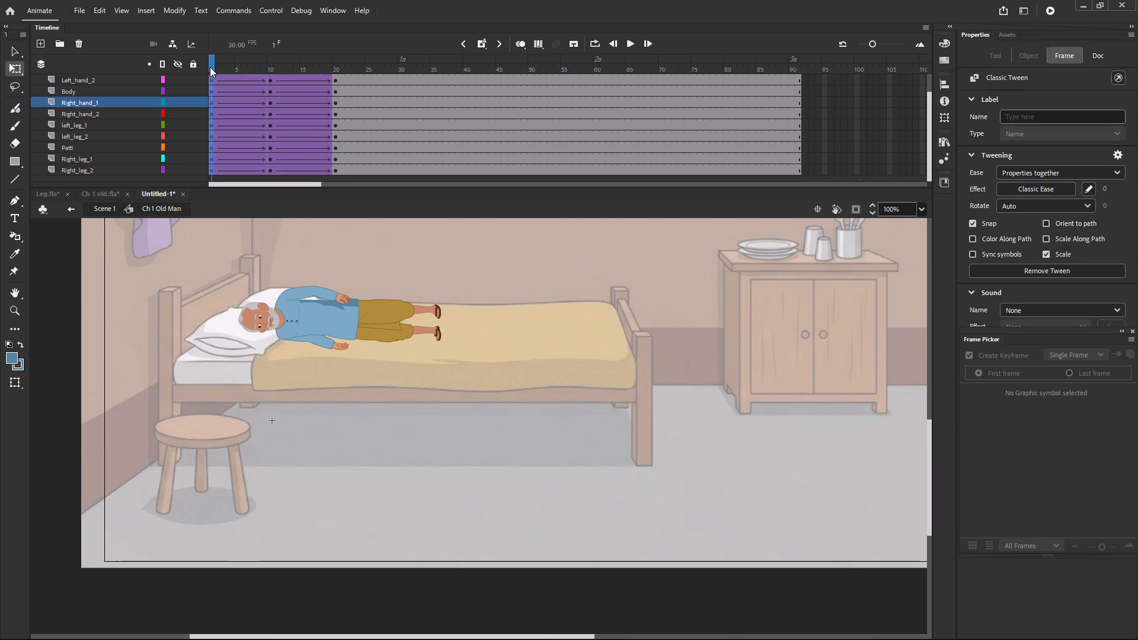
left_click(335, 73)
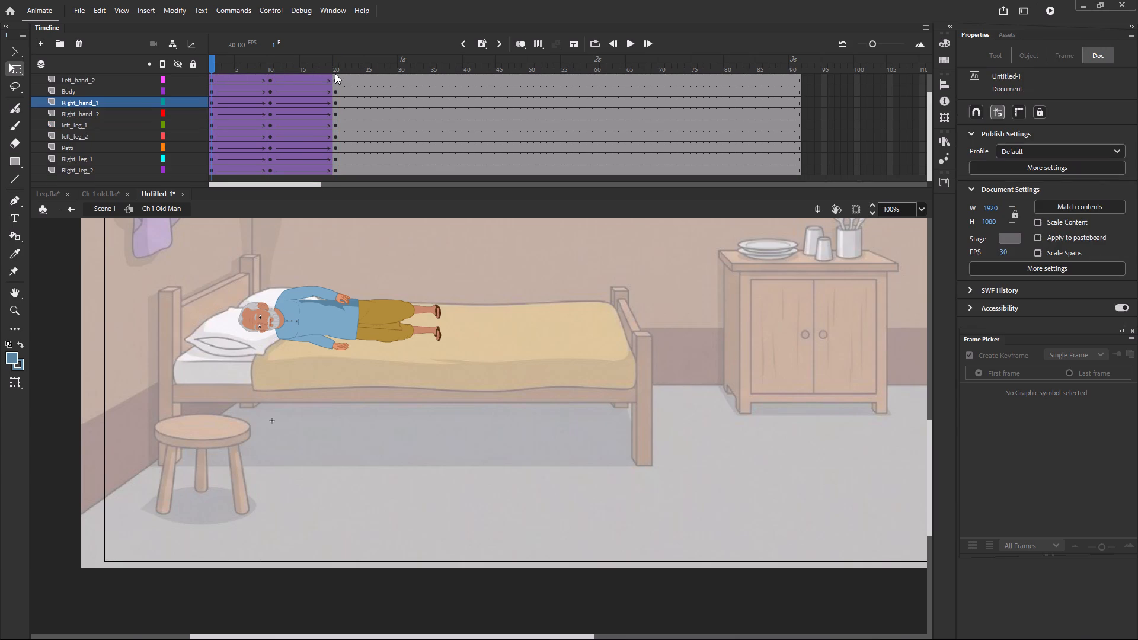
left_click(335, 80)
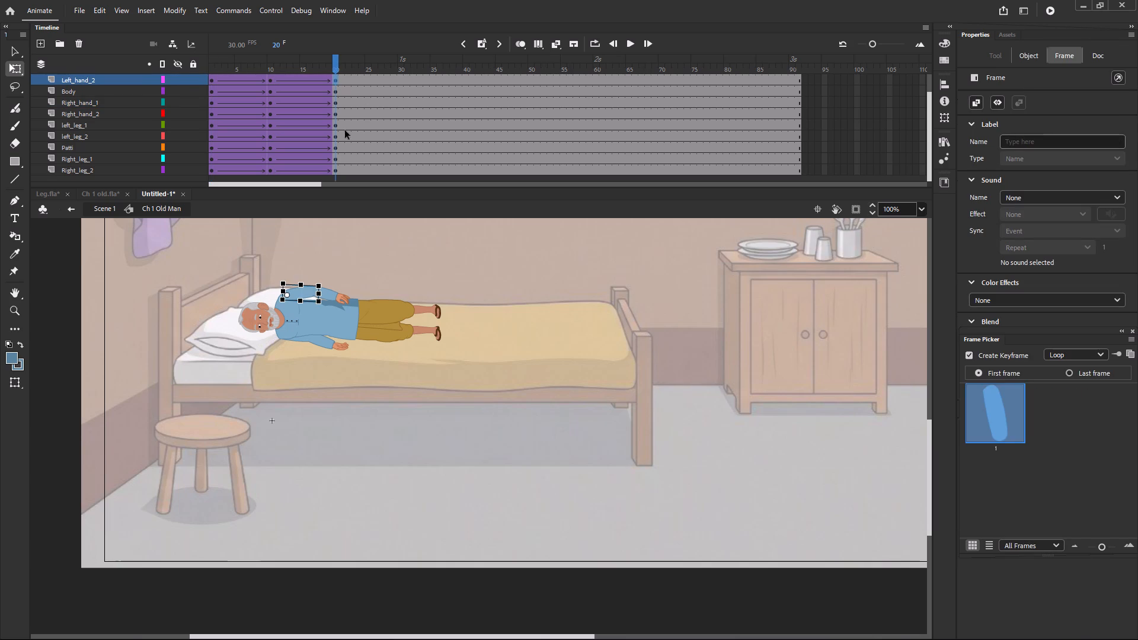
left_click(209, 76, "shift")
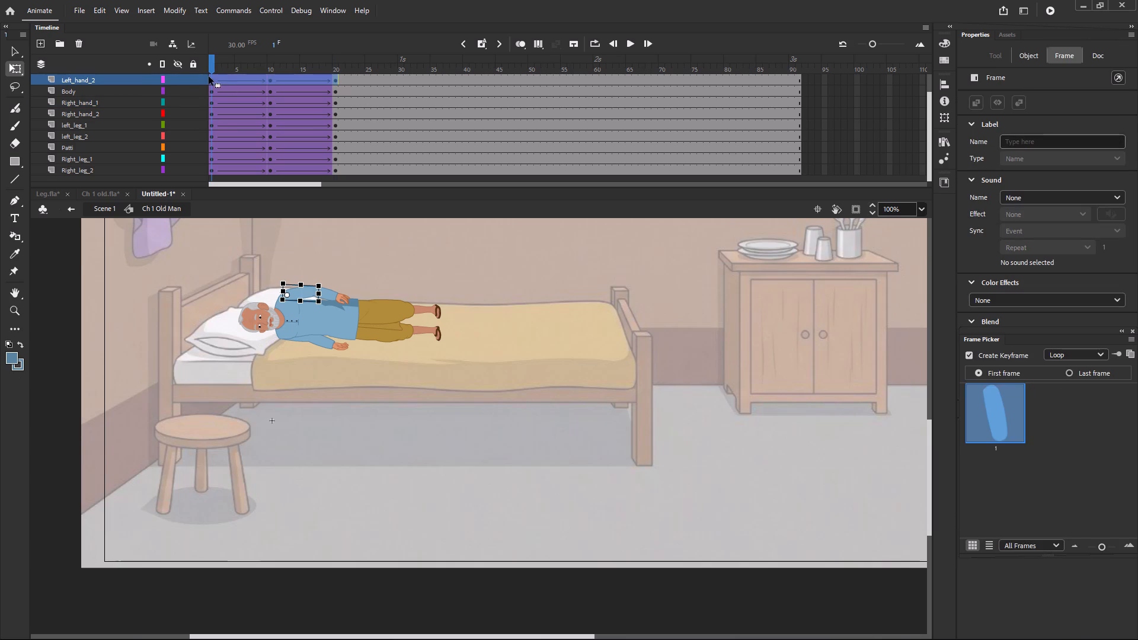
scroll(295, 148, "down", 4)
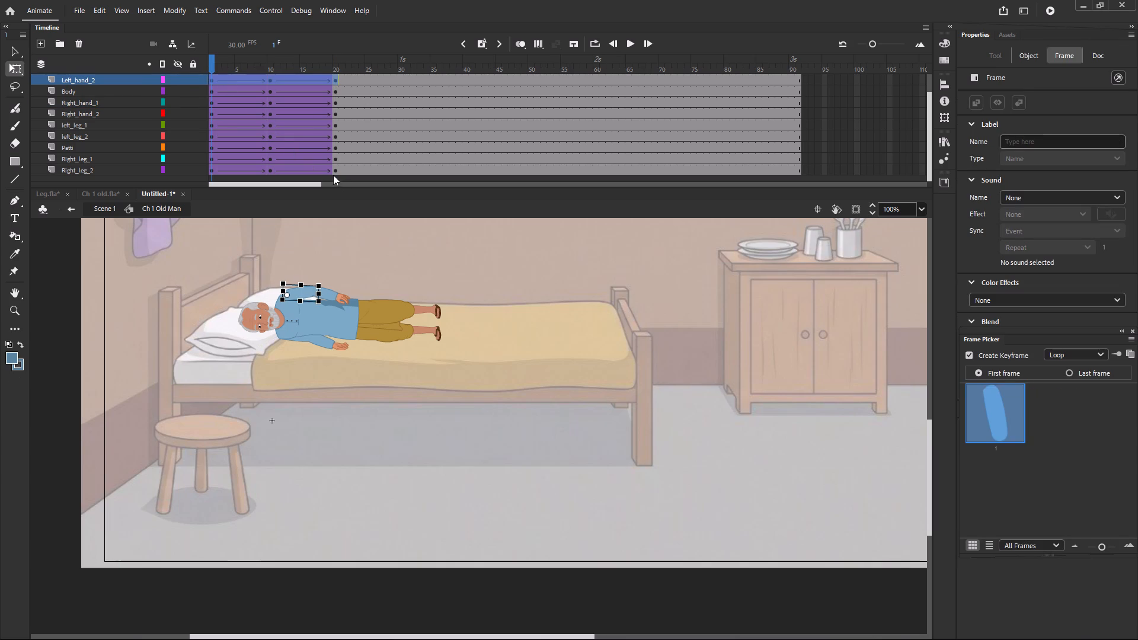
left_click(334, 171, "shift")
scroll(284, 146, "down", 5)
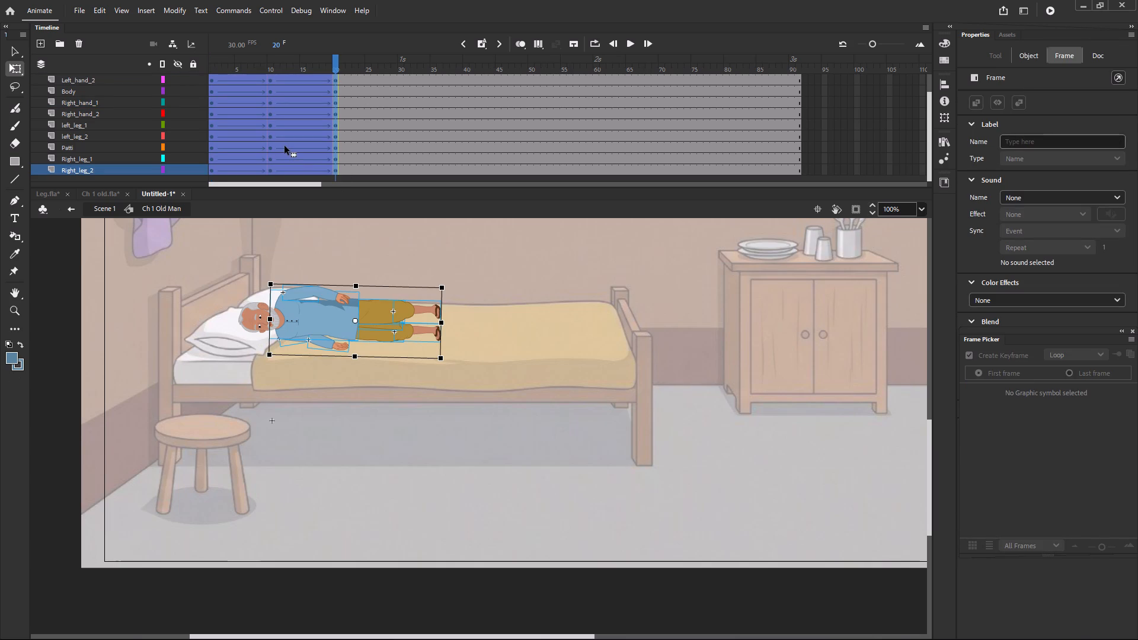
right_click(284, 146)
left_click(326, 154)
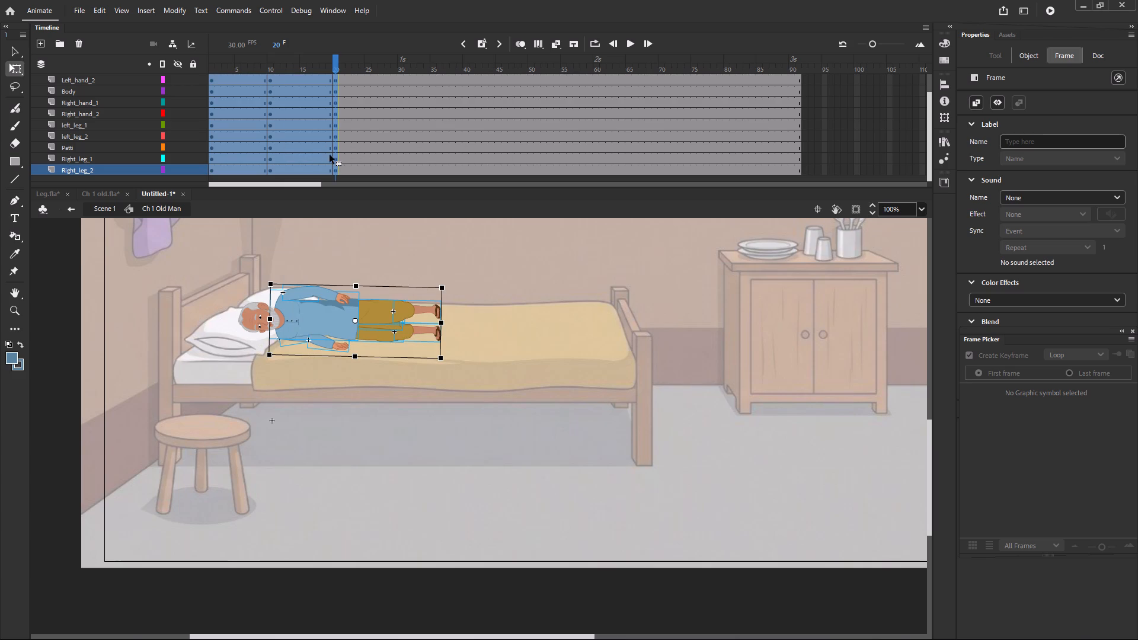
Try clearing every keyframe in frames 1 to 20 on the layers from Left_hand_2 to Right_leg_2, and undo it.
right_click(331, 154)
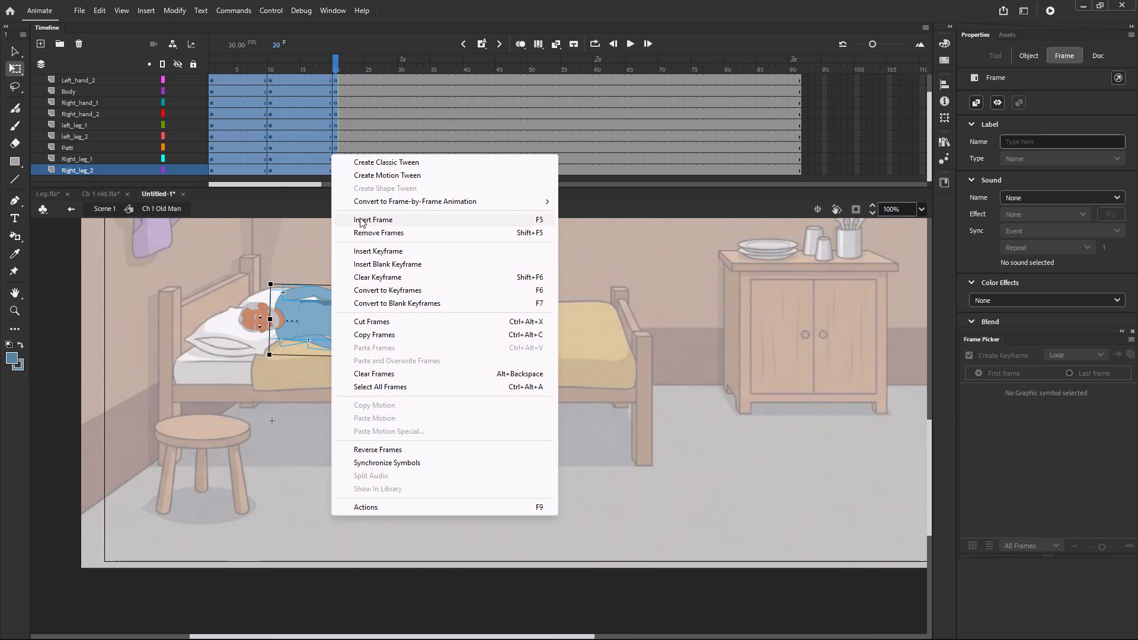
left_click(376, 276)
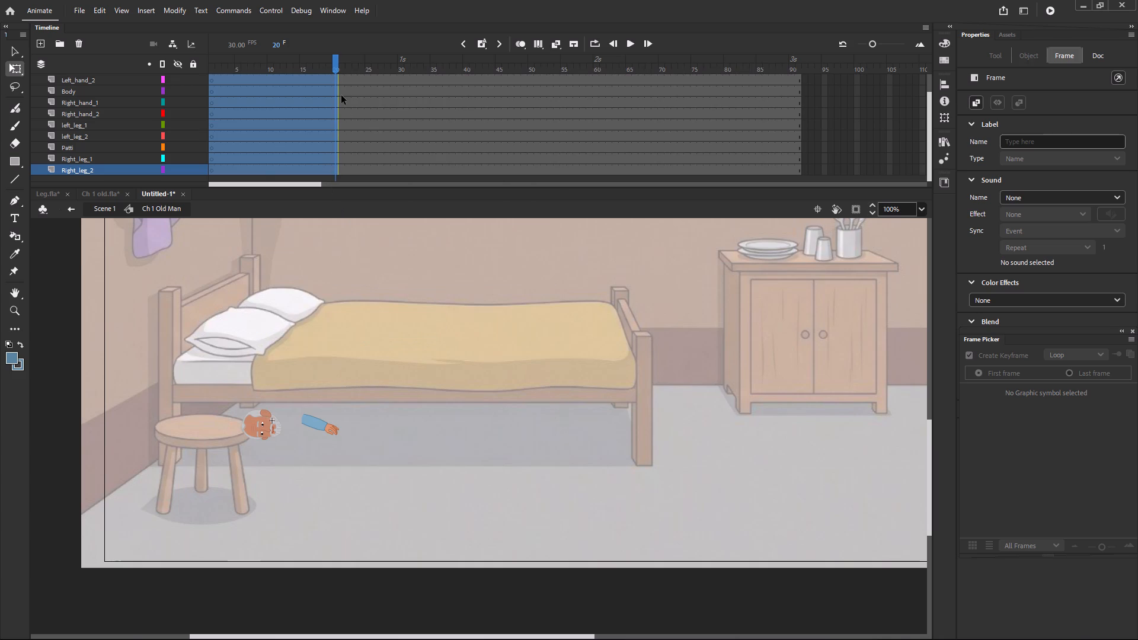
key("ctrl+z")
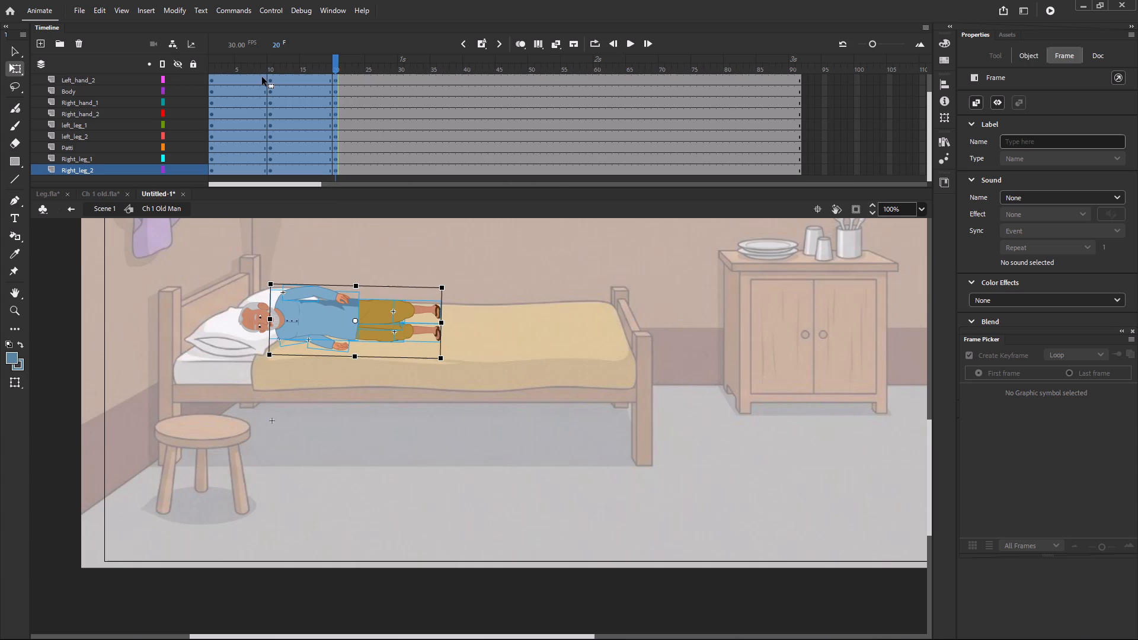
Clear the keyframes at frames 10 and 20 on the layers from Left_hand_2 to Right_leg_2, and scrub back to check.
left_click(262, 77)
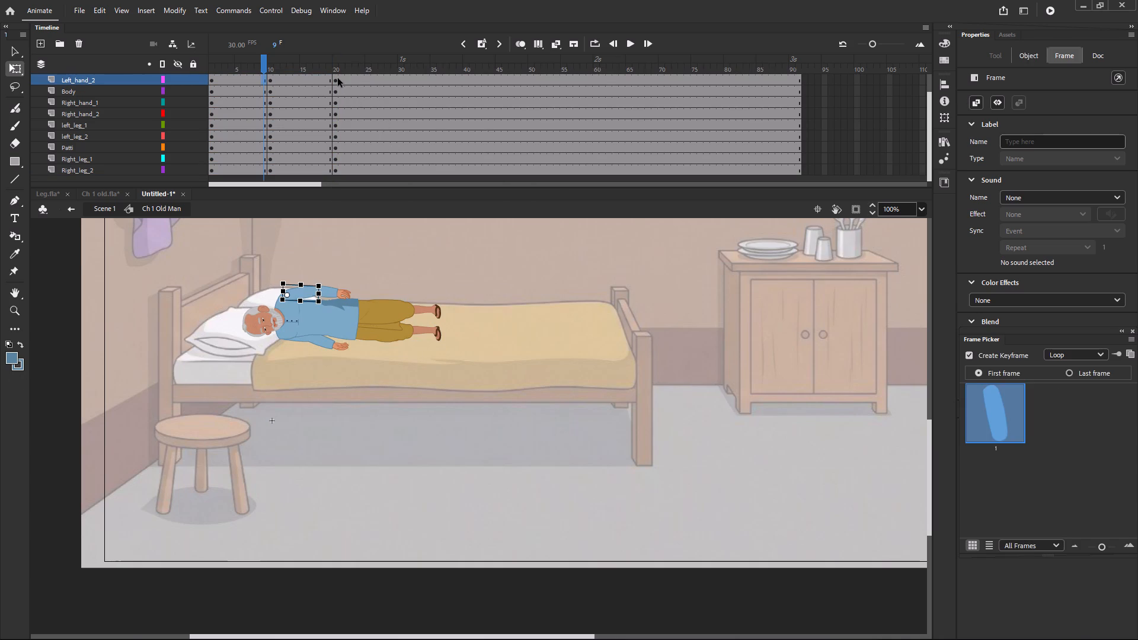
left_click(338, 78, "shift")
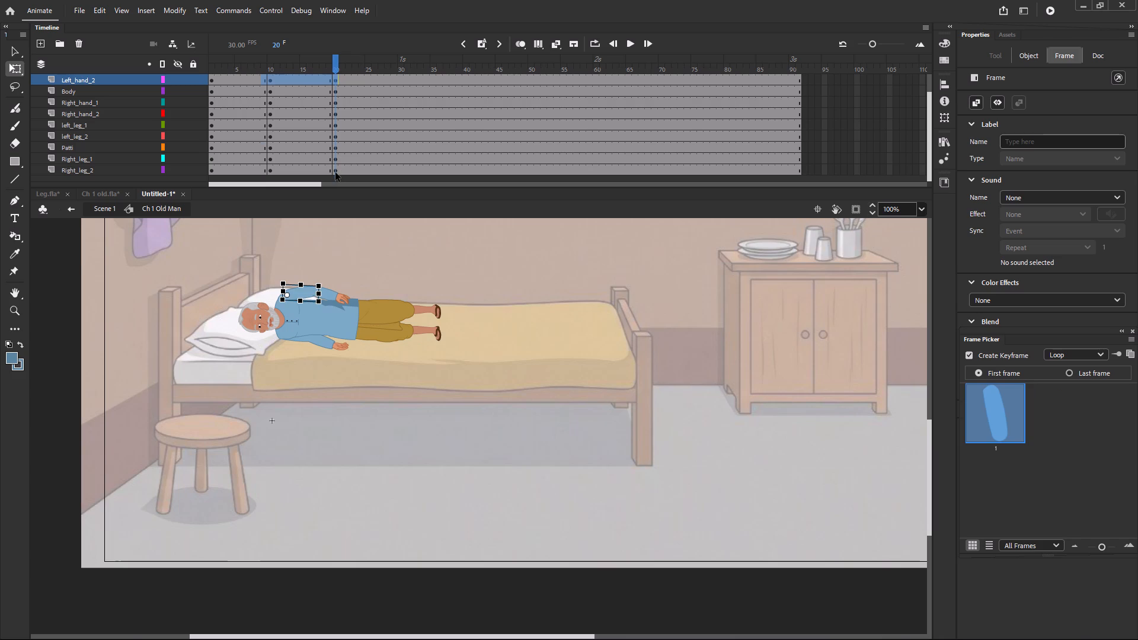
left_click(335, 172, "shift")
right_click(335, 172)
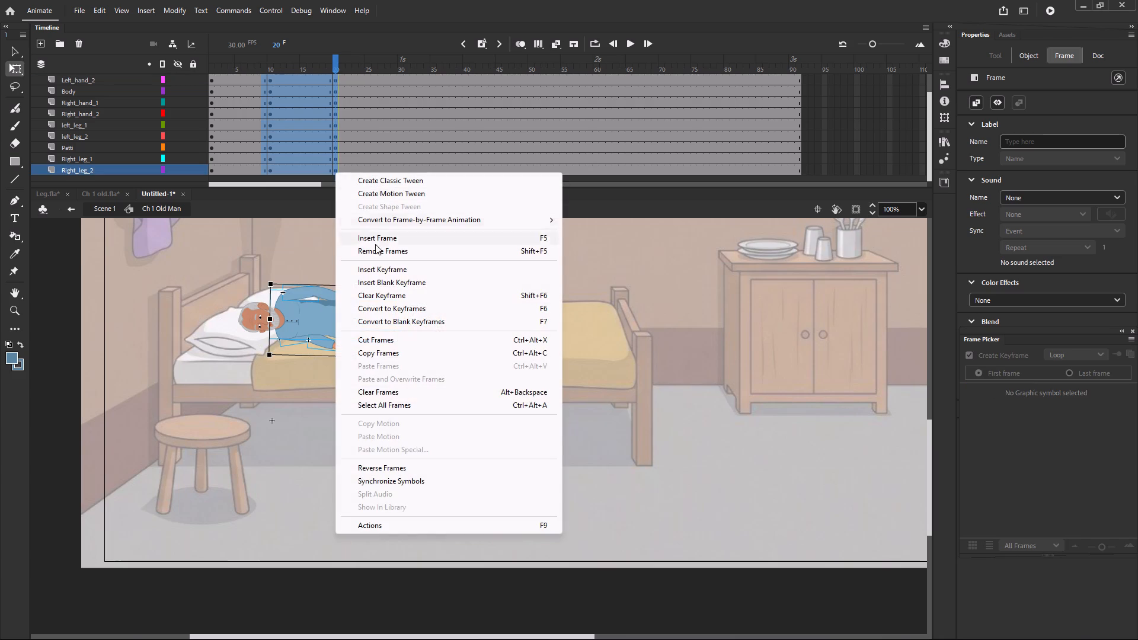
left_click(395, 300)
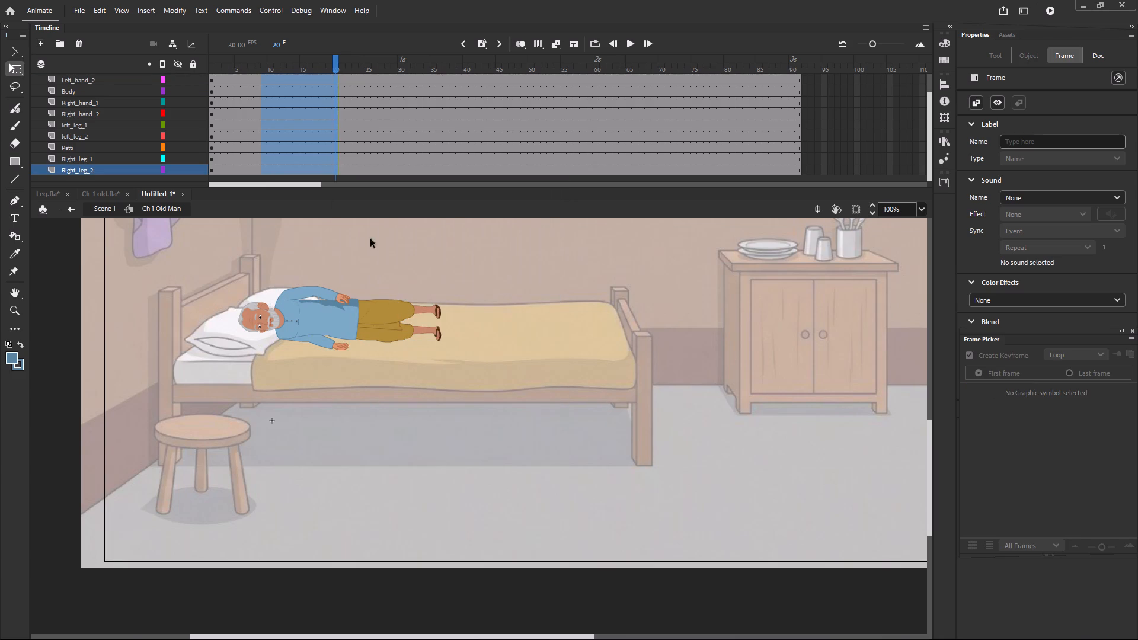
left_click_drag(338, 64, 276, 68)
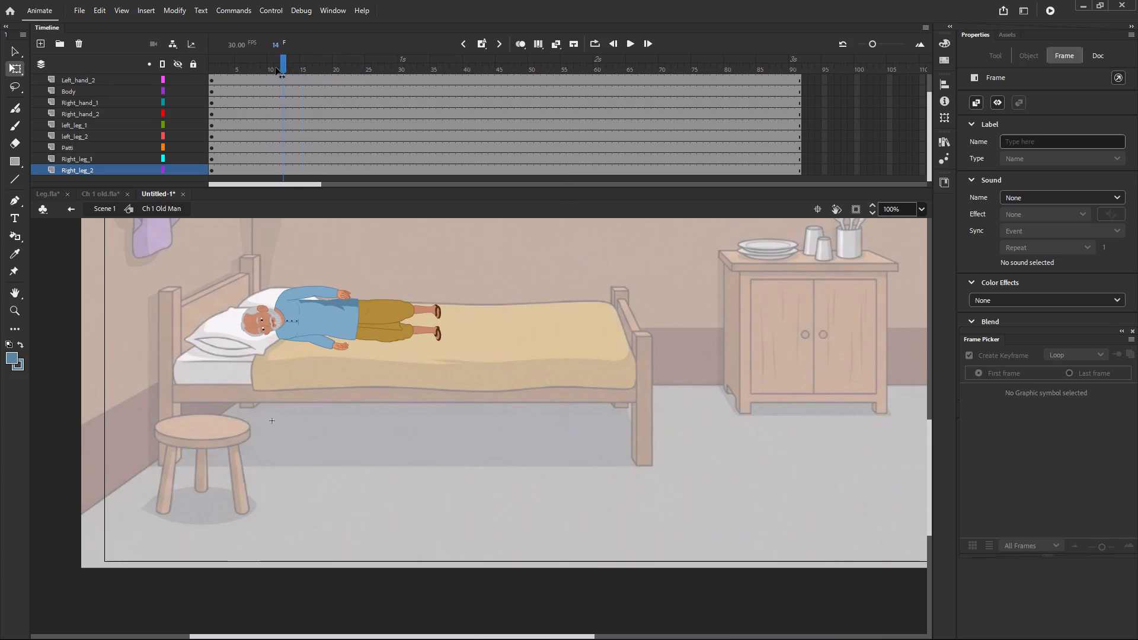
left_click_drag(276, 68, 228, 73)
Remove the classic tweens in the first 20 frames of the Head_ and Left_hand_1 layers.
scroll(282, 126, "down", 5)
scroll(282, 128, "up", 5)
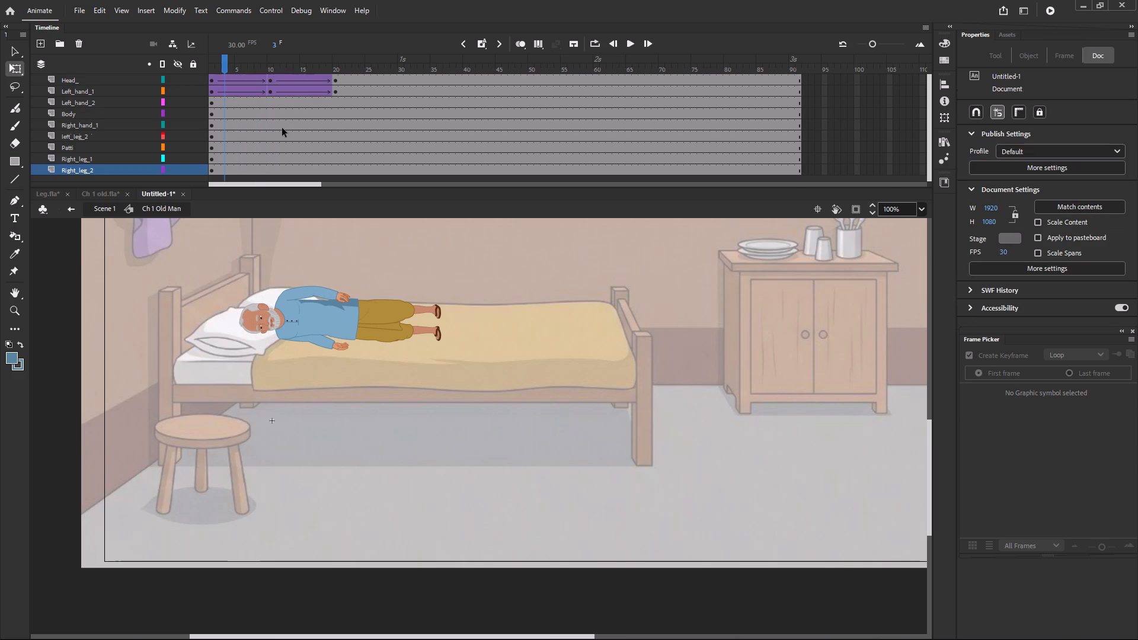
scroll(282, 128, "up", 1)
left_click_drag(390, 93, 215, 66)
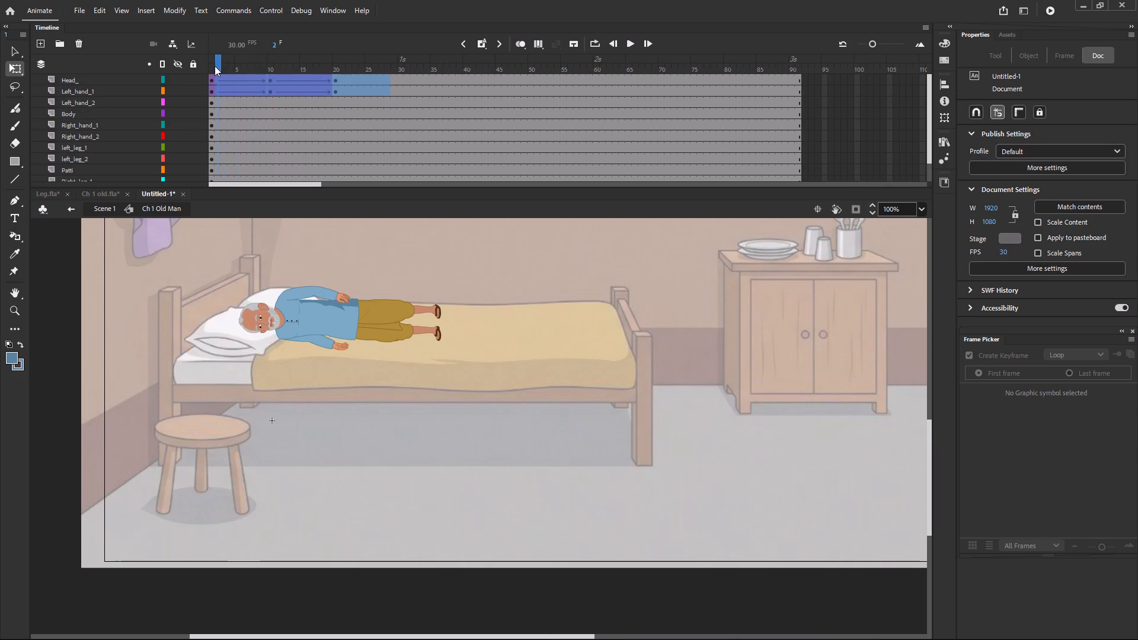
left_click_drag(215, 66, 210, 63)
right_click(260, 78)
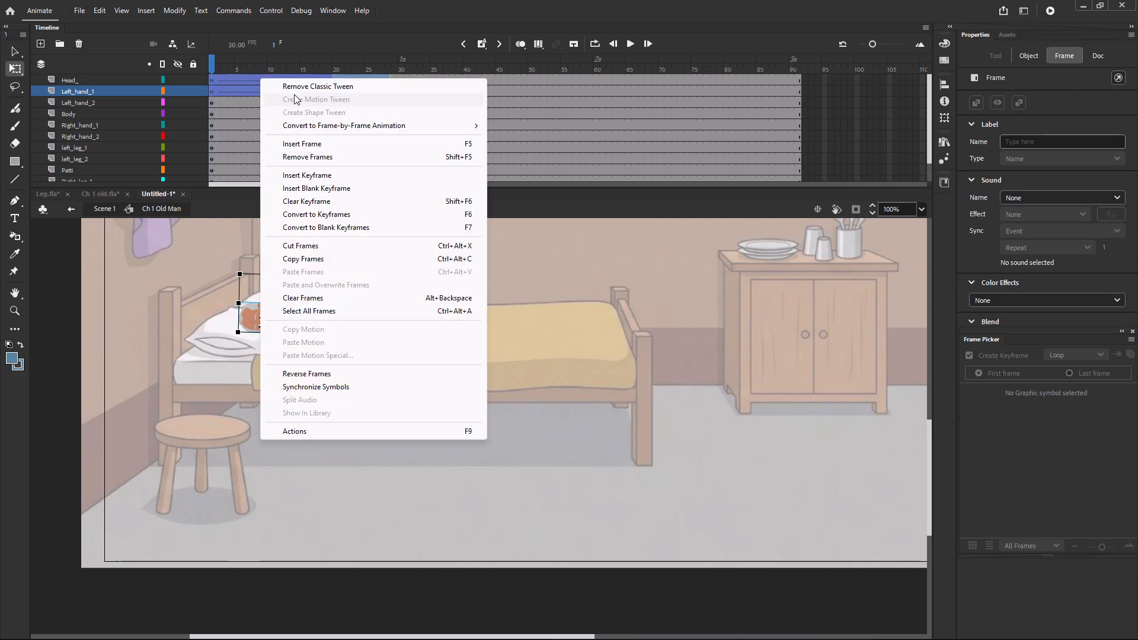
left_click(307, 84)
Clear the keyframes at frames 10 and 20 on the Head_ and Left_hand_1 layers and return to frame 1.
left_click(399, 94)
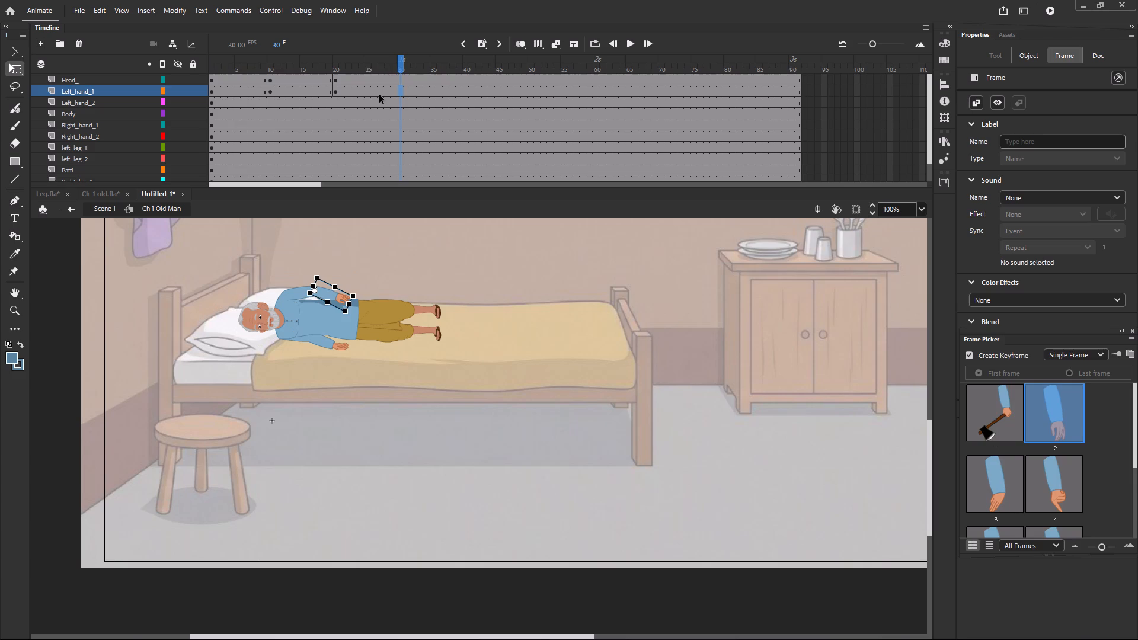
left_click_drag(369, 94, 255, 76)
right_click(291, 84)
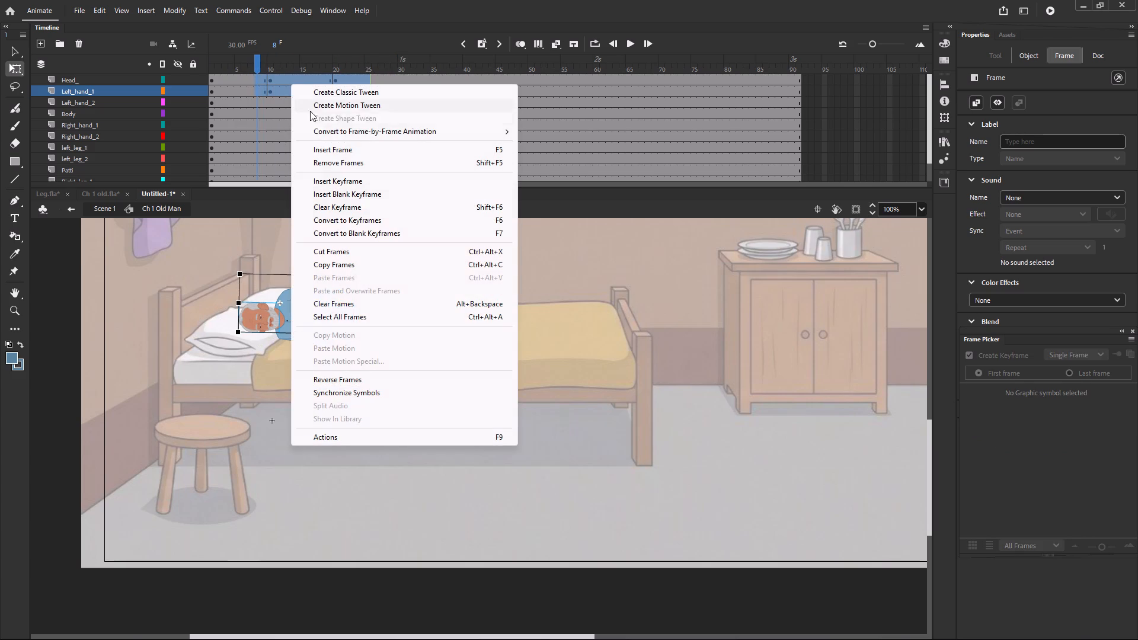
left_click(348, 209)
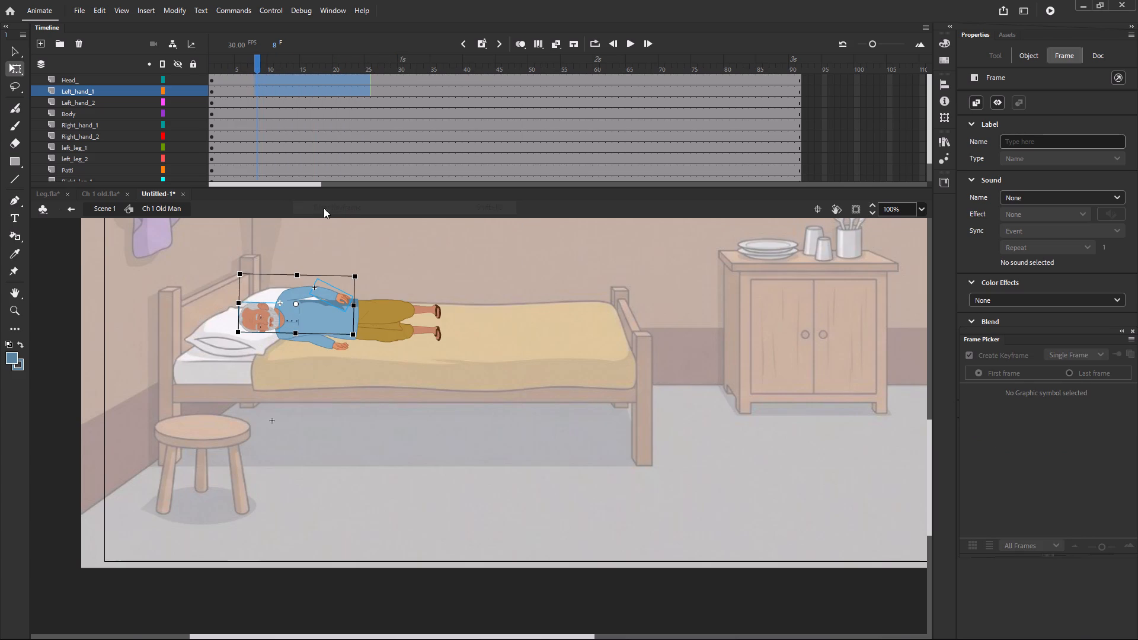
left_click_drag(252, 60, 176, 62)
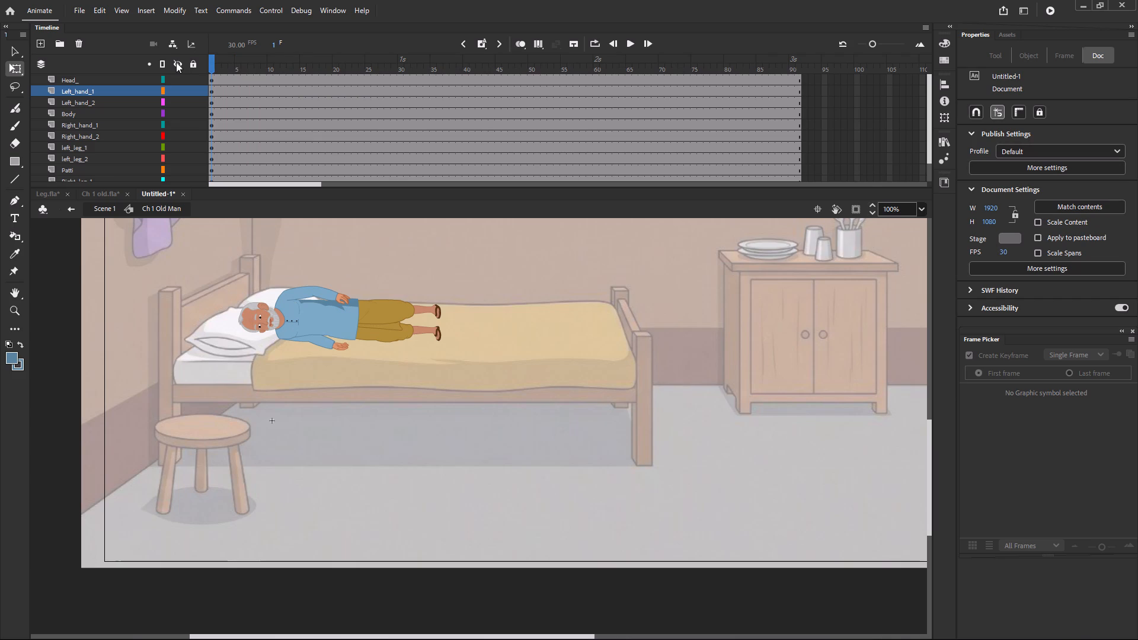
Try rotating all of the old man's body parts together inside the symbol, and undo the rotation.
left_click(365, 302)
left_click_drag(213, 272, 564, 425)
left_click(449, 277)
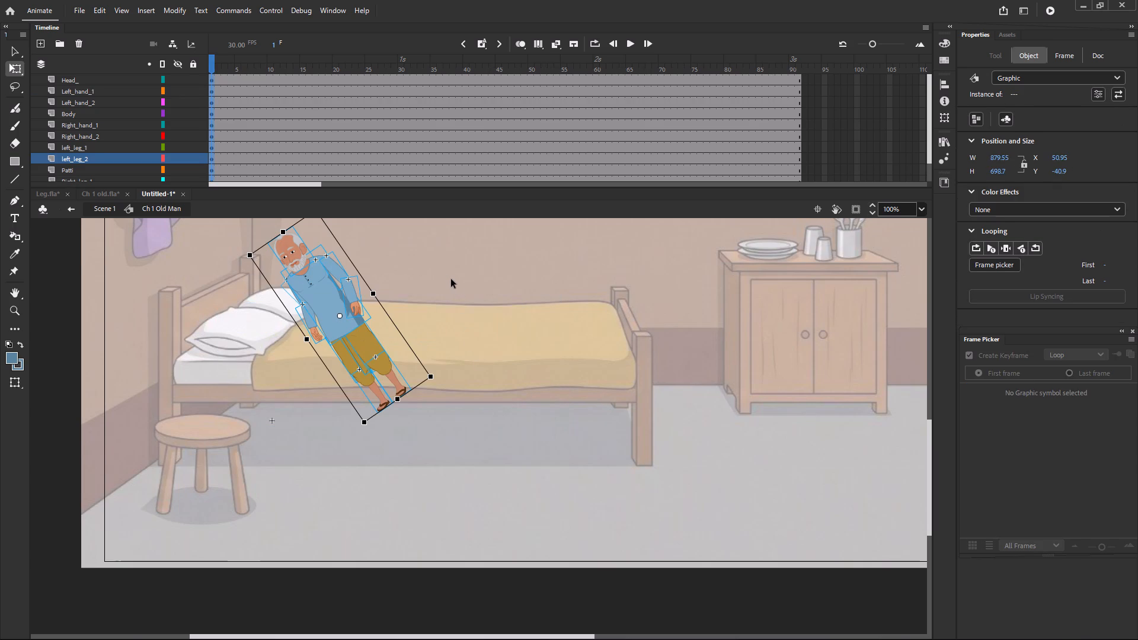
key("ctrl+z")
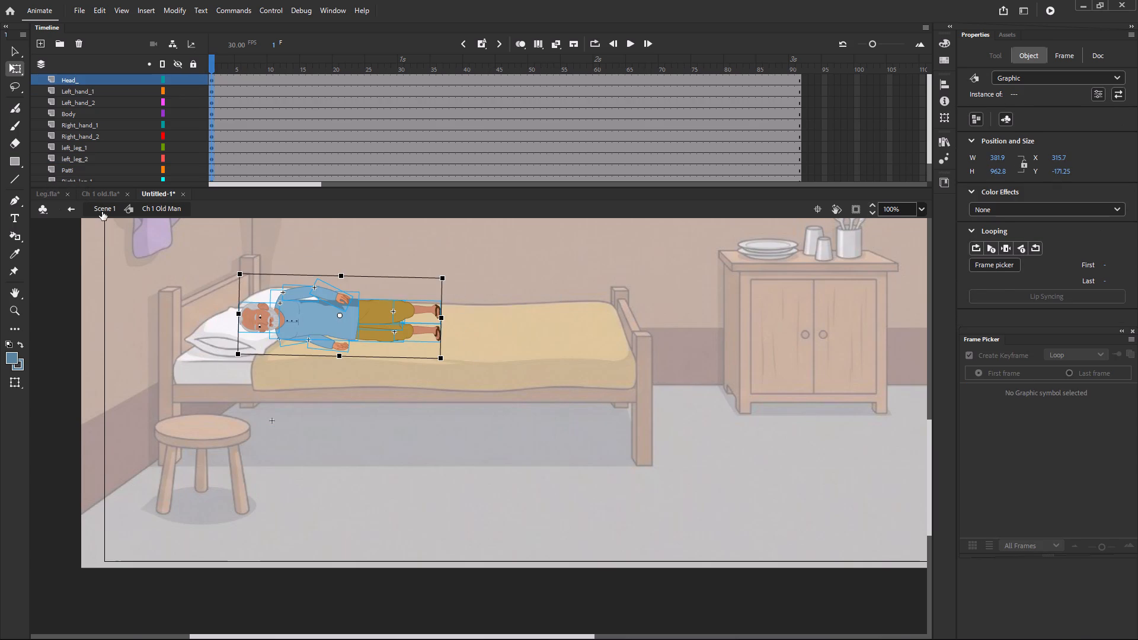
Return to Scene 1 and rotate the lying old man slightly clockwise, to about X 280, Y 840.
left_click(102, 212)
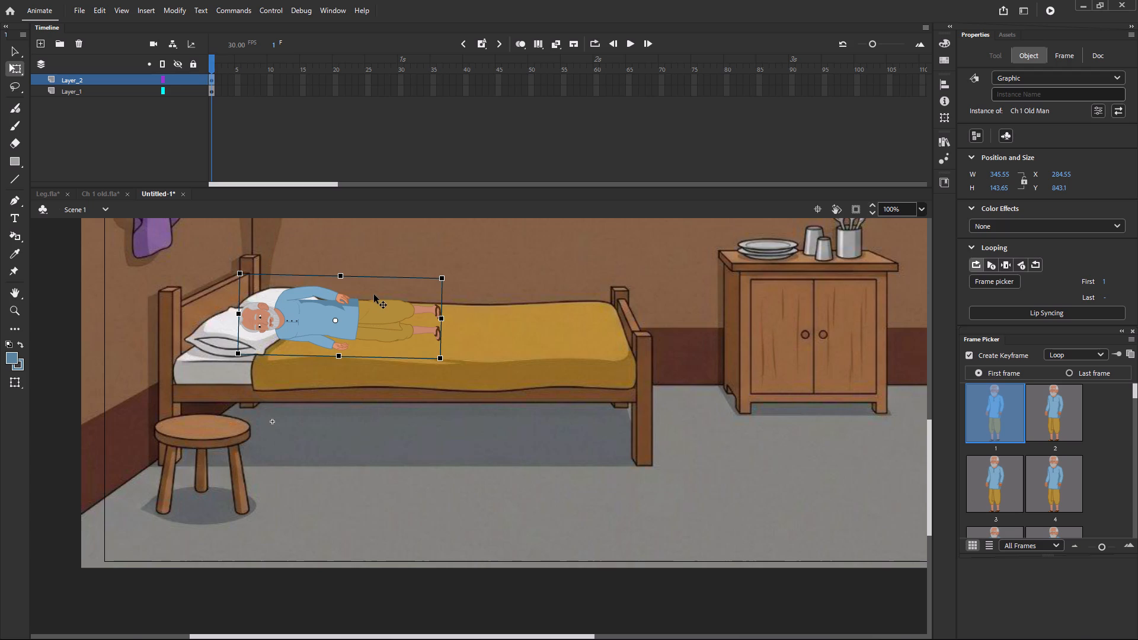
left_click(451, 279)
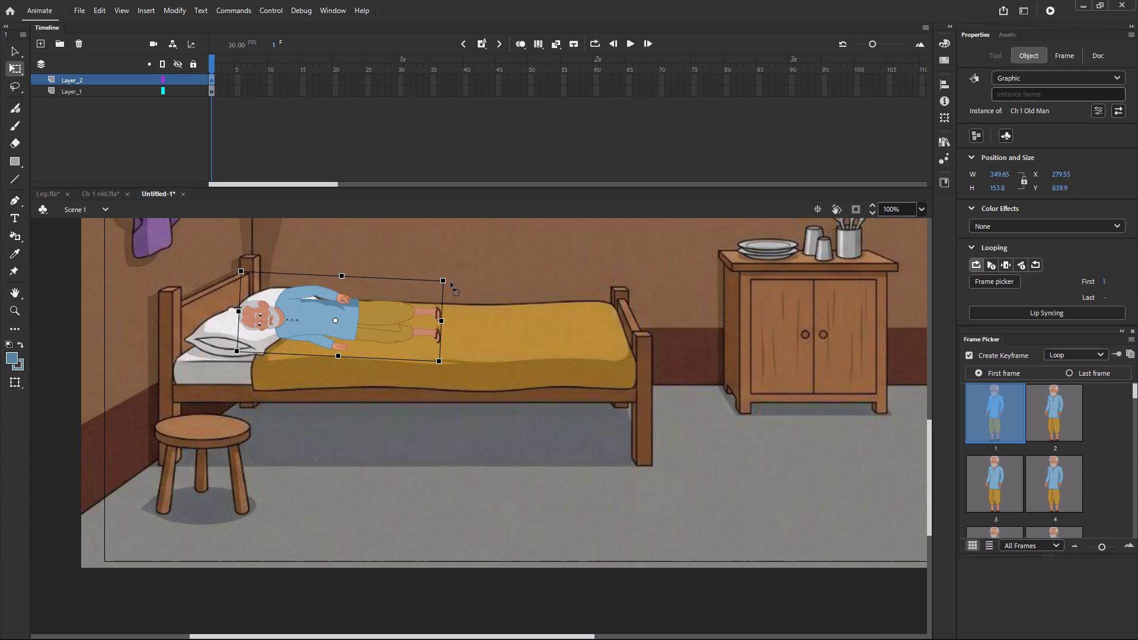
left_click(499, 287)
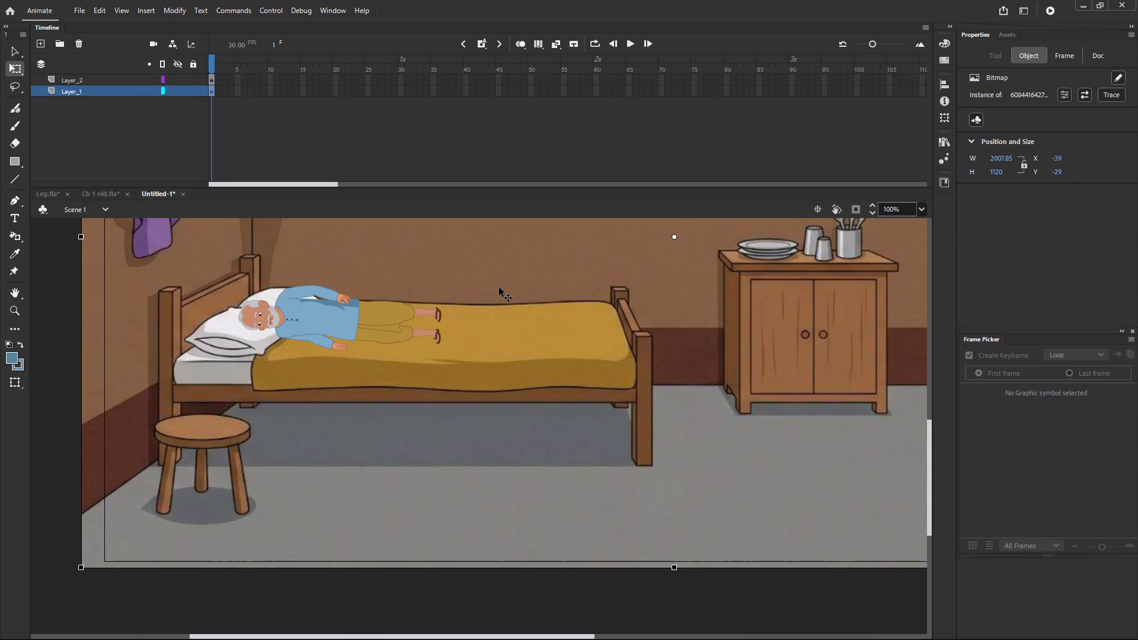
Reopen the Ch 1 Old Man symbol for editing and deselect its body parts.
double_click(383, 316)
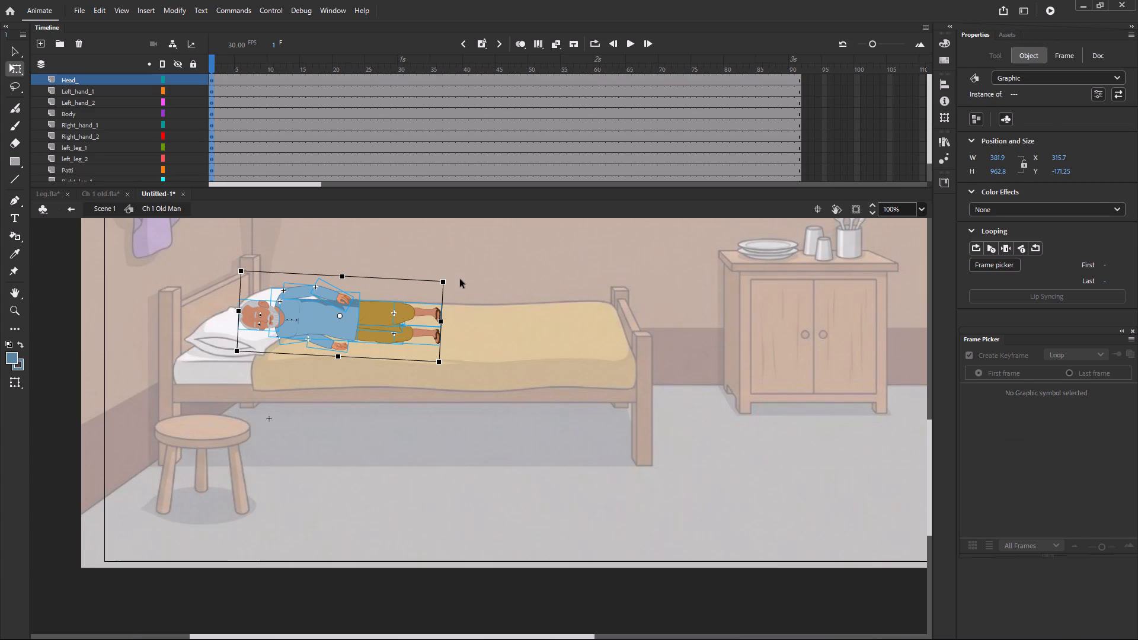
left_click(460, 279)
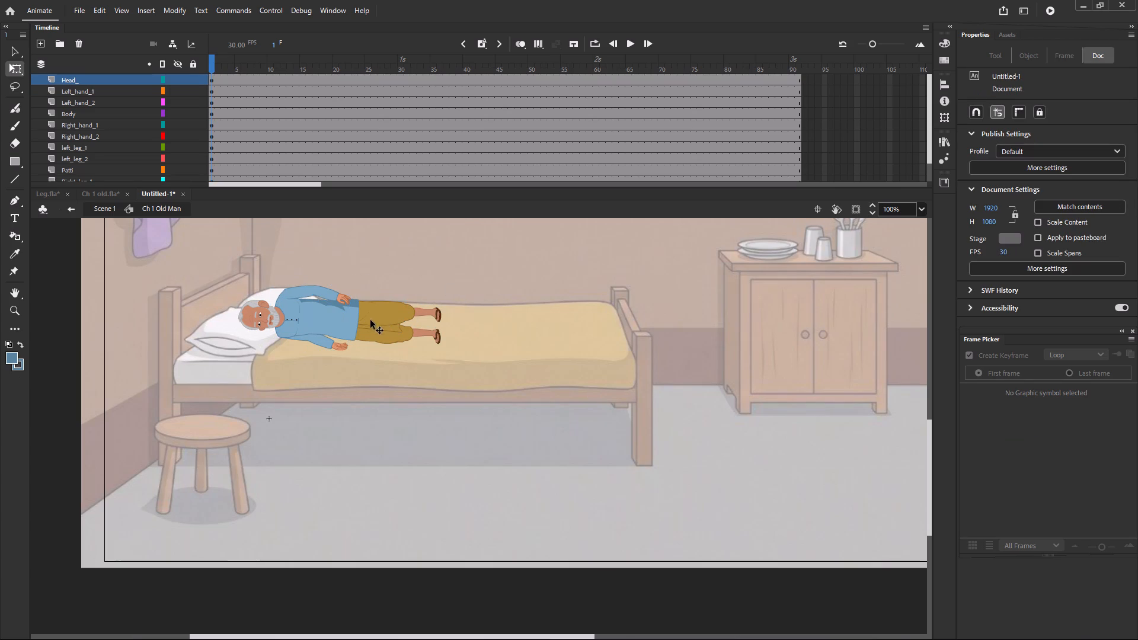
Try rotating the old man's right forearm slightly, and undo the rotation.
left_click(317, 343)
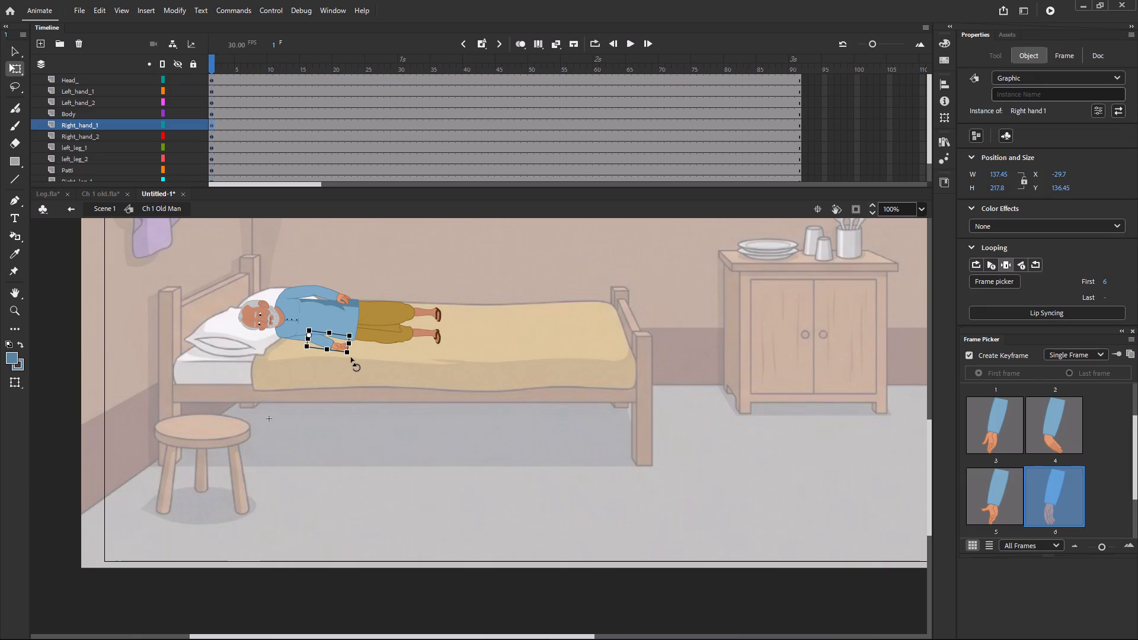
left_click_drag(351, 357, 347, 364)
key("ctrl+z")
Rotate the right upper arm on the Right_hand_2 layer slightly clockwise, swinging the arm away from the torso onto the mattress.
scroll(289, 360, "up", 1, "ctrl")
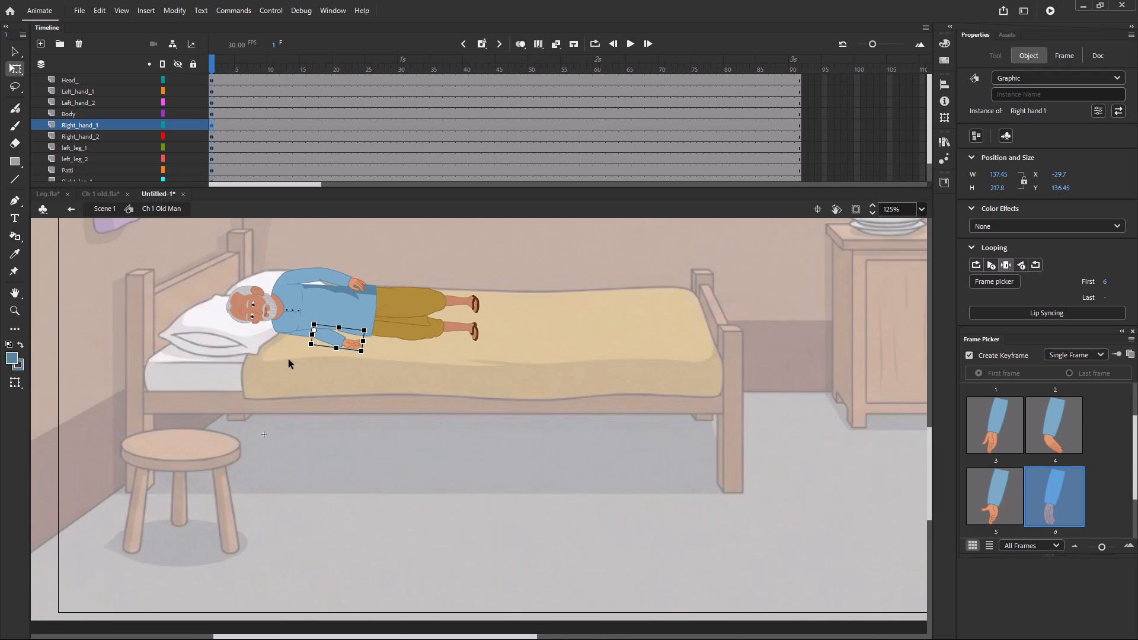
scroll(289, 360, "up", 1, "alt")
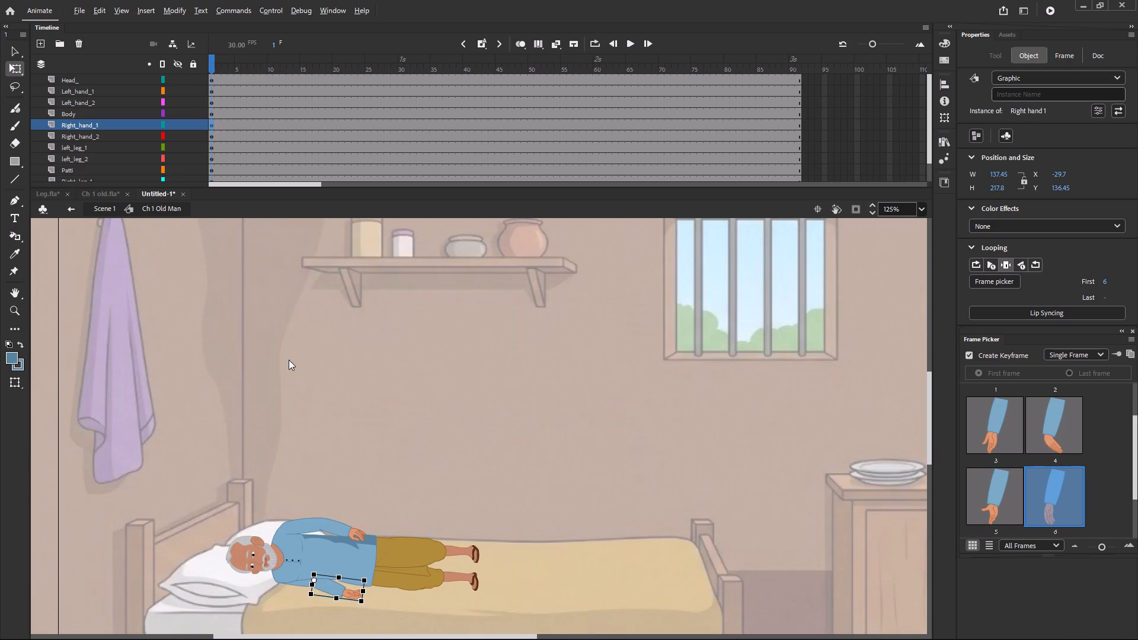
scroll(289, 360, "down", 2)
scroll(289, 360, "up", 1, "alt")
scroll(289, 360, "down", 2)
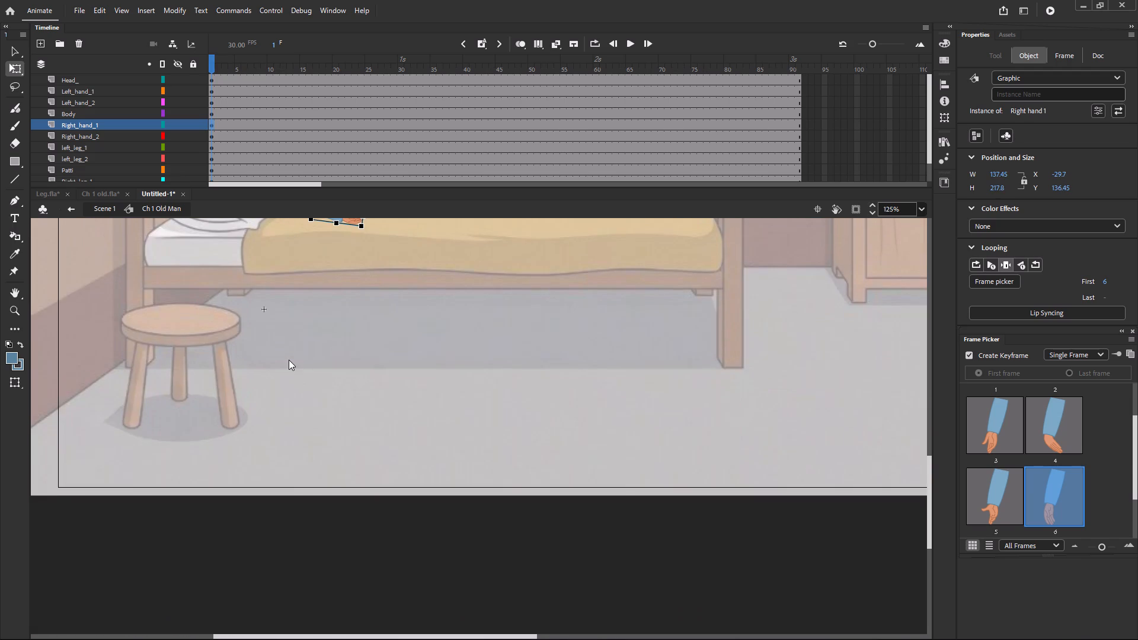
scroll(289, 360, "up", 4, "ctrl")
scroll(283, 374, "down", 1)
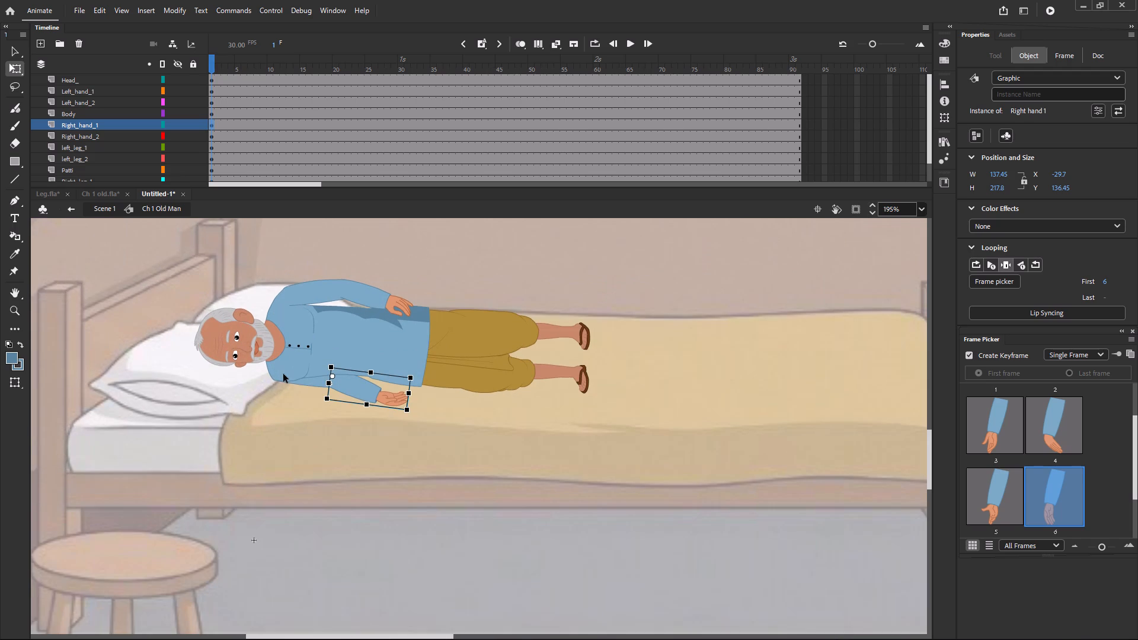
left_click(298, 378)
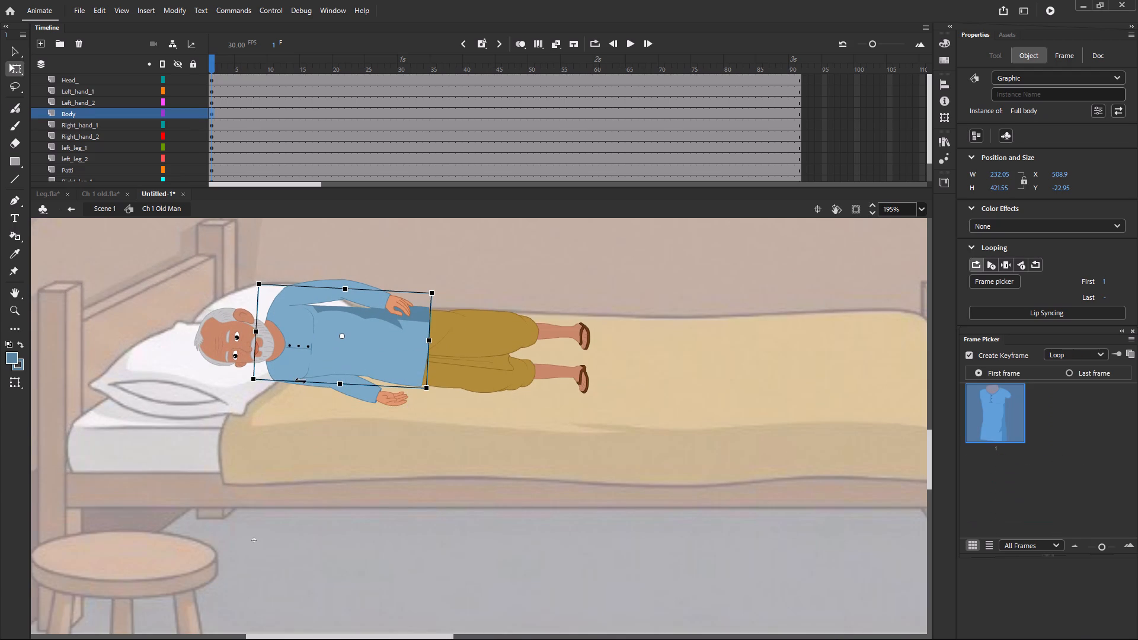
left_click(312, 385)
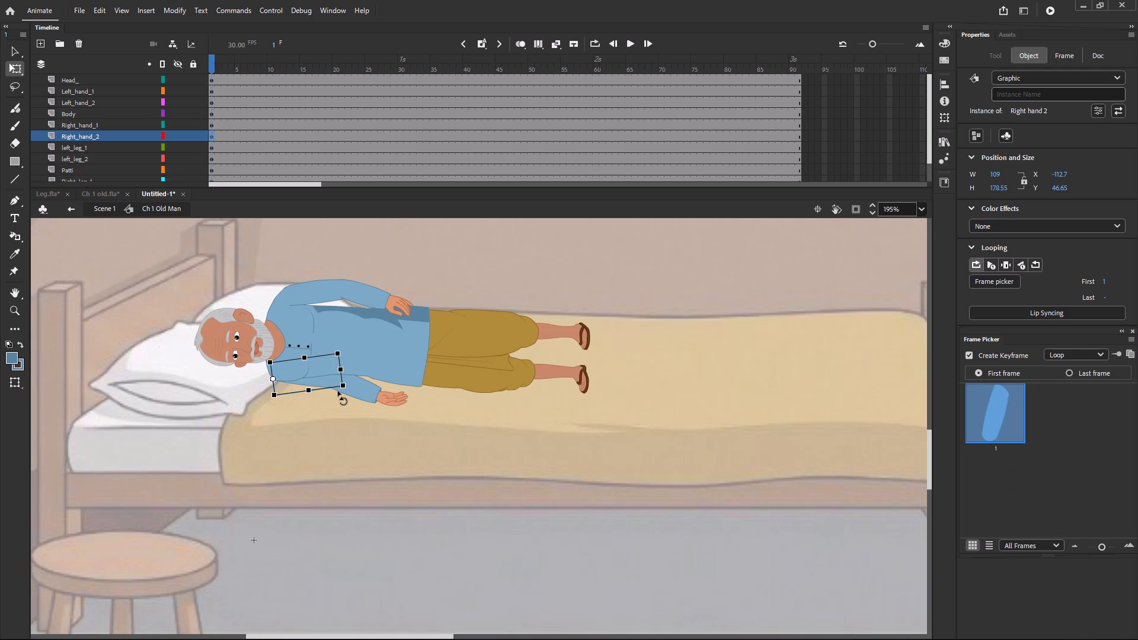
left_click_drag(346, 391, 334, 402)
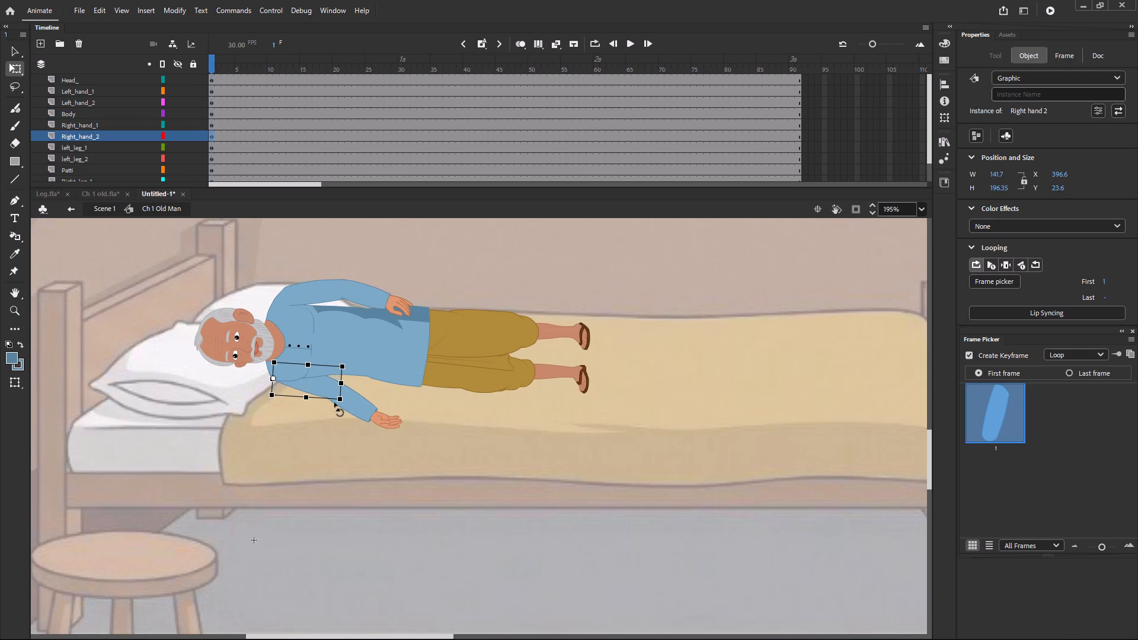
left_click_drag(334, 402, 341, 395)
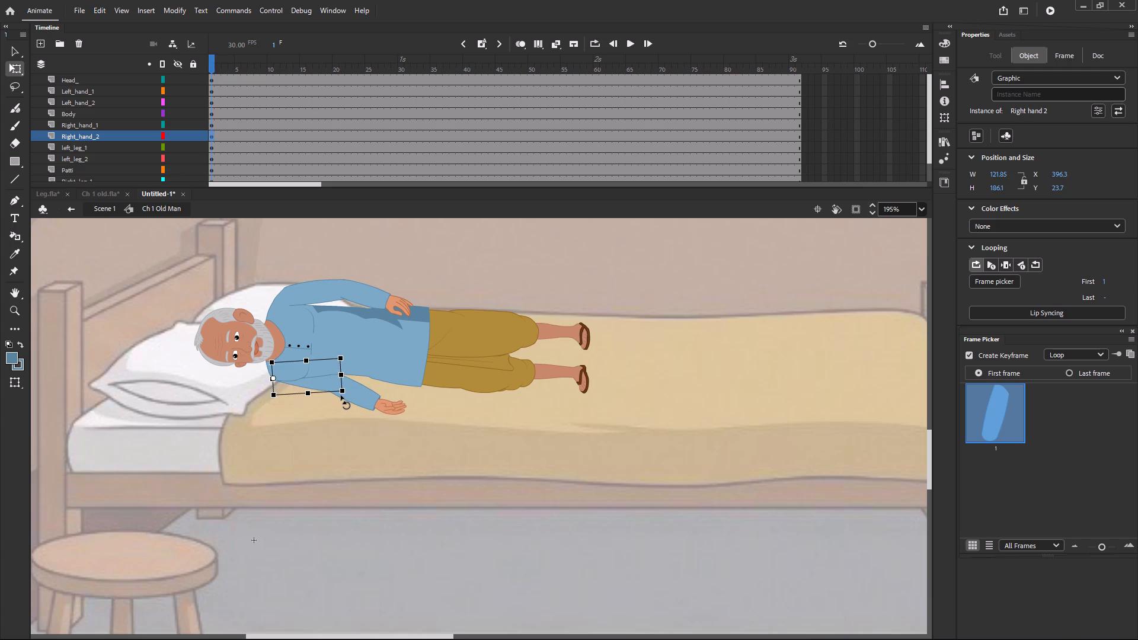
left_click_drag(341, 395, 340, 395)
left_click_drag(340, 395, 335, 396)
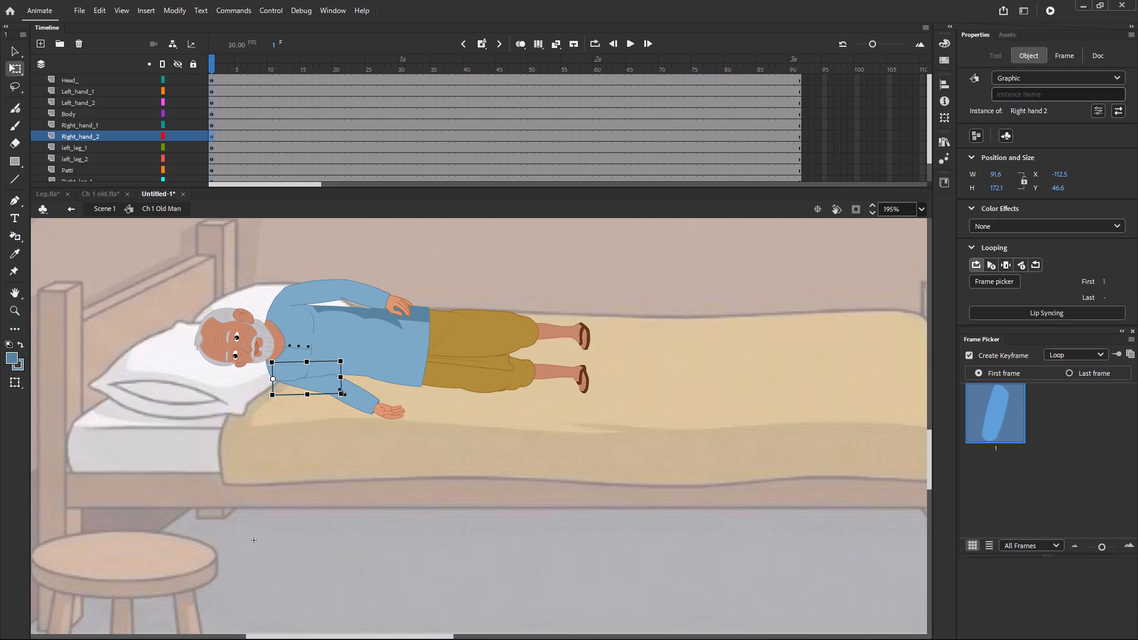
Rotate the left upper arm on the Left_hand_2 layer clockwise so the arm folds diagonally across the chest.
left_click(389, 300)
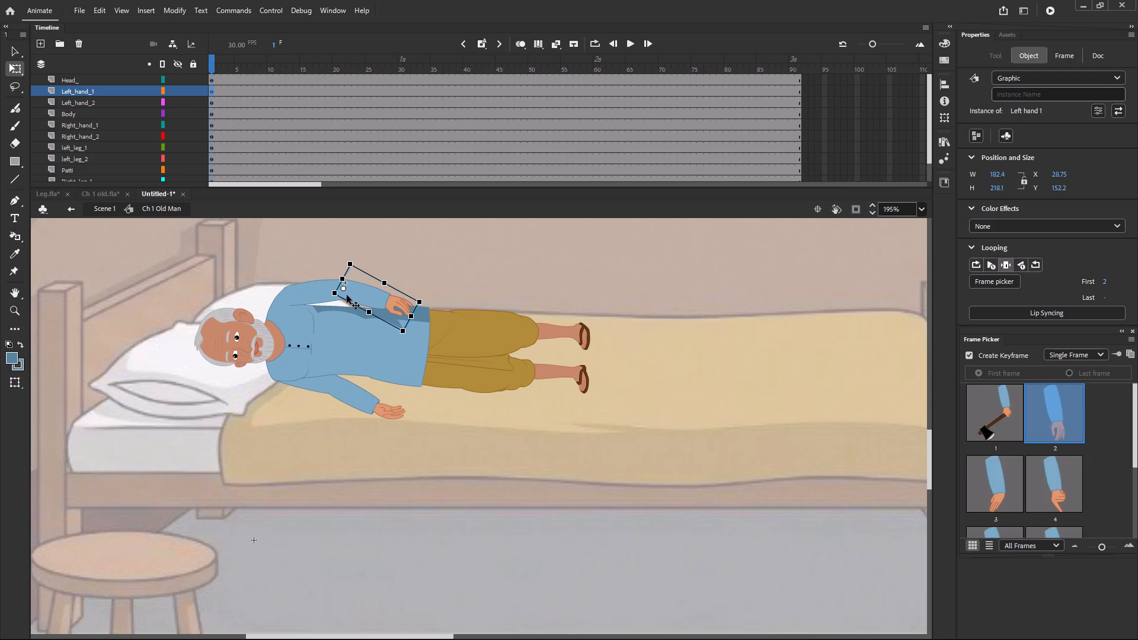
left_click(310, 290)
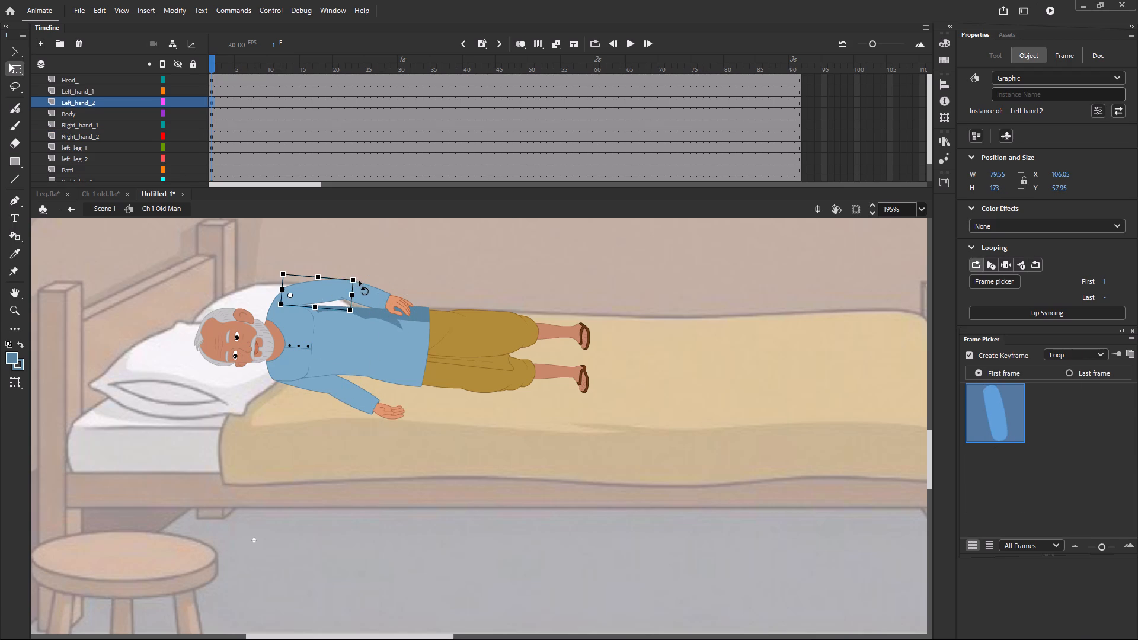
left_click_drag(359, 281, 350, 335)
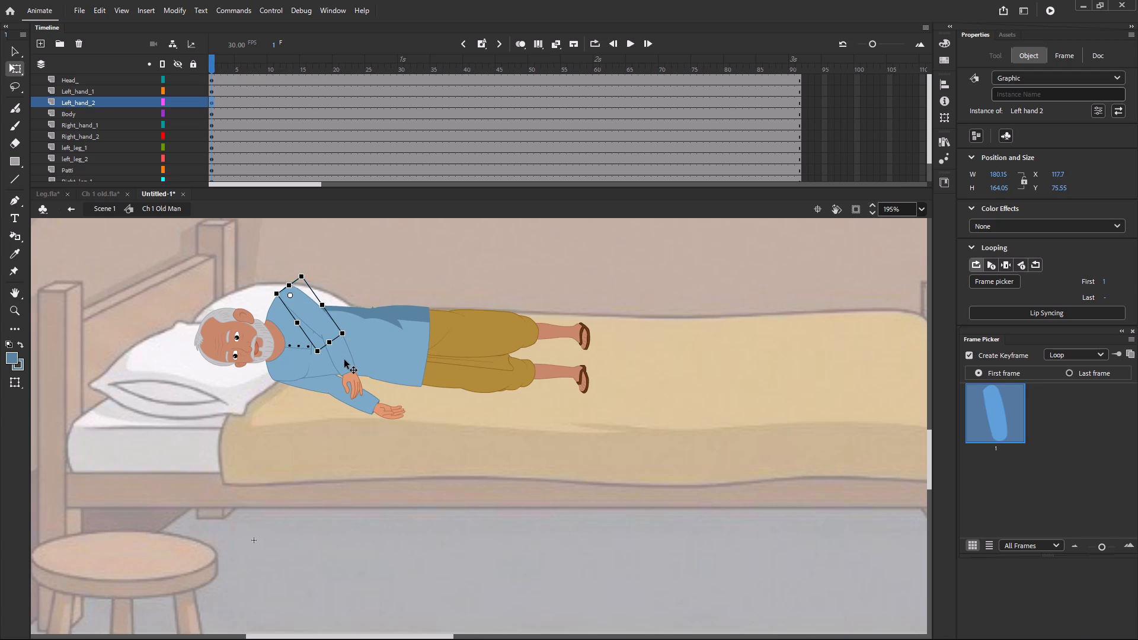
Switch the left forearm symbol to hand pose frame 5 and deselect it.
left_click(344, 360)
scroll(1008, 438, "down", 1)
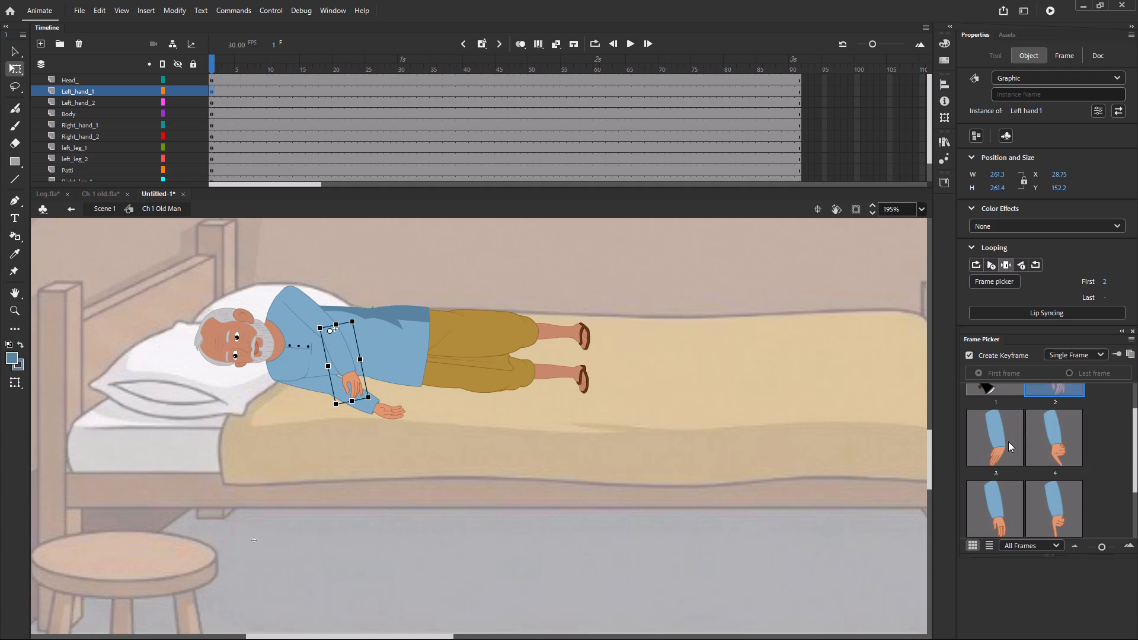
scroll(1008, 446, "down", 2)
left_click(989, 439)
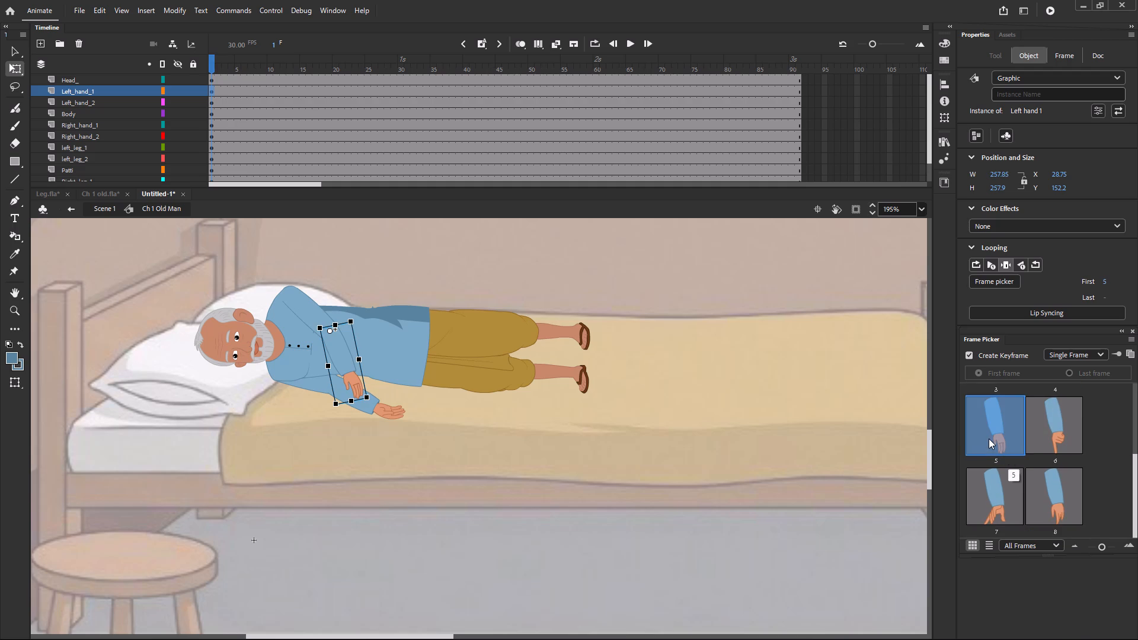
left_click(716, 347)
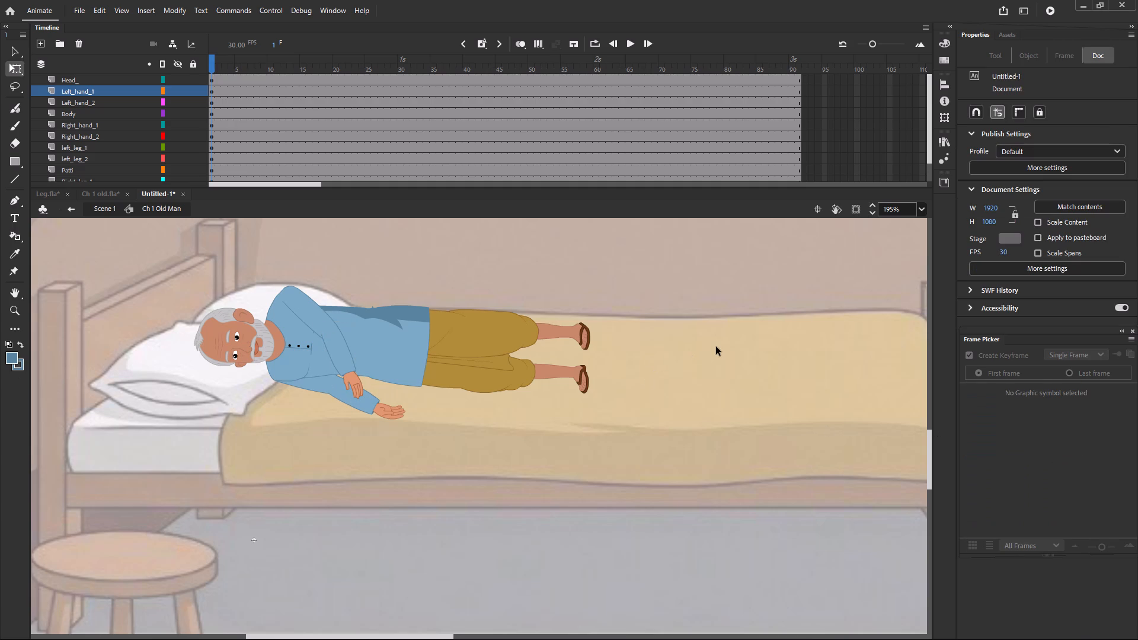
Rotate the right forearm on the Right_hand_1 layer clockwise so the hand points diagonally toward the bed's front edge.
left_click(362, 404)
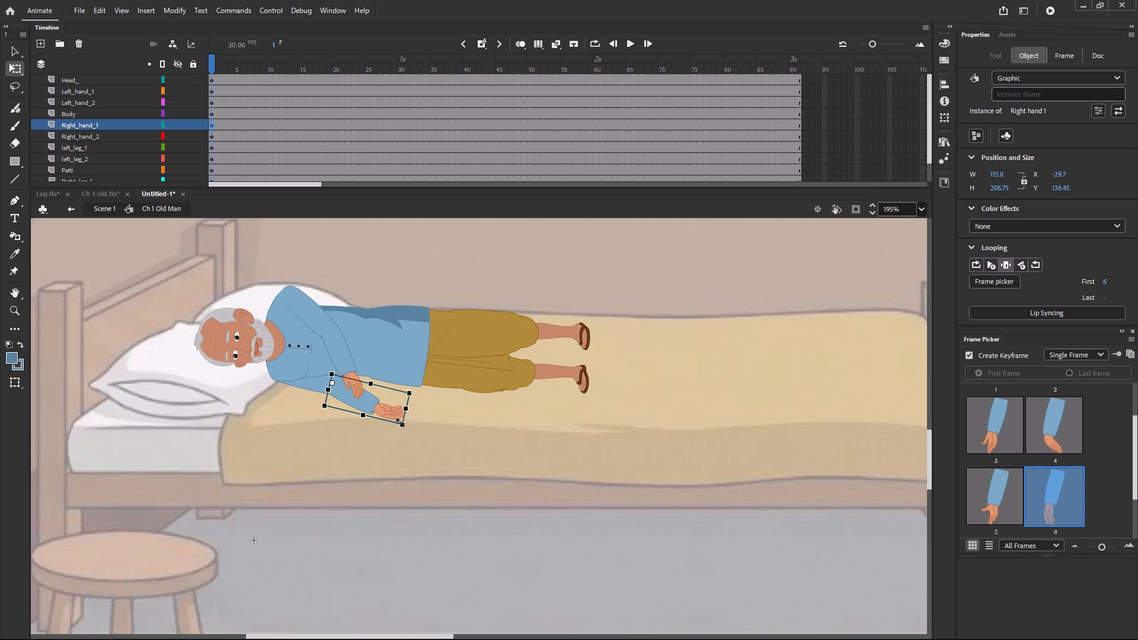
left_click_drag(405, 428, 305, 415)
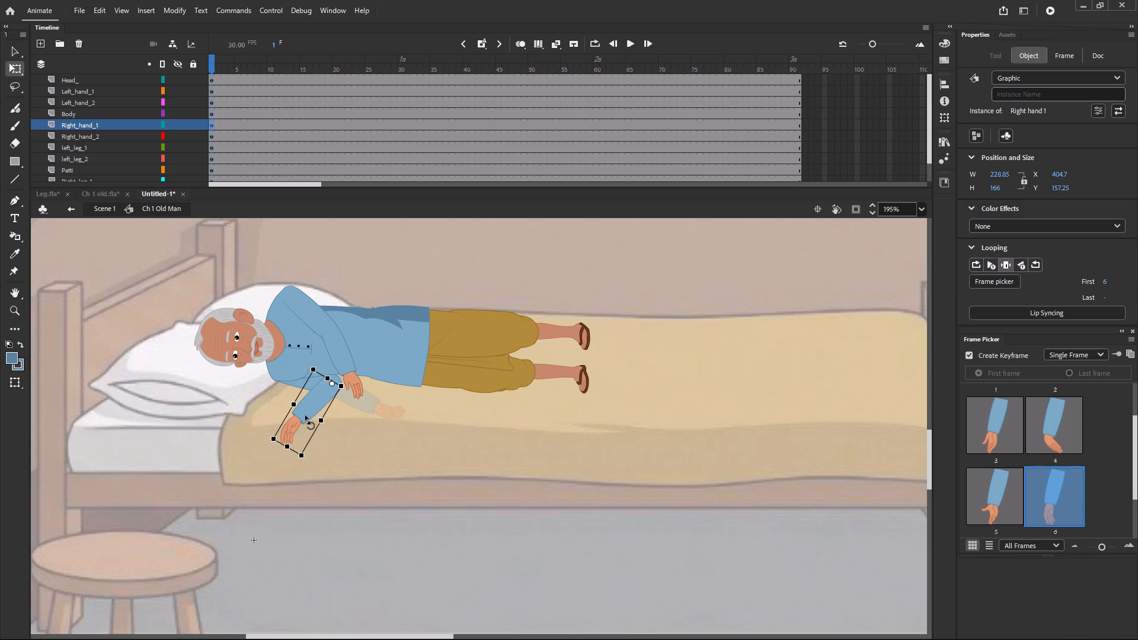
left_click_drag(305, 415, 324, 415)
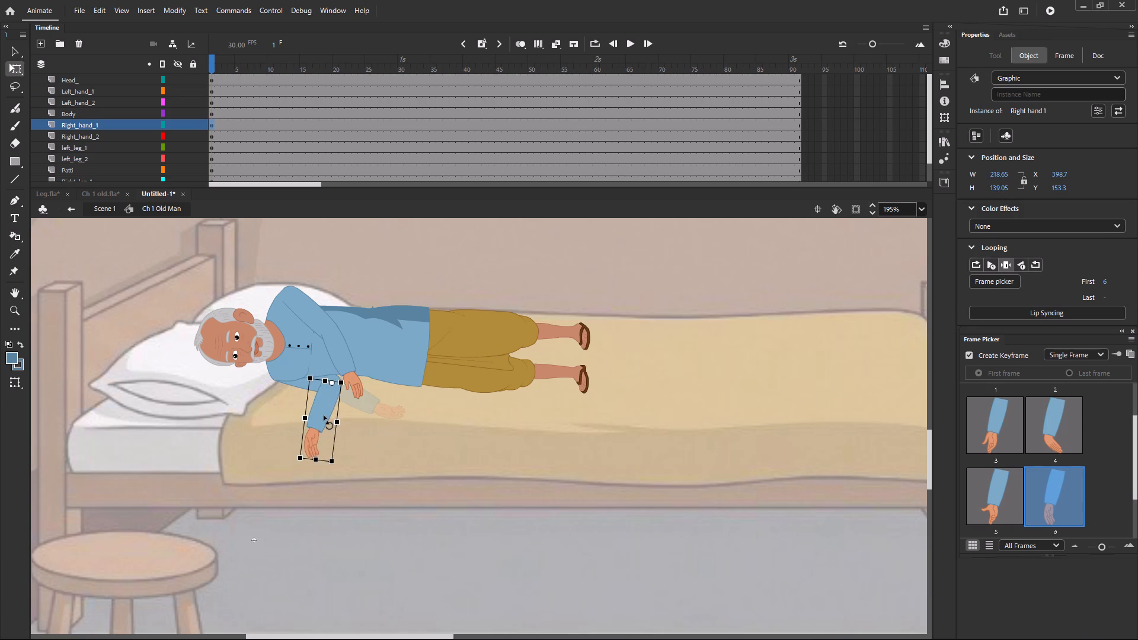
left_click_drag(324, 415, 349, 415)
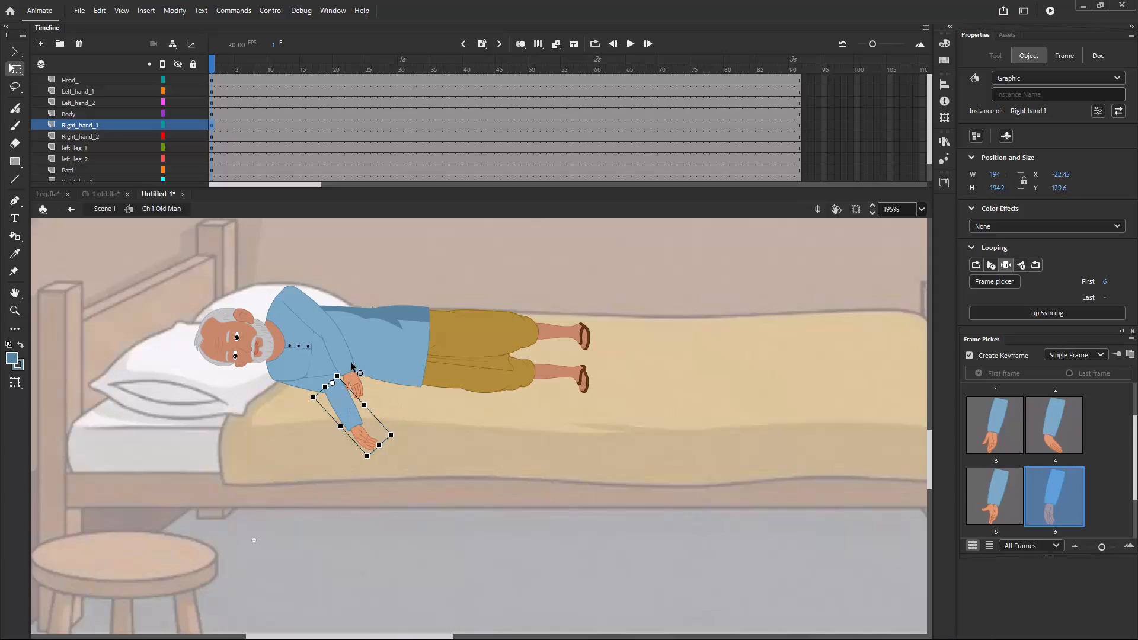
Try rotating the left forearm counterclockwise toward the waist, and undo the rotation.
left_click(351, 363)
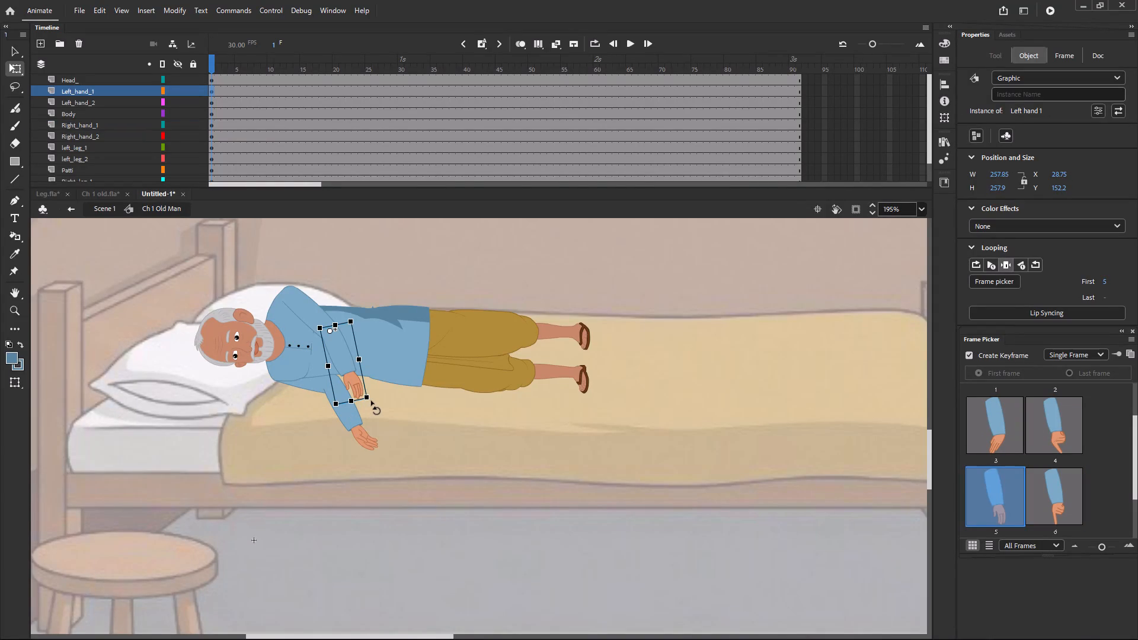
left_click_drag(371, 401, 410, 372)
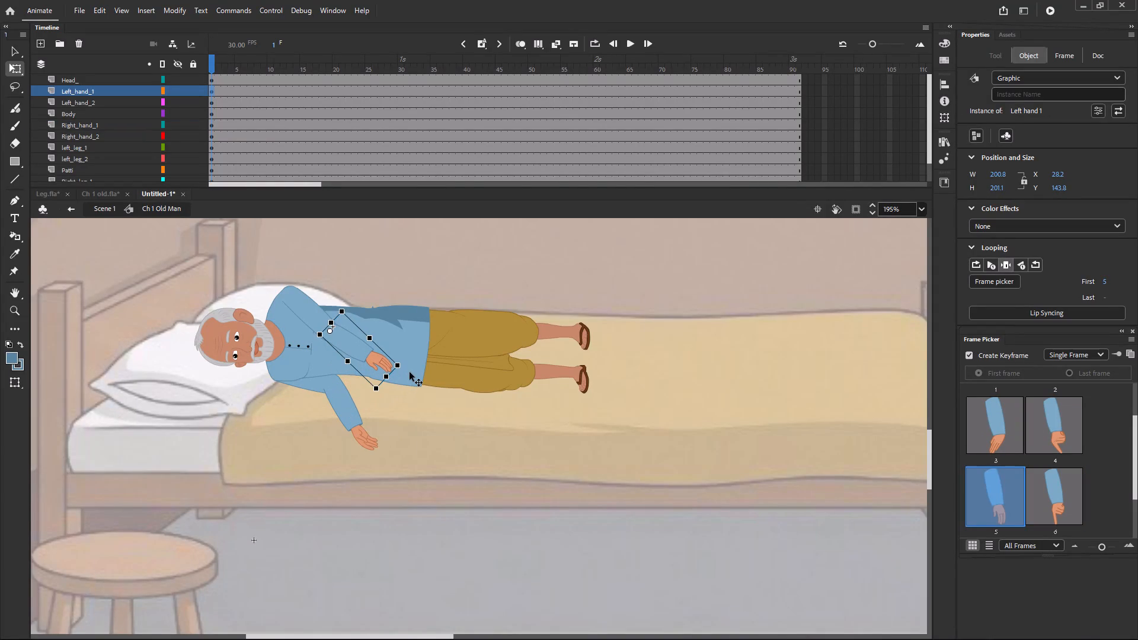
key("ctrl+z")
Rotate the left upper arm back counterclockwise so the left hand rests on the lower part of the shirt, and deselect it.
left_click(298, 305)
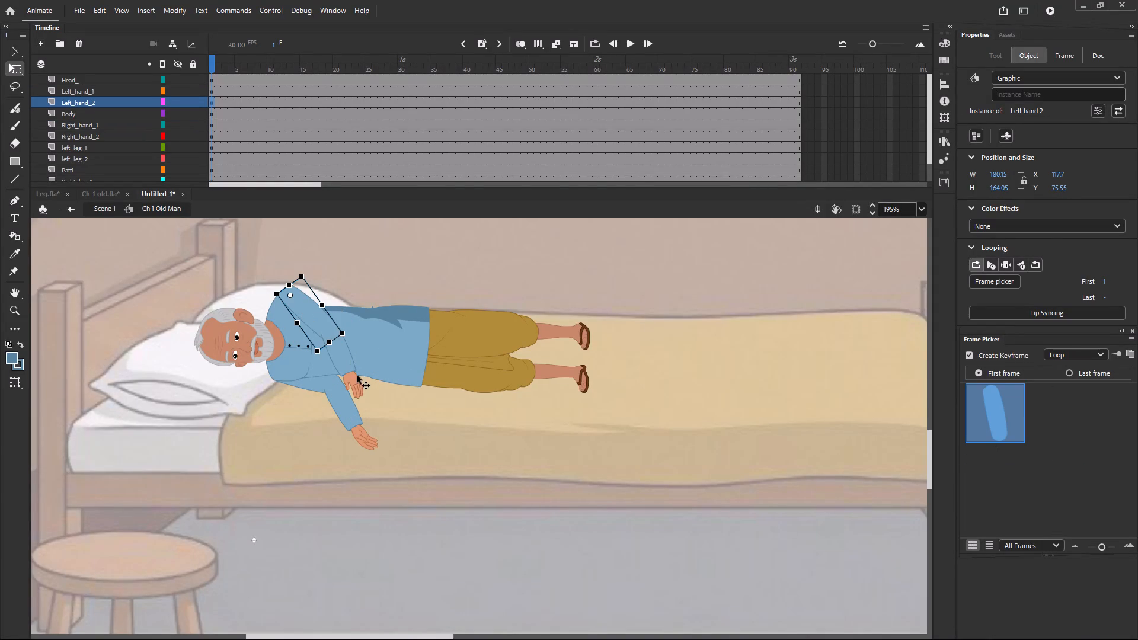
left_click_drag(350, 340, 367, 322)
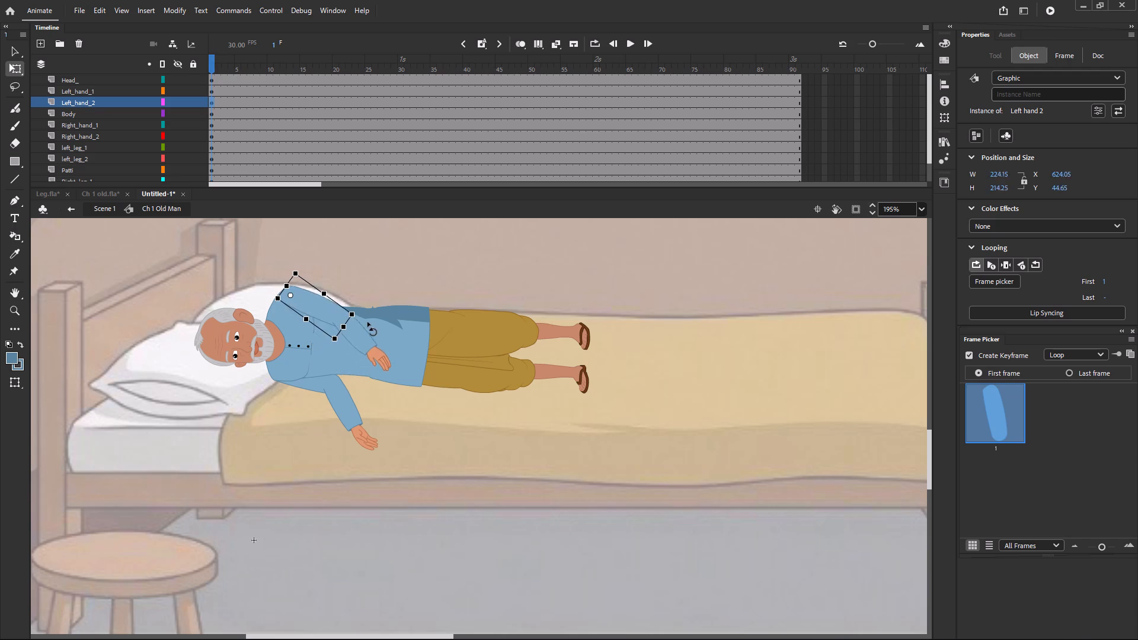
left_click_drag(367, 322, 370, 308)
left_click(542, 433)
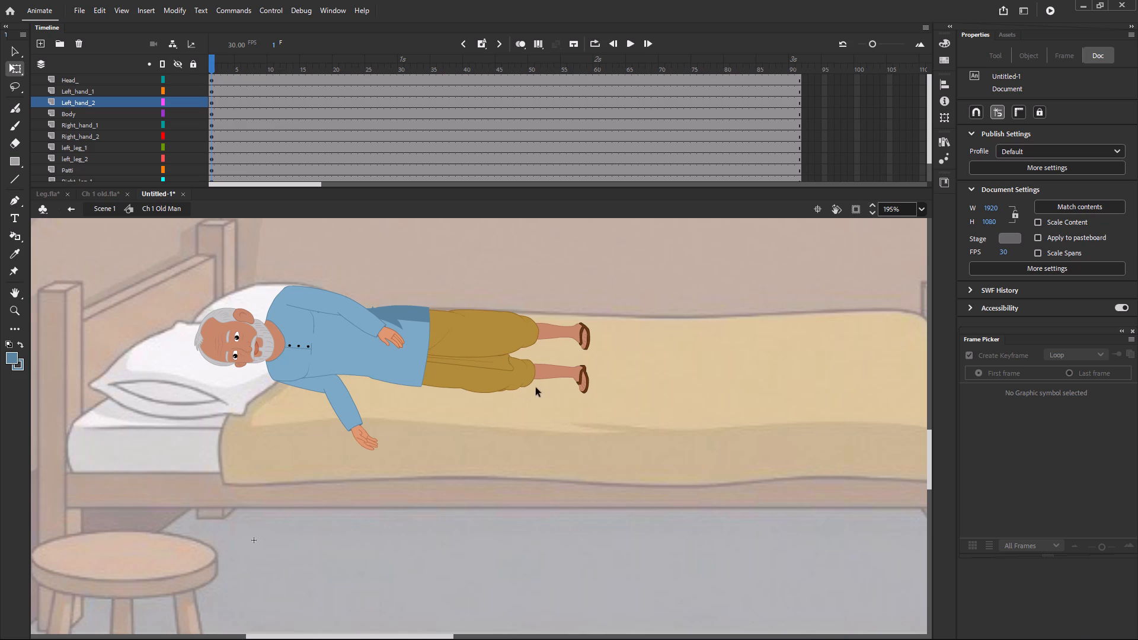
Rotate the right lower leg counterclockwise about the knee so the right foot tucks against the left foot.
left_click(557, 373)
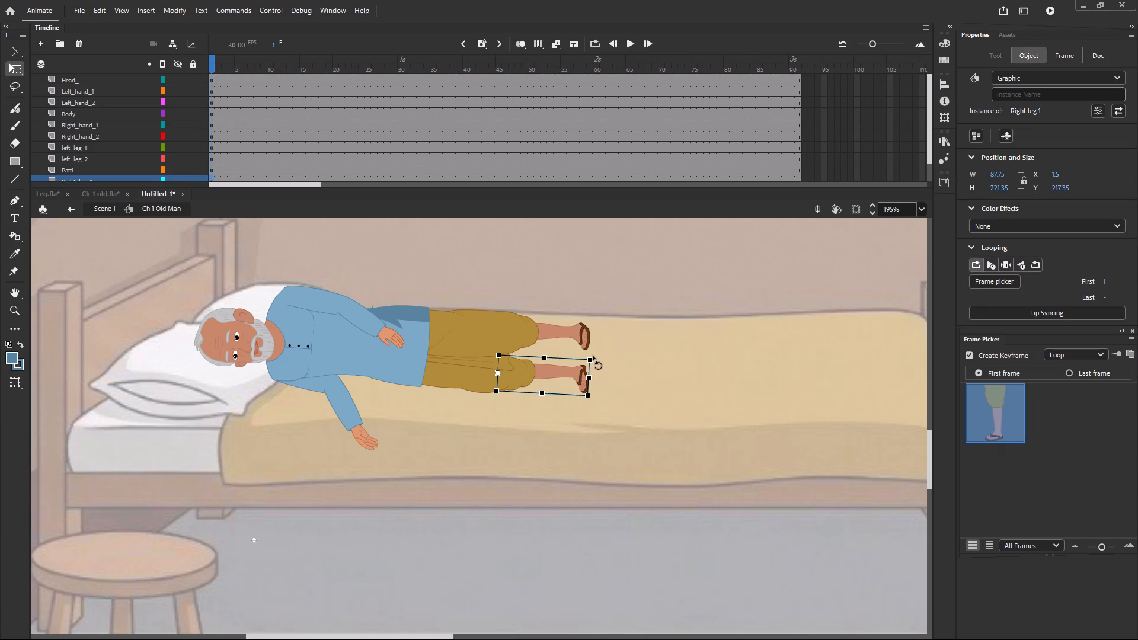
left_click_drag(594, 359, 593, 322)
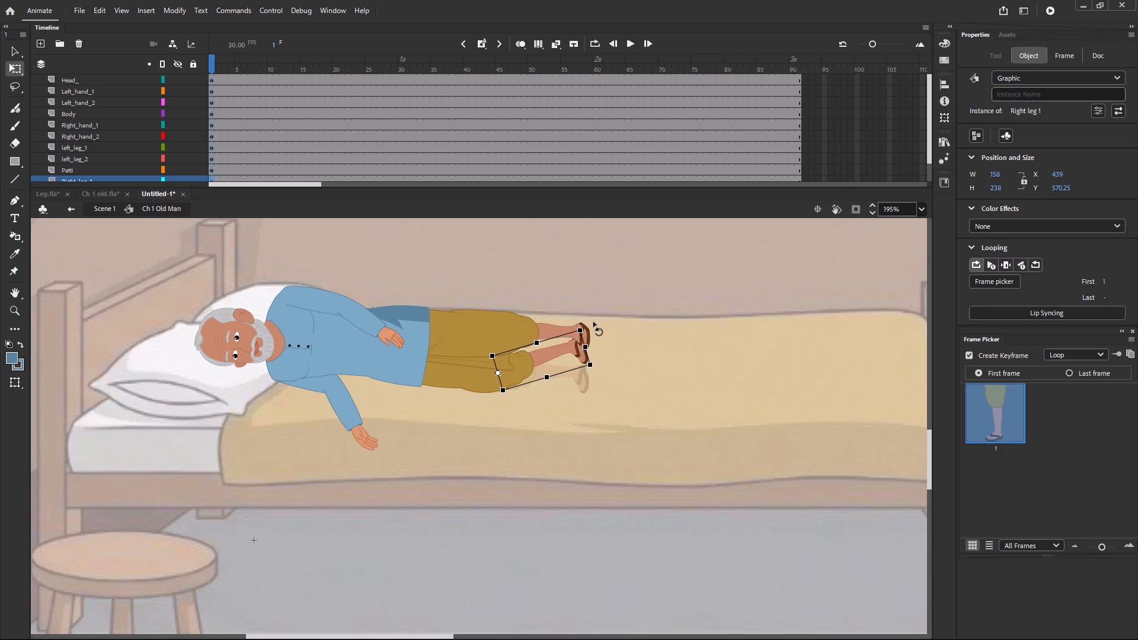
left_click_drag(593, 322, 592, 314)
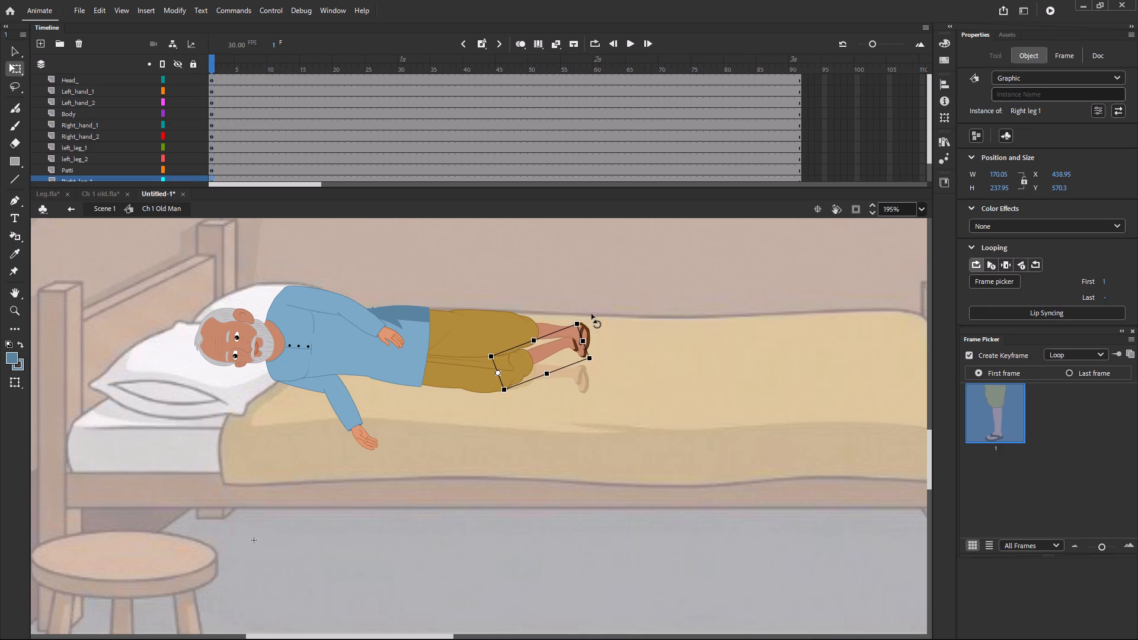
left_click_drag(592, 314, 590, 321)
Move the right thigh's pivot point to the hip and rotate the thigh slightly counterclockwise toward the left leg.
left_click(459, 372)
left_click_drag(519, 398, 520, 390)
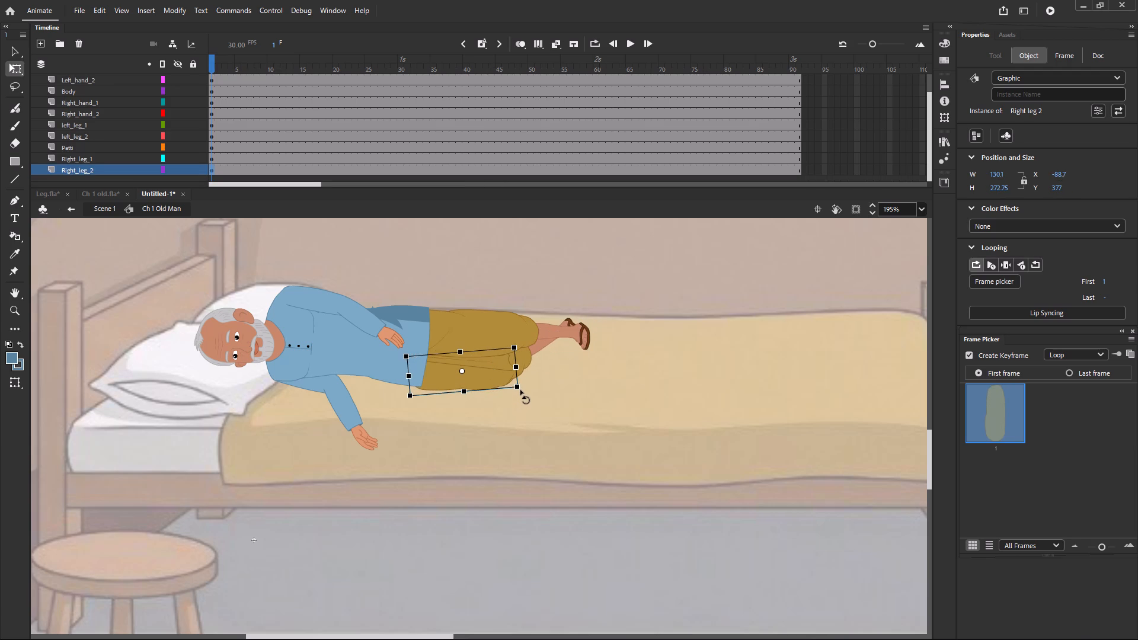
key("ctrl+z")
left_click_drag(462, 372, 419, 372)
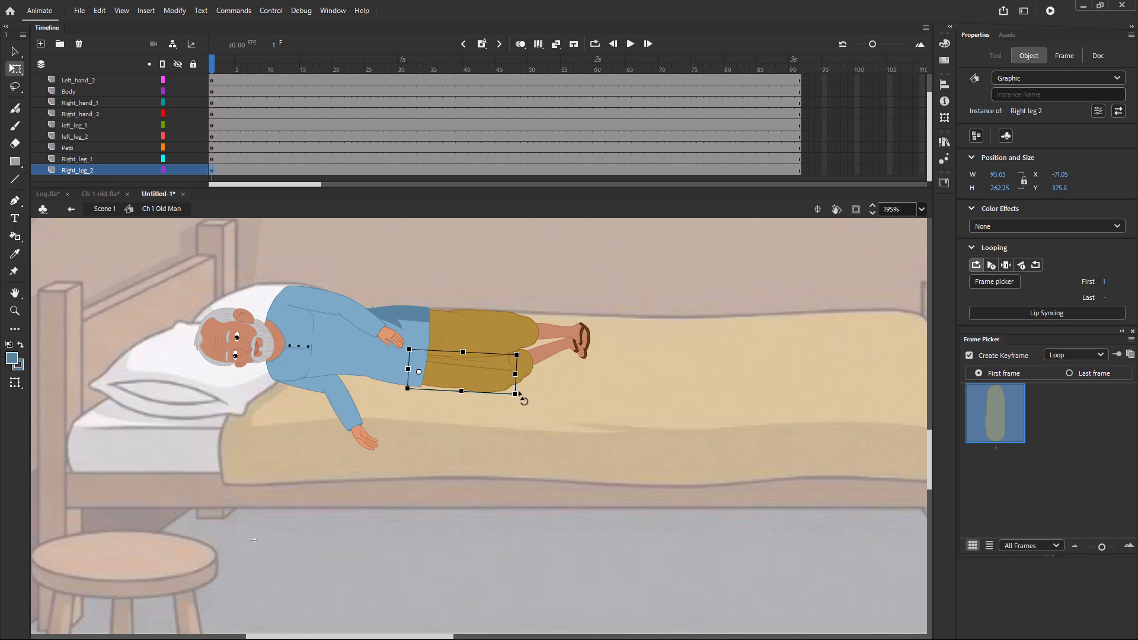
left_click_drag(518, 398, 518, 391)
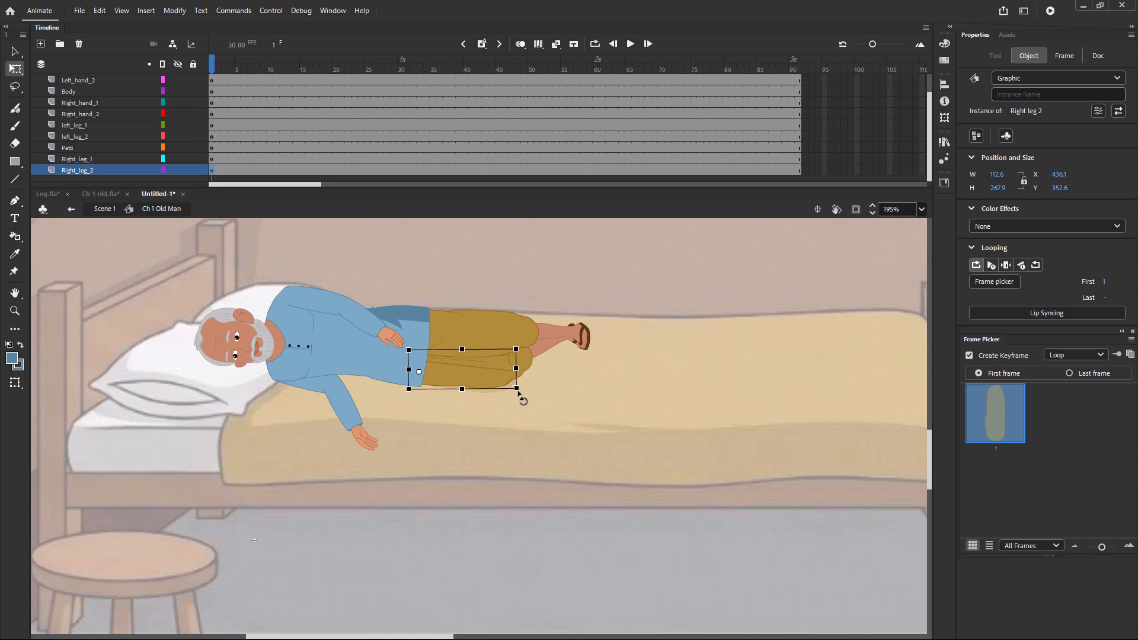
left_click_drag(518, 391, 519, 386)
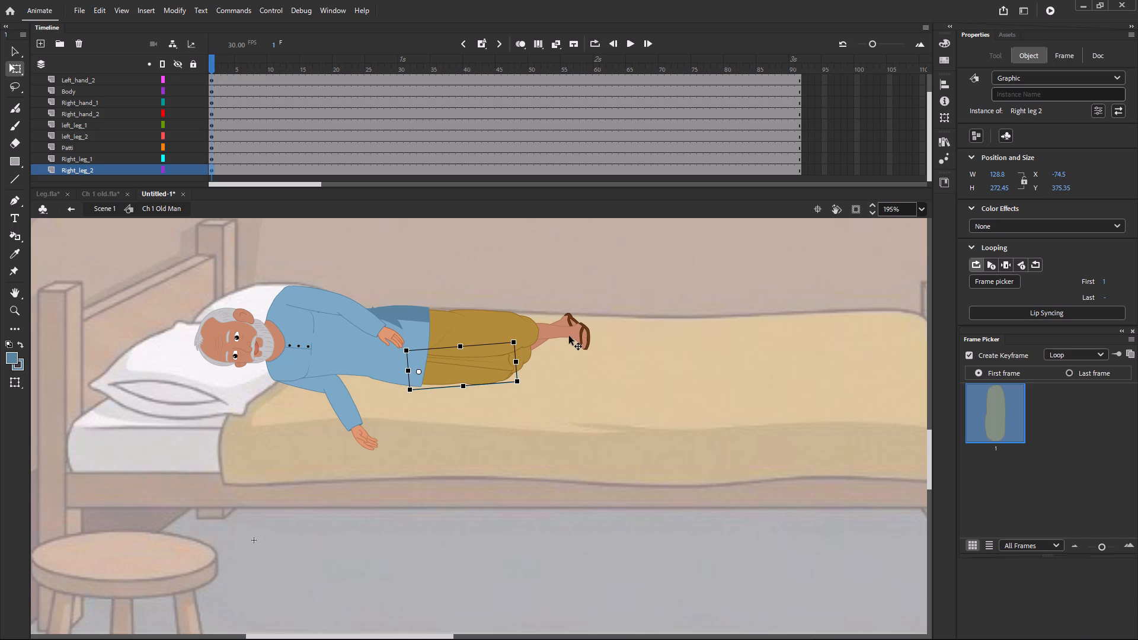
Rotate the left lower leg and left thigh clockwise so the left leg angles toward the front edge of the bed.
left_click(569, 336)
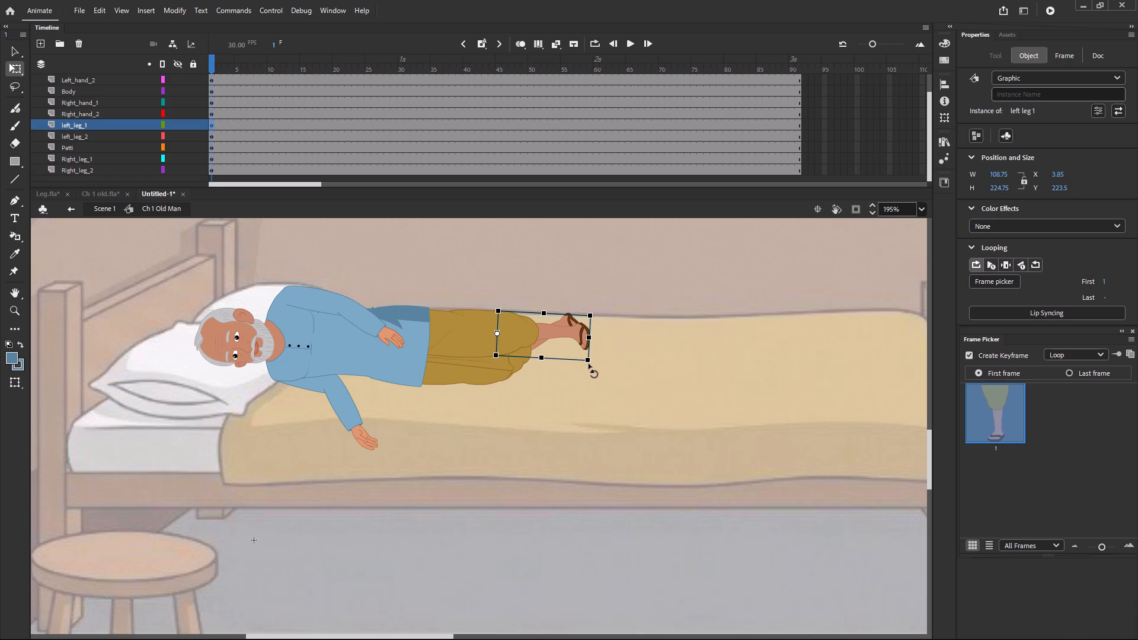
left_click_drag(589, 364, 569, 405)
left_click(454, 333)
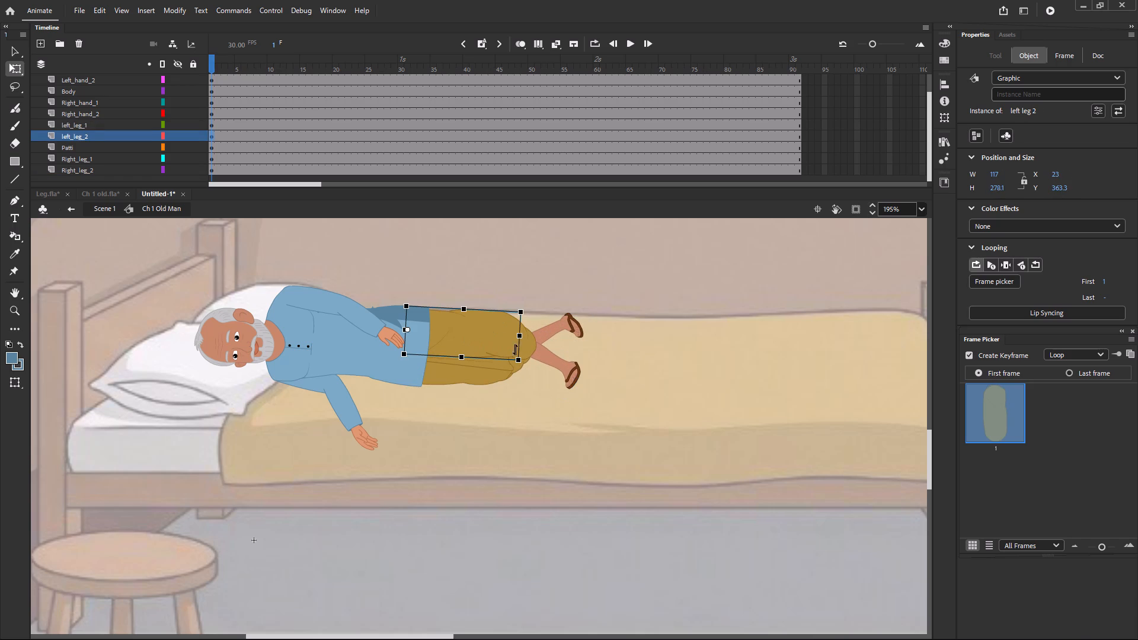
left_click_drag(522, 361, 517, 373)
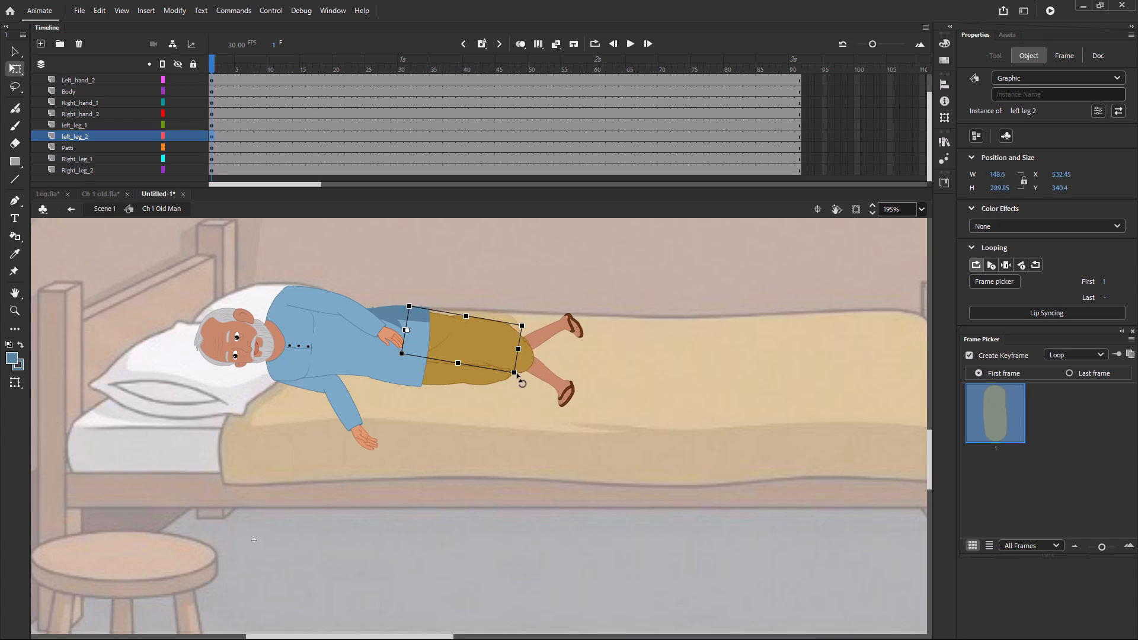
left_click_drag(517, 373, 516, 372)
left_click_drag(516, 372, 514, 371)
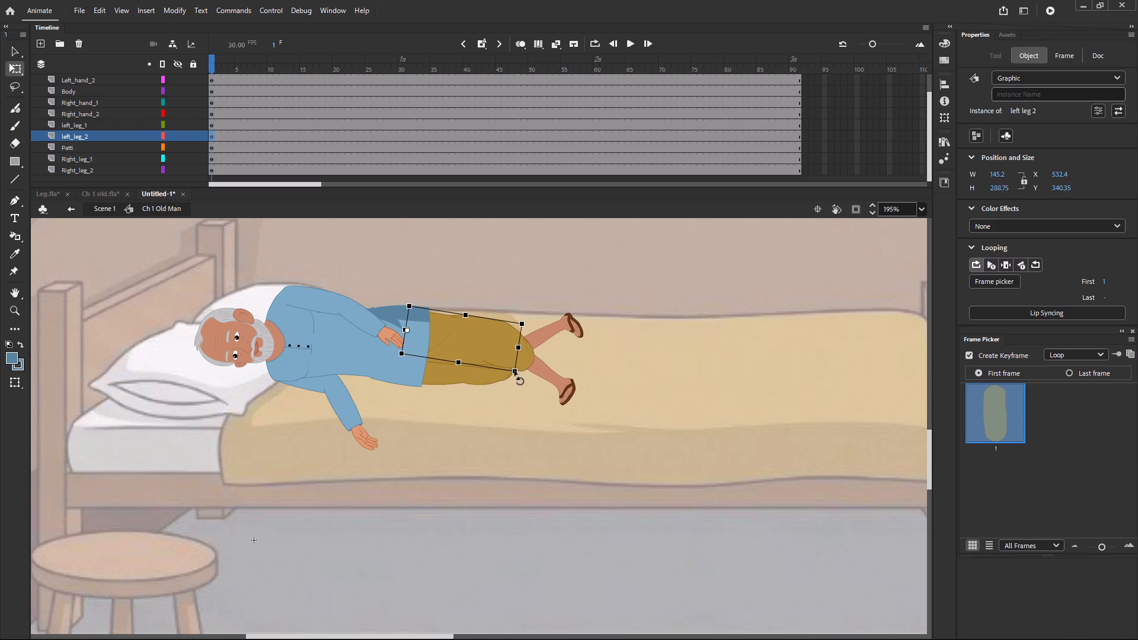
left_click_drag(514, 371, 501, 386)
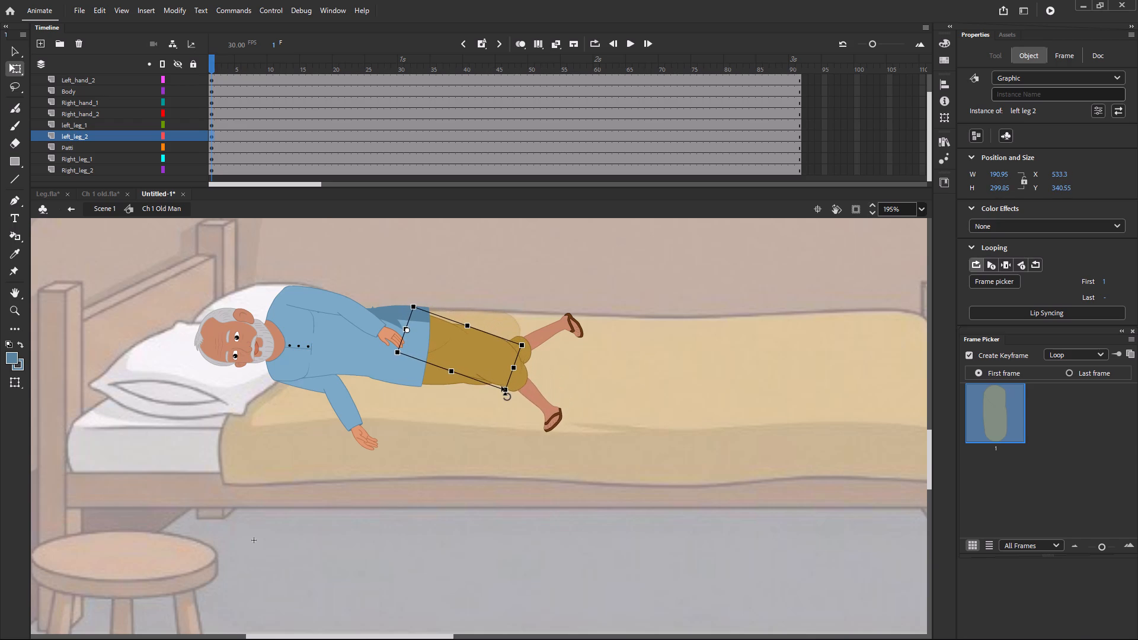
left_click_drag(501, 386, 497, 388)
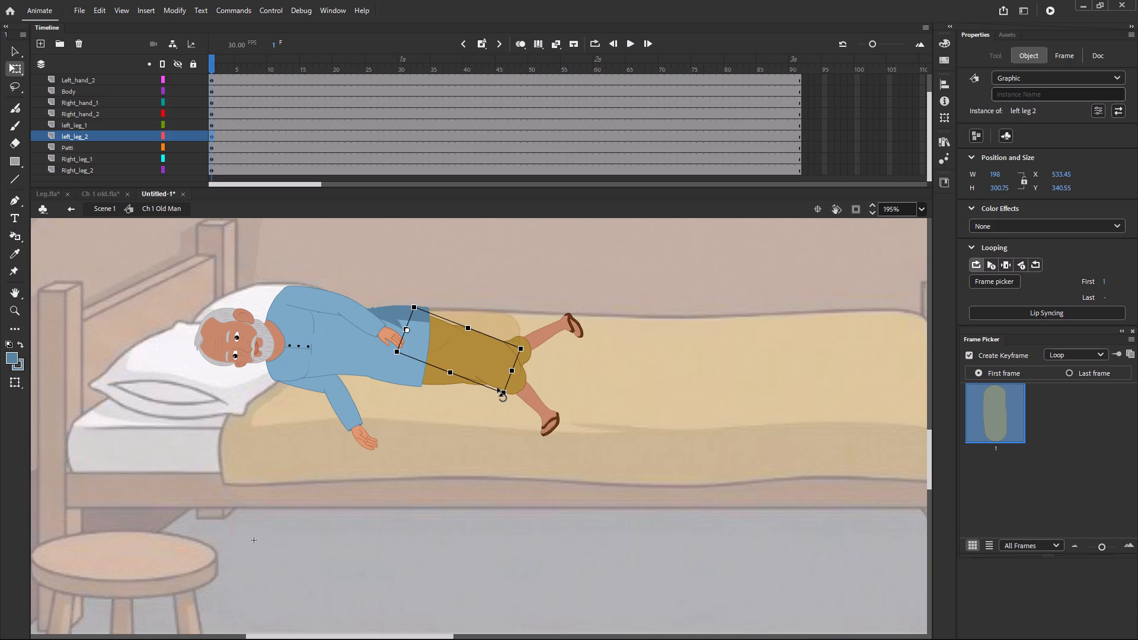
left_click_drag(497, 388, 499, 377)
Rotate the left lower leg counterclockwise about the knee until it lies nearly straight along the bed.
left_click(559, 399)
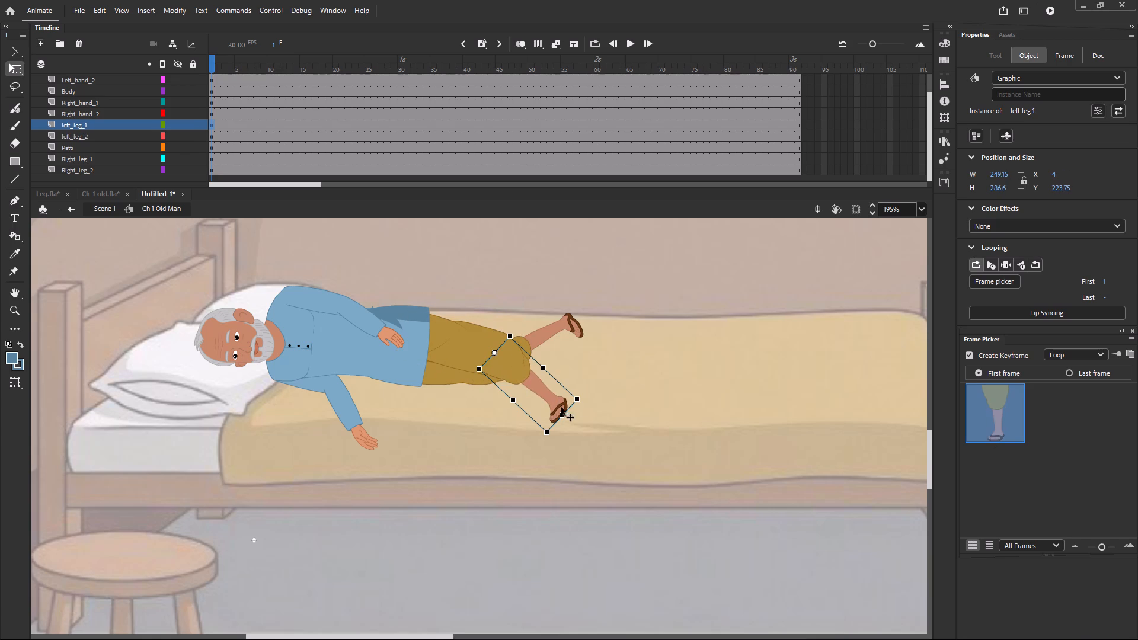
left_click_drag(584, 401, 589, 377)
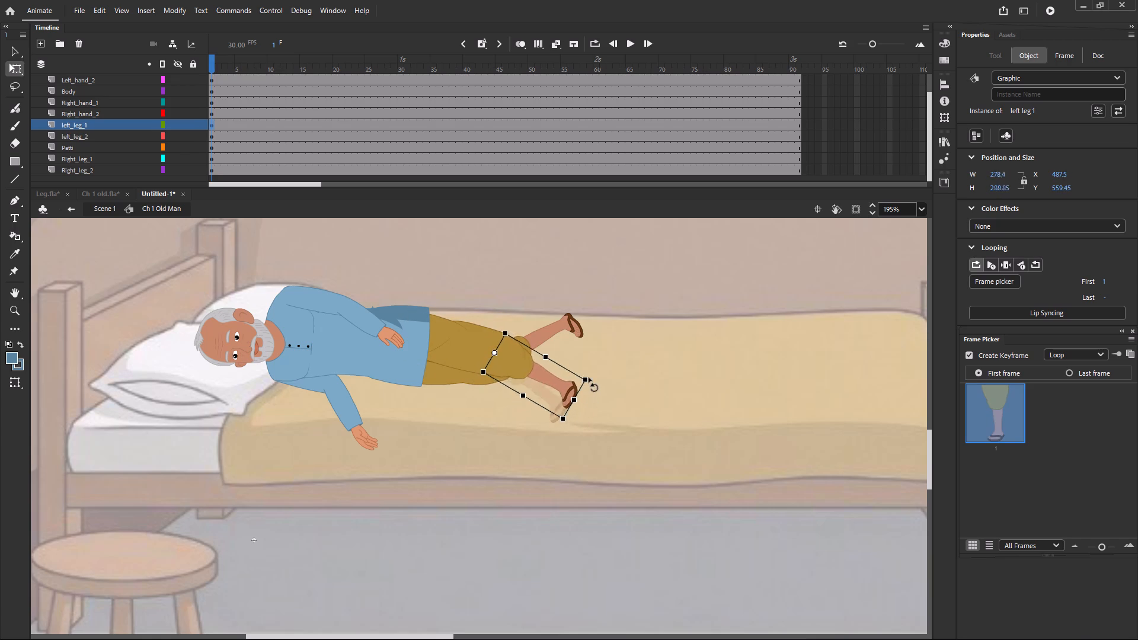
left_click_drag(589, 377, 592, 340)
Rotate the right thigh counterclockwise about the hip and adjust the right lower leg so its foot rests just above the left foot.
left_click(561, 320)
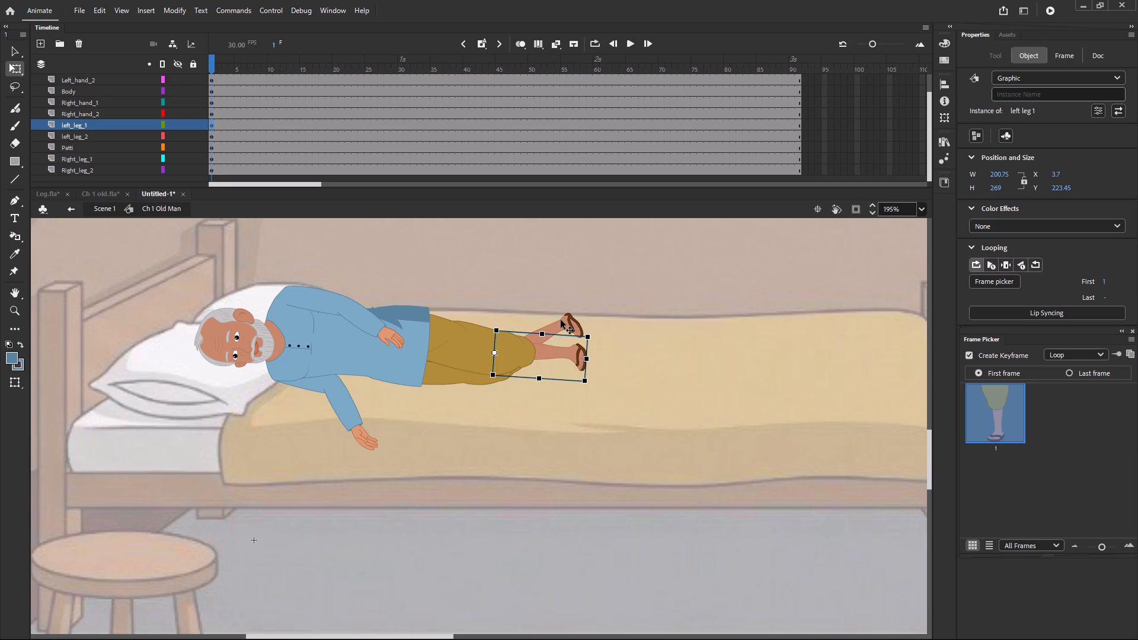
left_click_drag(571, 297, 571, 296)
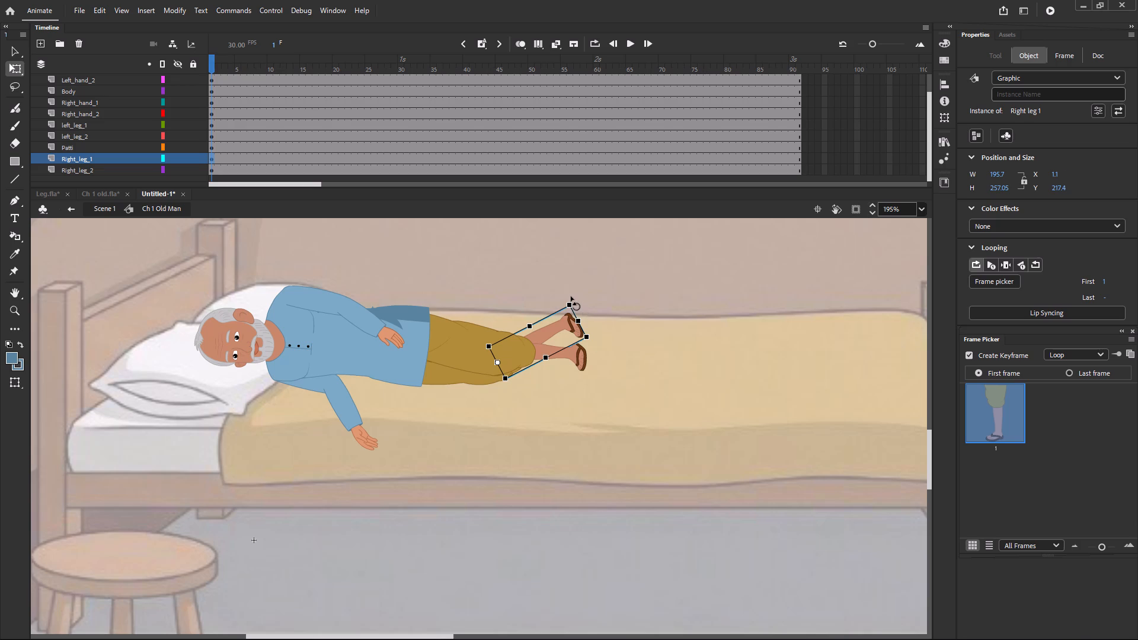
left_click_drag(571, 296, 568, 290)
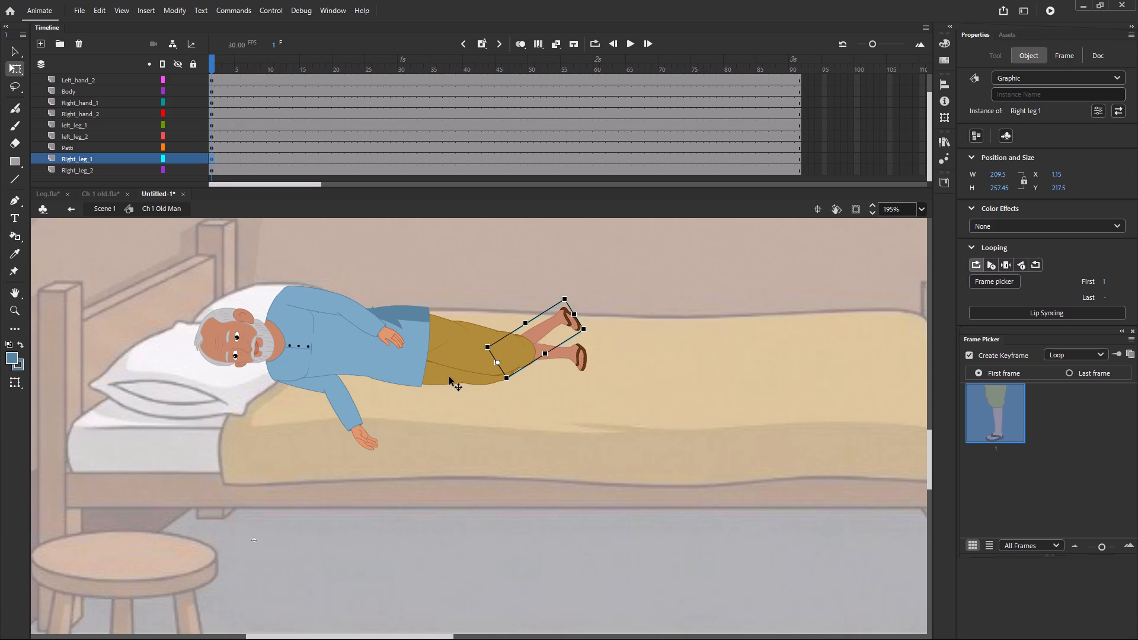
left_click(449, 373)
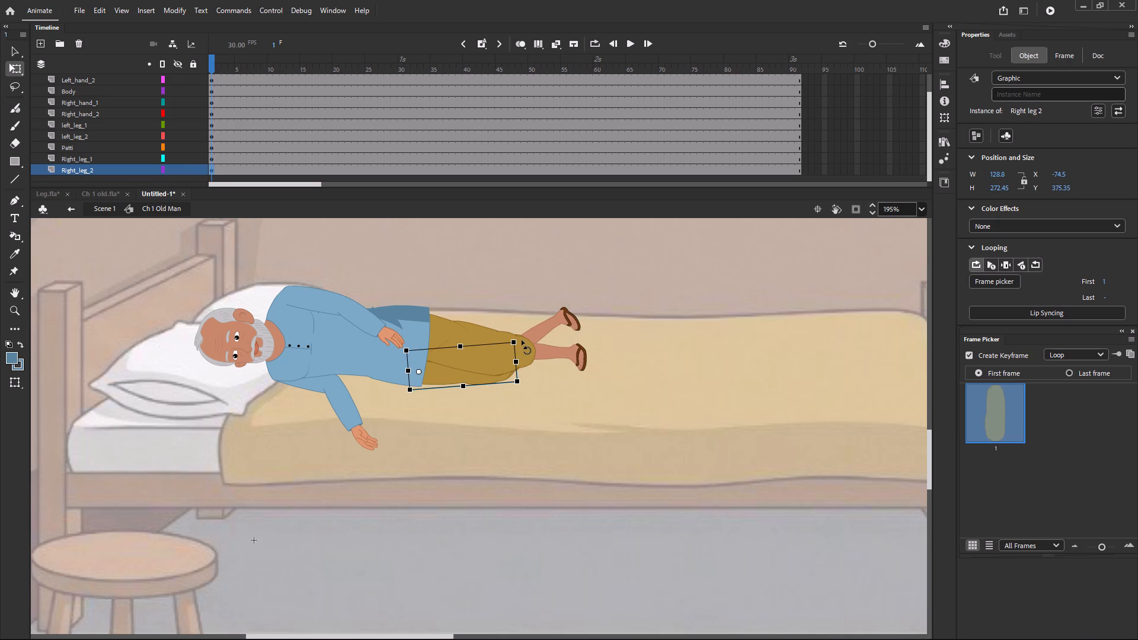
left_click_drag(522, 340, 519, 328)
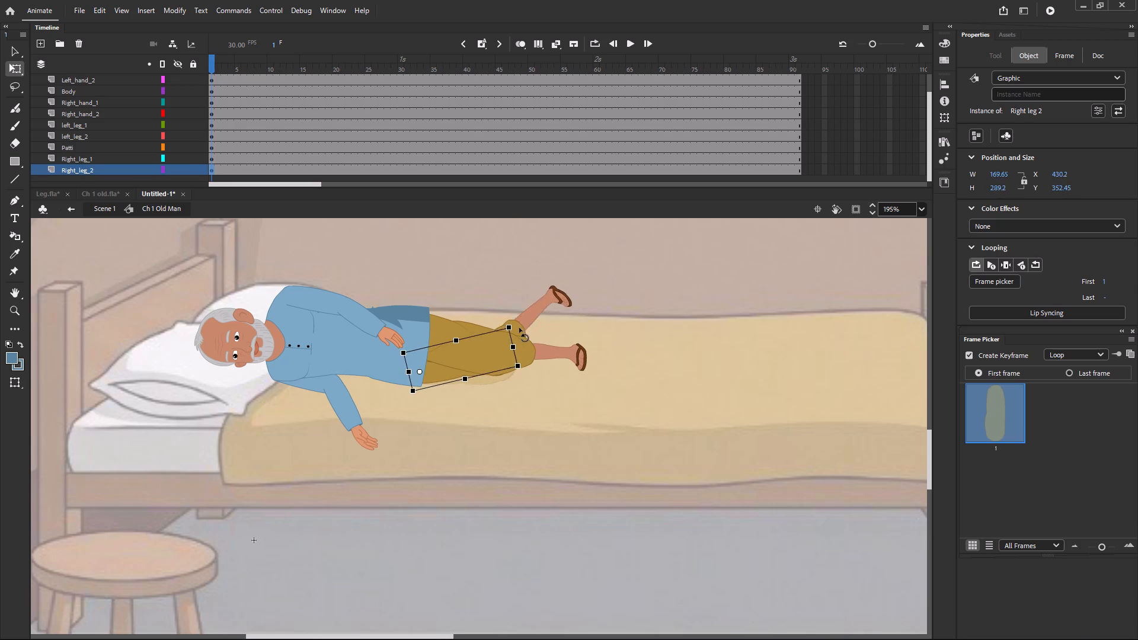
left_click_drag(519, 328, 520, 331)
left_click(550, 309)
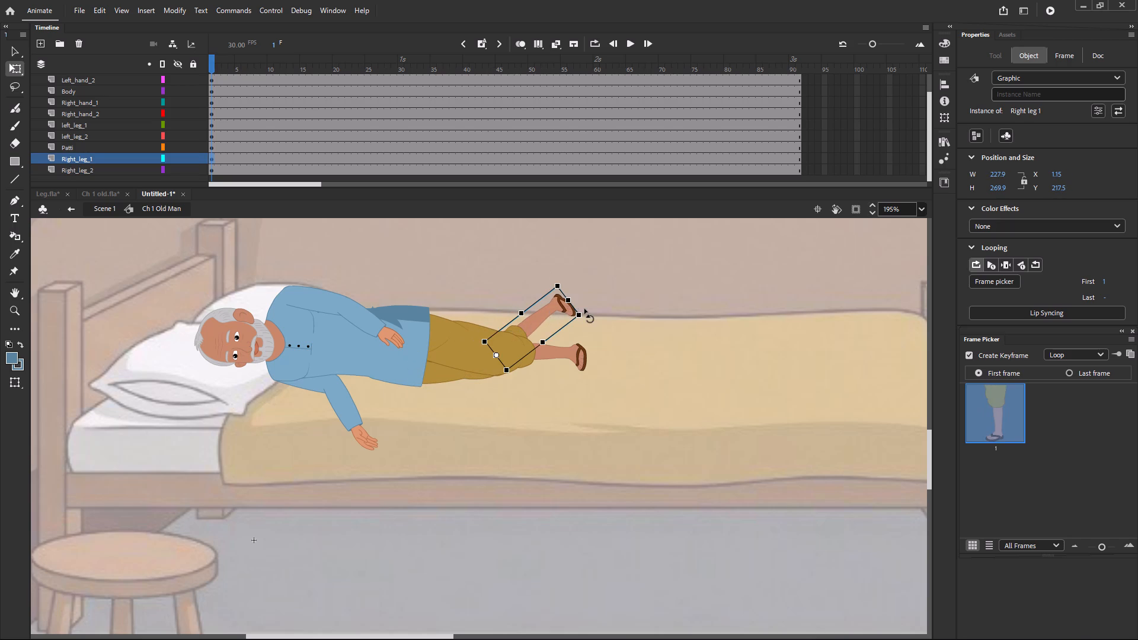
left_click(584, 311)
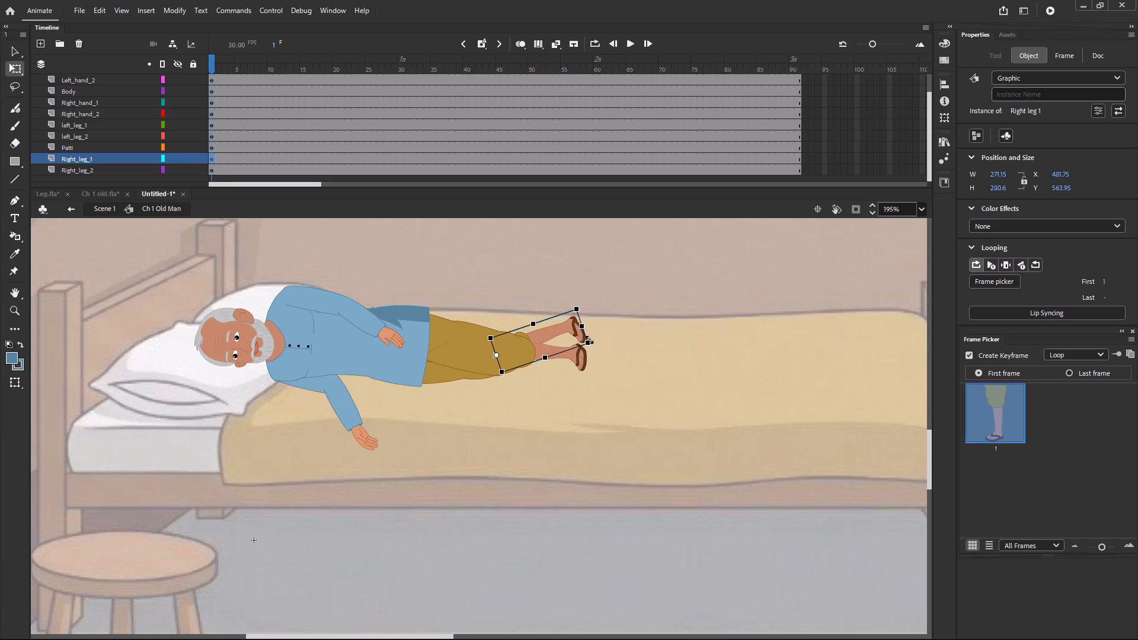
Bend the left knee by rotating the left thigh further clockwise and the lower leg counterclockwise, and deselect it.
left_click(581, 364)
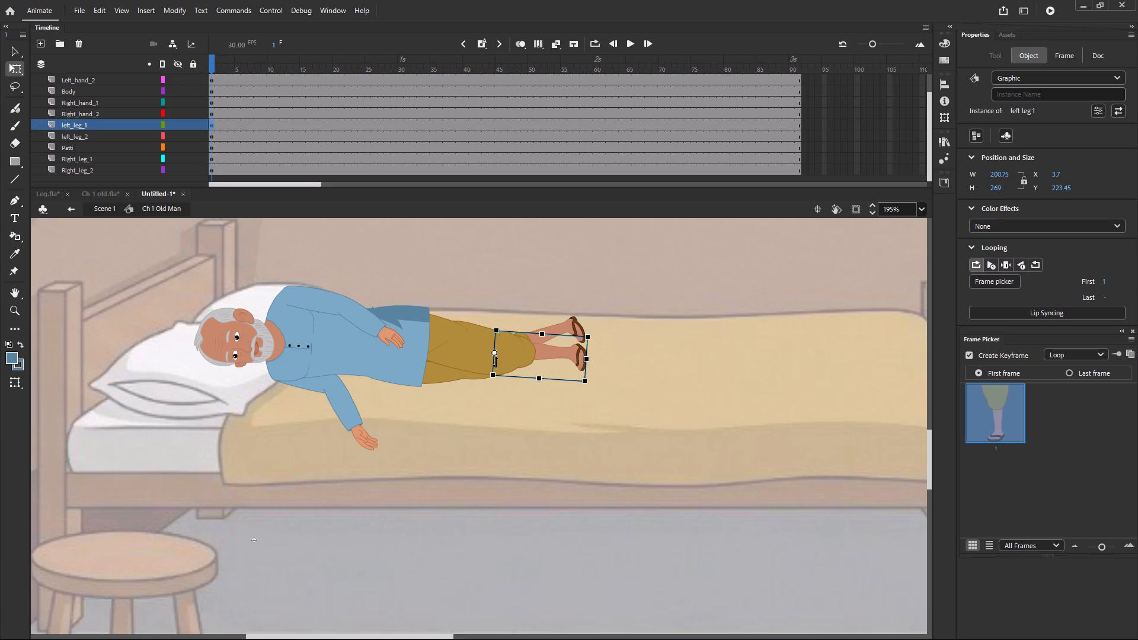
left_click(471, 361)
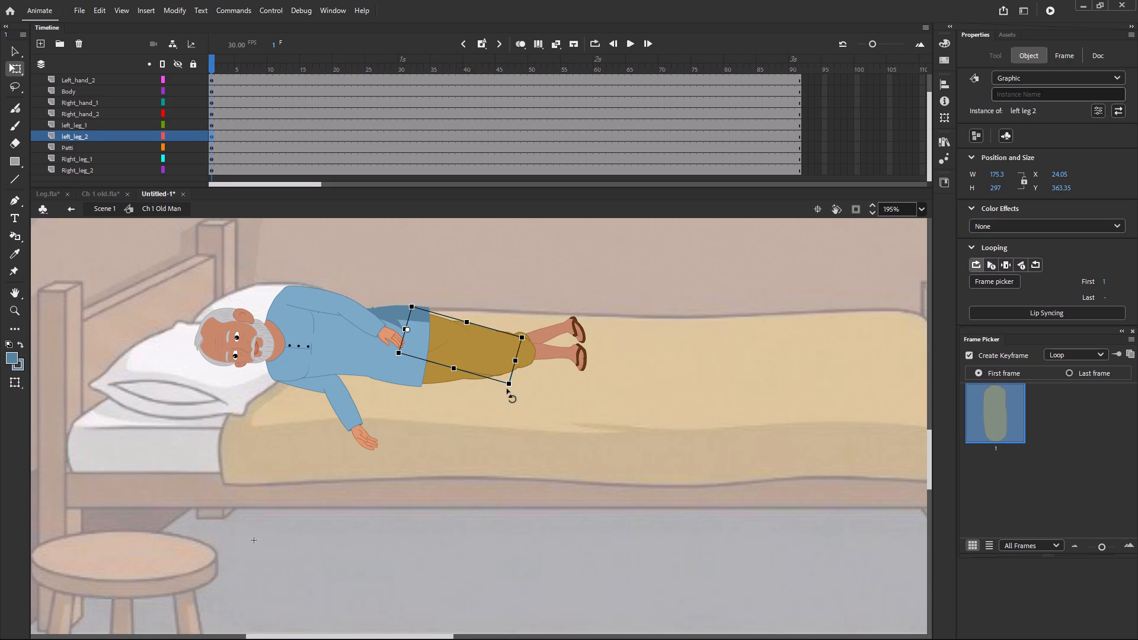
left_click_drag(509, 388, 473, 404)
left_click(532, 397)
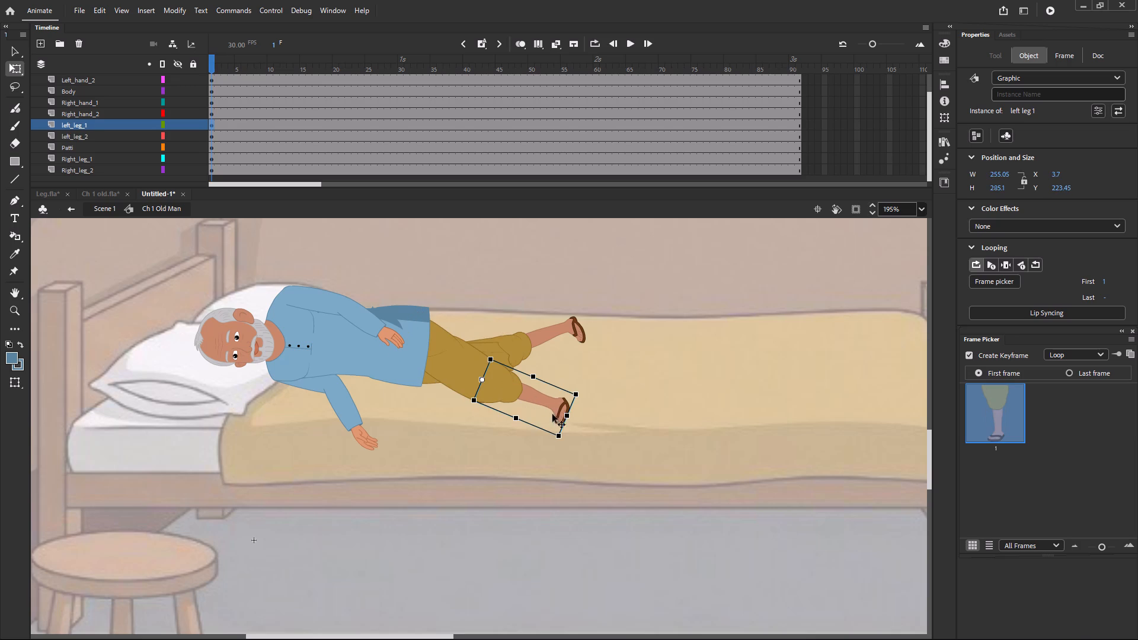
left_click_drag(560, 444, 573, 405)
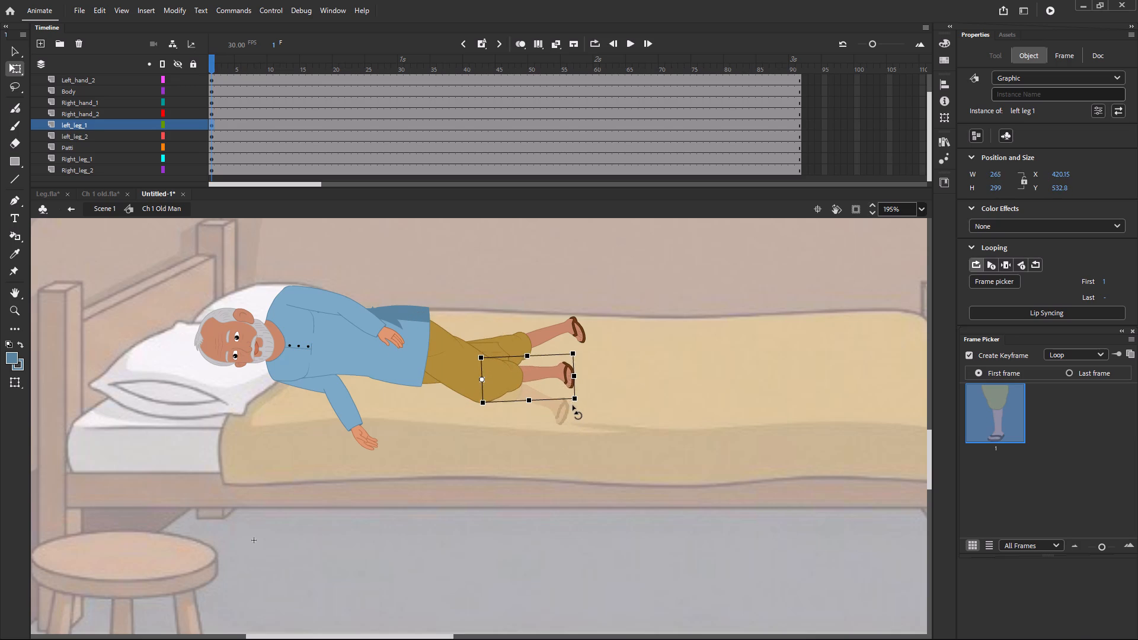
left_click_drag(573, 405, 573, 403)
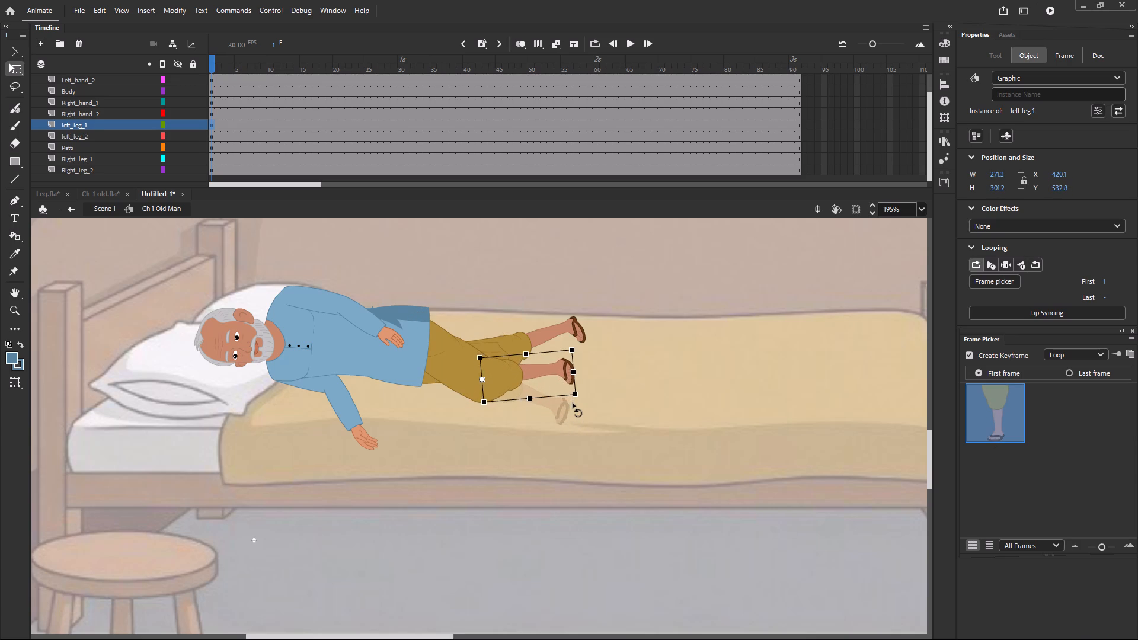
left_click_drag(573, 403, 573, 404)
left_click(651, 417)
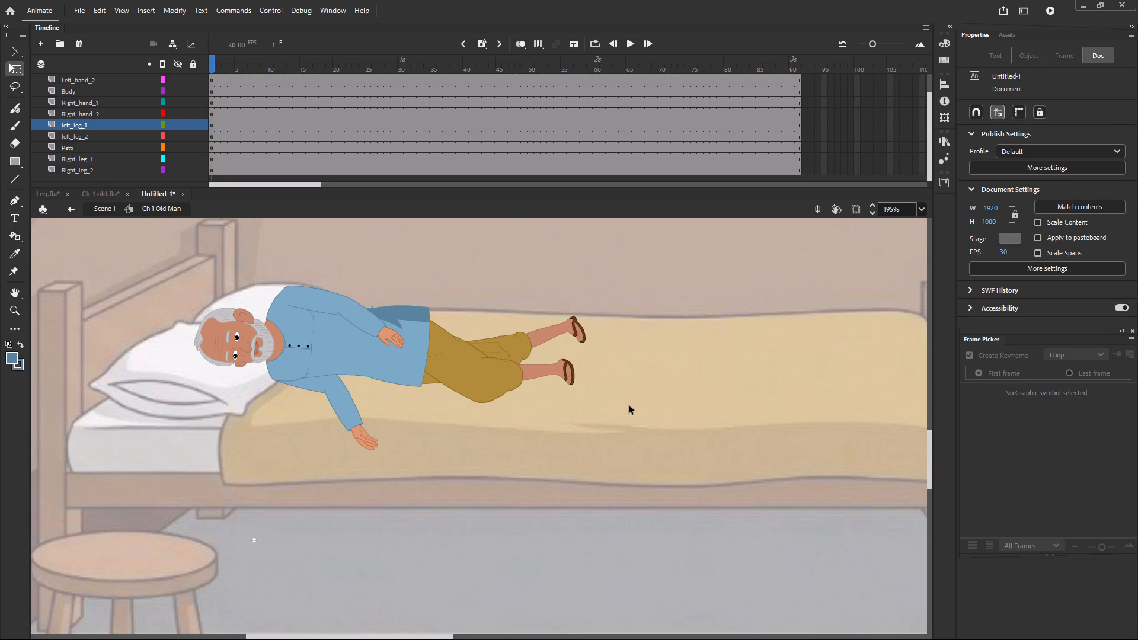
Refine the right leg by rotating the thigh slightly counterclockwise and aligning the lower leg nearly parallel to the left one, and deselect it.
left_click(546, 340)
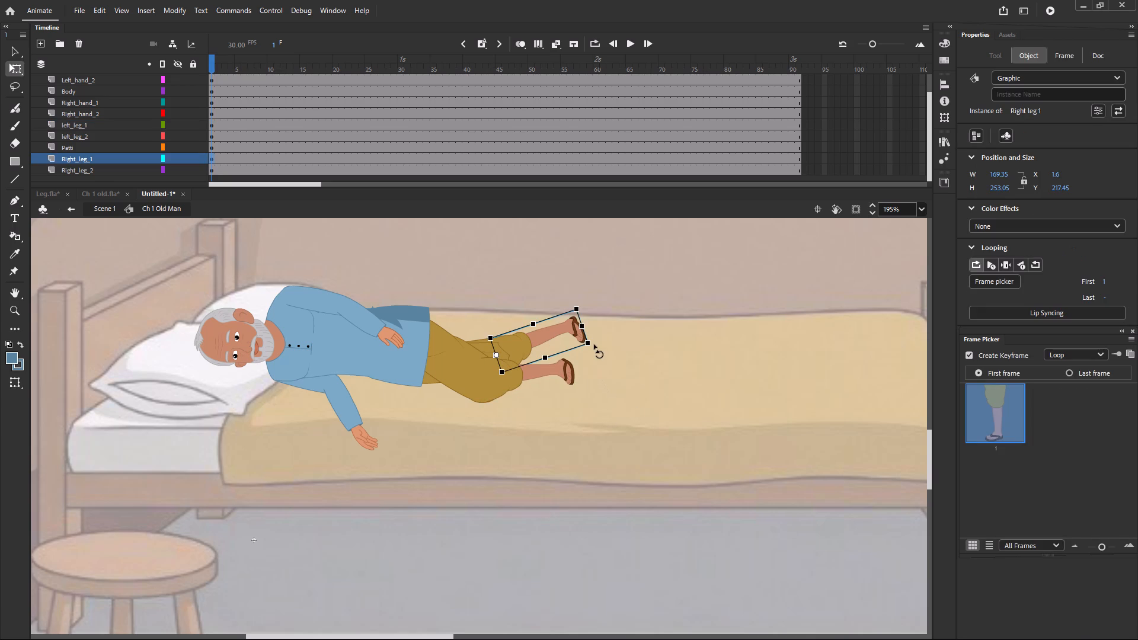
left_click_drag(594, 344, 587, 364)
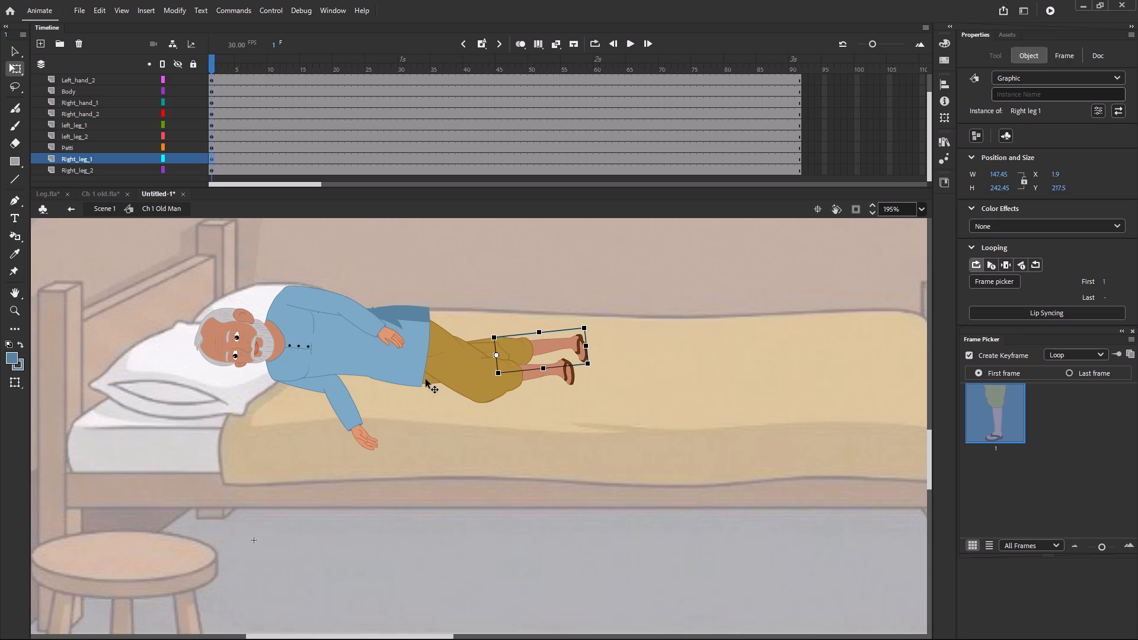
left_click(426, 379)
left_click_drag(523, 375, 523, 369)
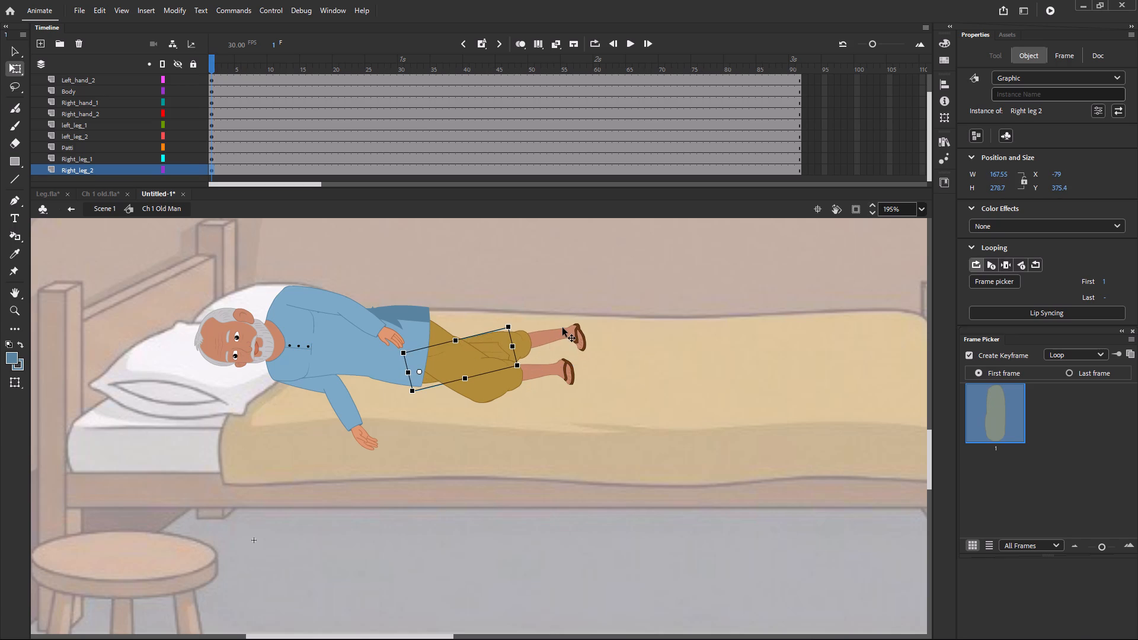
left_click(562, 328)
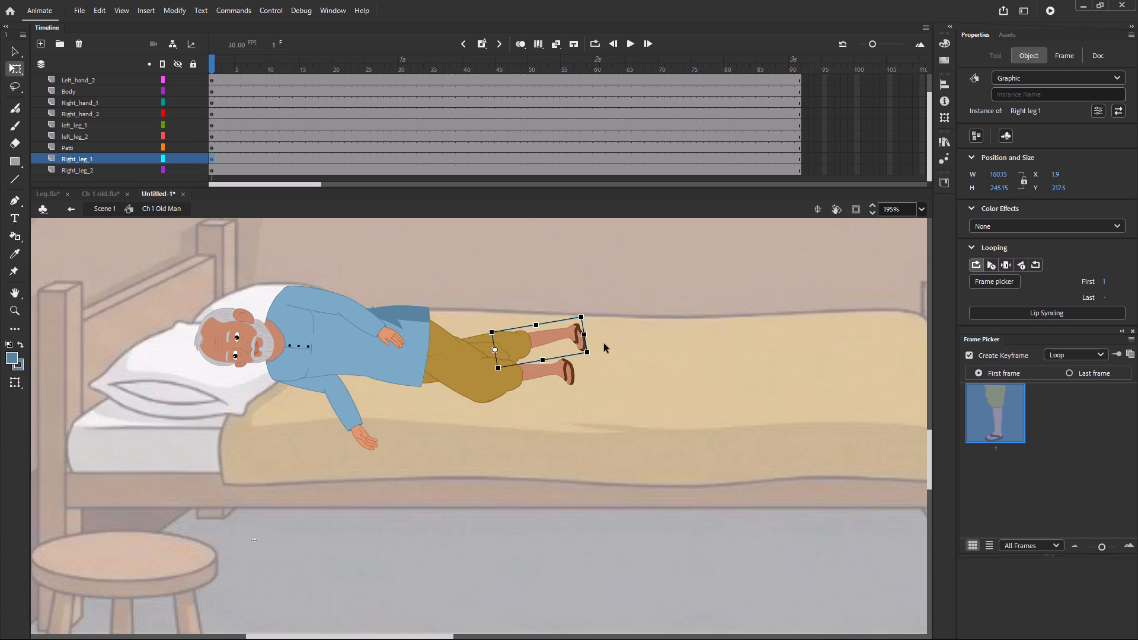
left_click_drag(589, 312, 572, 307)
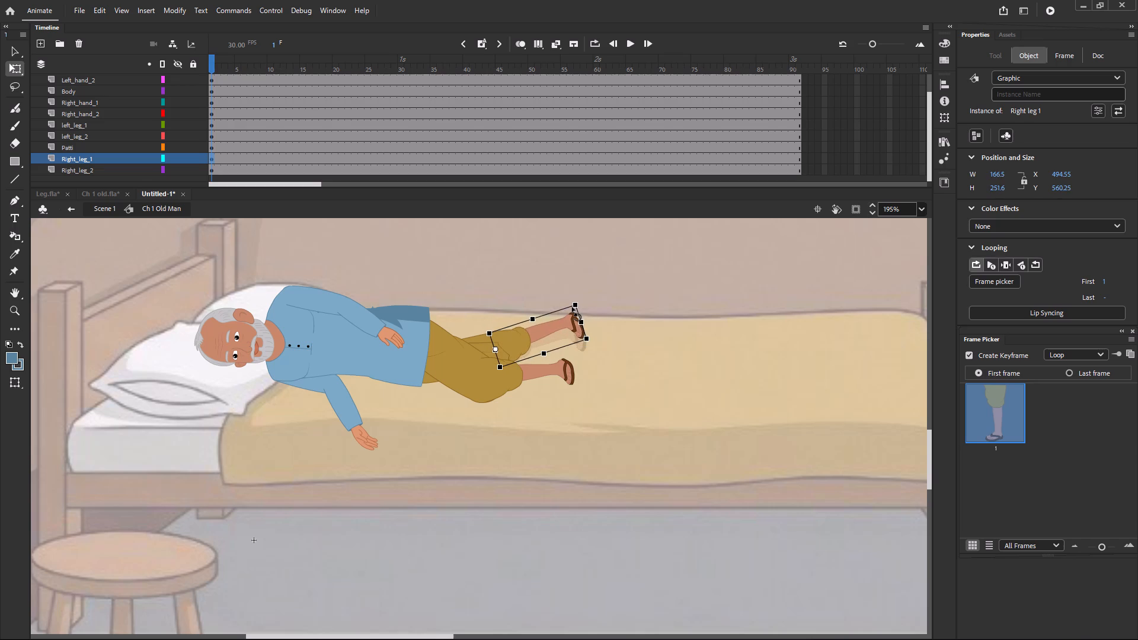
left_click_drag(572, 307, 560, 321)
left_click(640, 347)
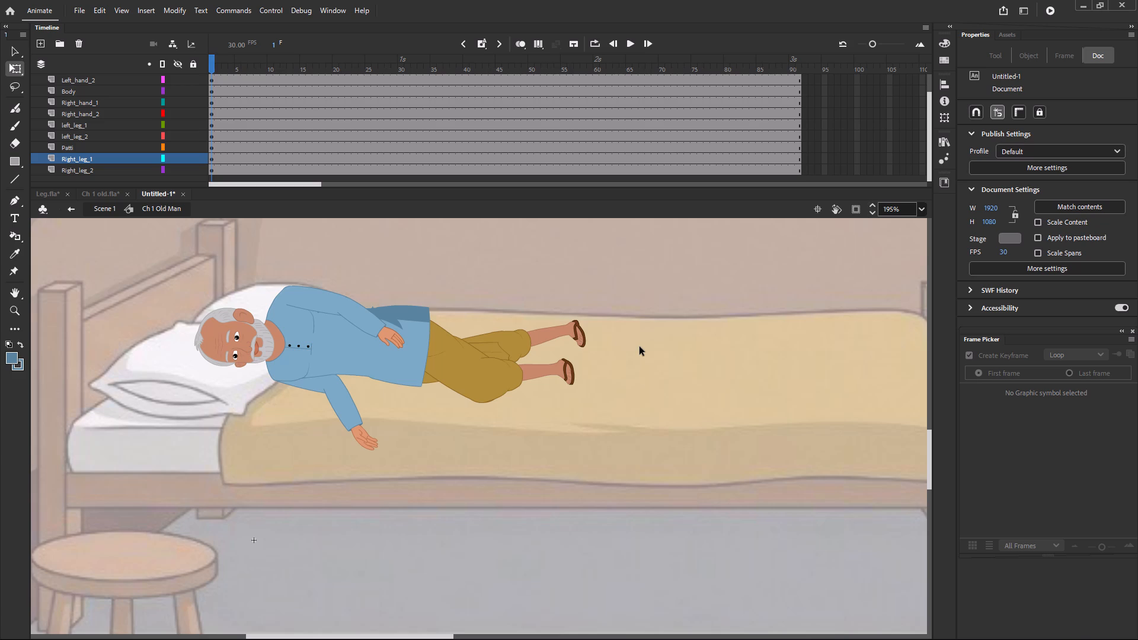
Rotate the old man's head slightly clockwise about the neck so it tilts up on the pillow, and deselect it.
left_click(248, 346)
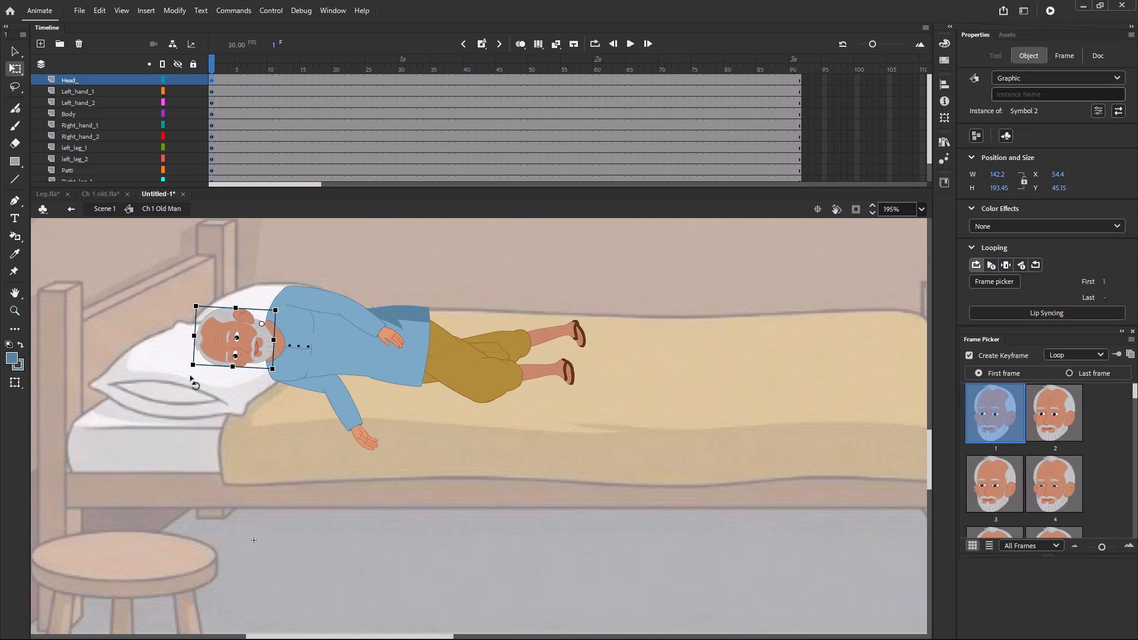
left_click_drag(191, 370, 190, 353)
left_click(530, 428)
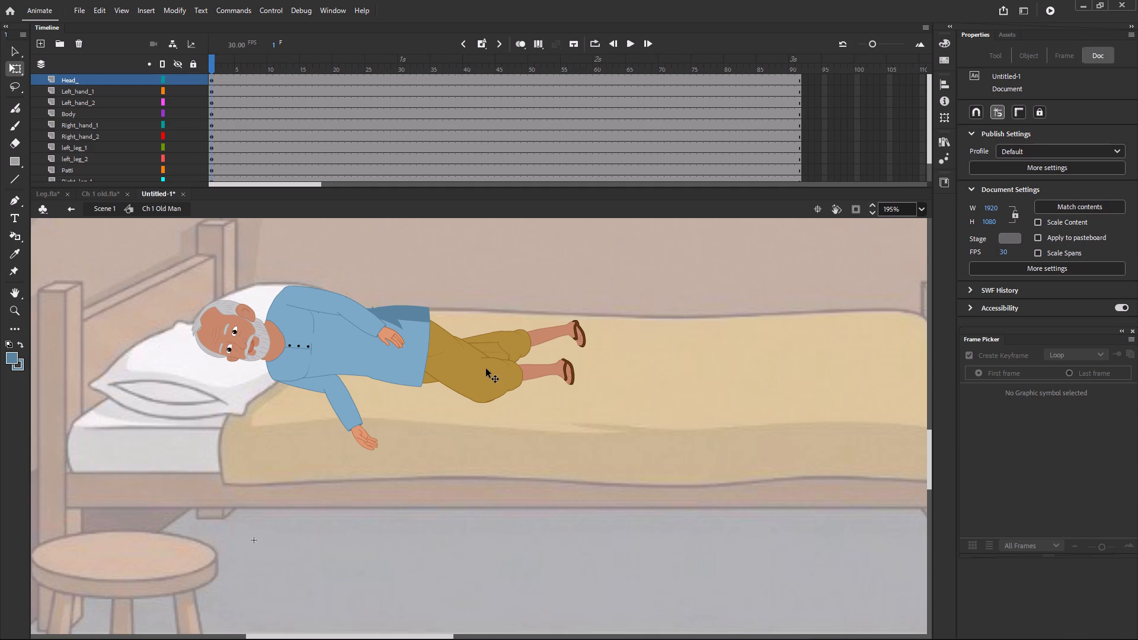
Return to Scene 1 to check the pose on the bed, and reopen the Ch 1 Old Man symbol for editing.
left_click(98, 212)
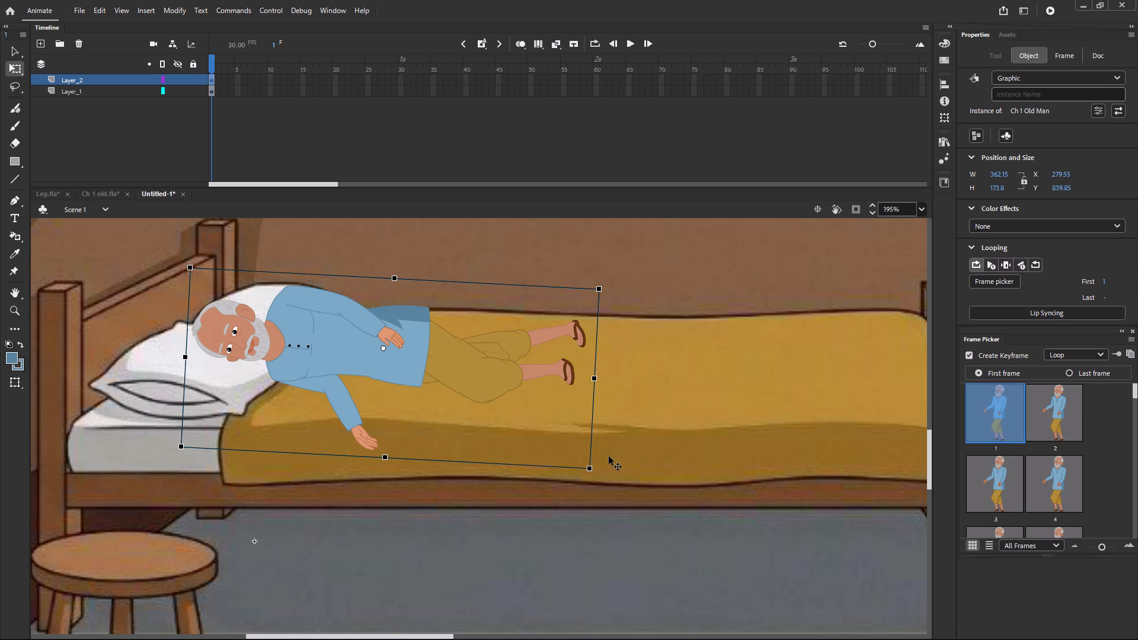
left_click(431, 347)
double_click(465, 355)
Move the left thigh up slightly toward the right leg, and deselect it.
left_click(460, 357)
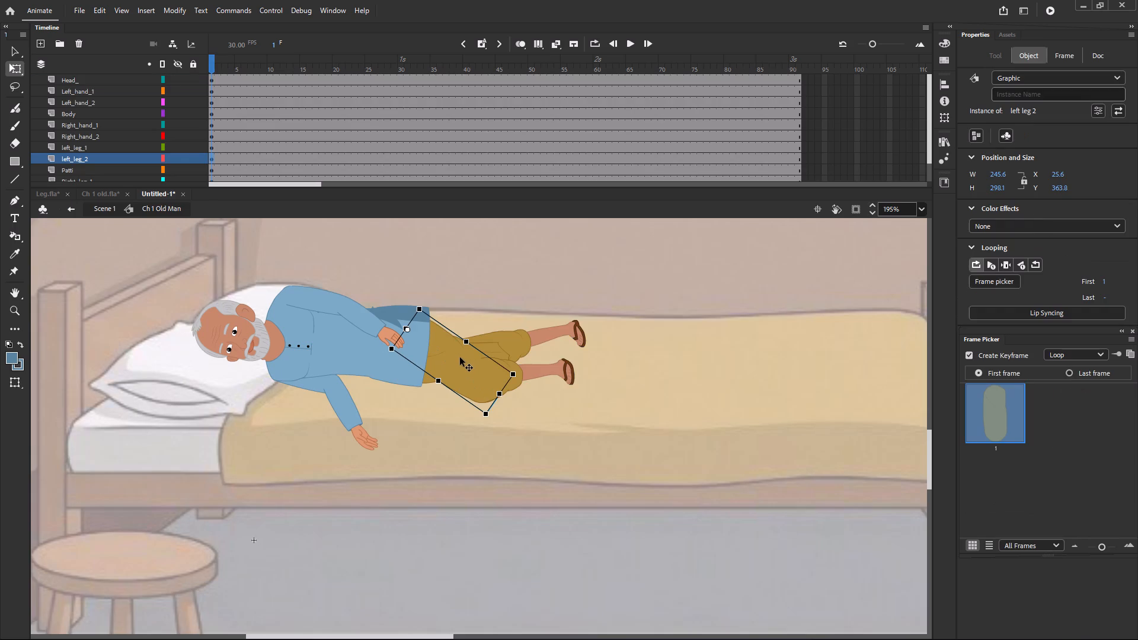
left_click_drag(460, 357, 461, 345)
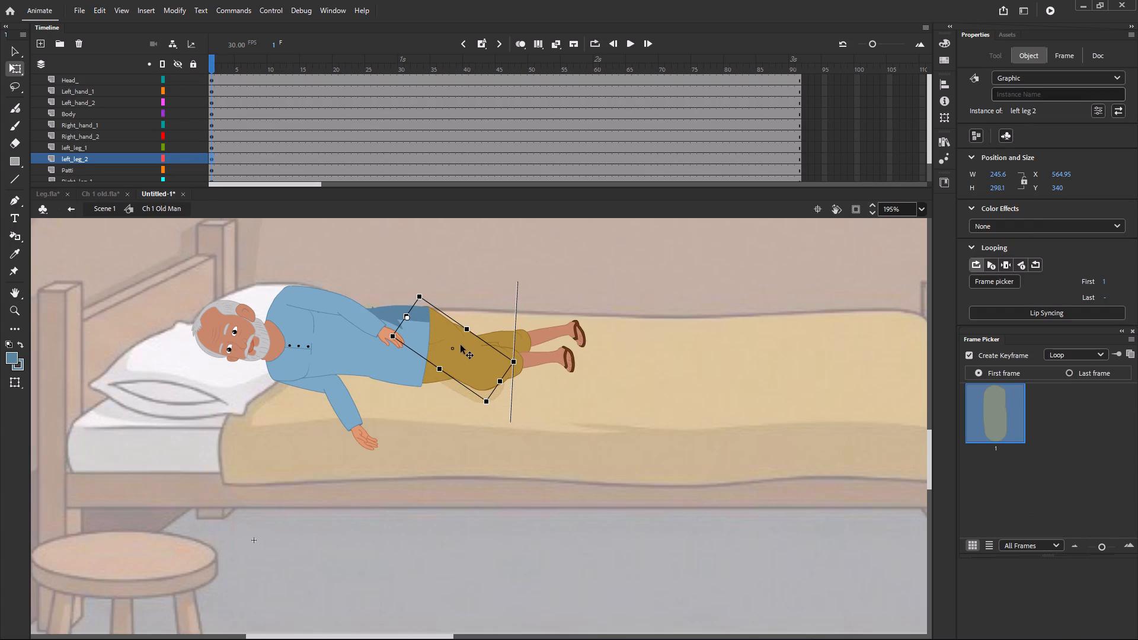
left_click_drag(461, 345, 459, 347)
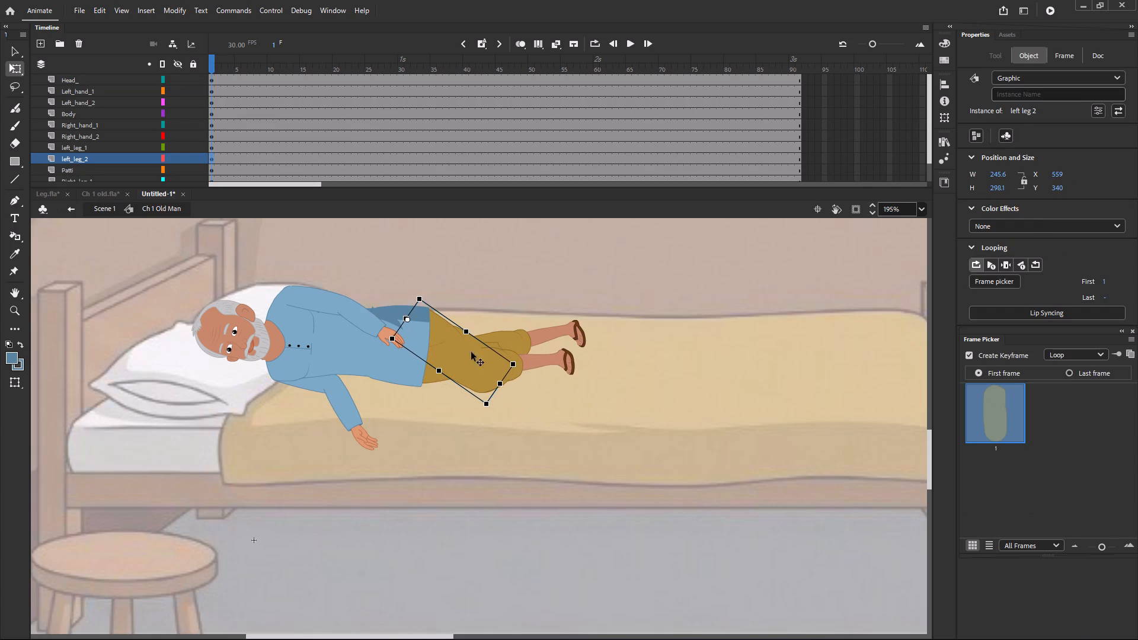
left_click(642, 385)
Rotate the left thigh slightly clockwise about the hip, rotate the lower left leg slightly counterclockwise to level it, and deselect it.
left_click(501, 370)
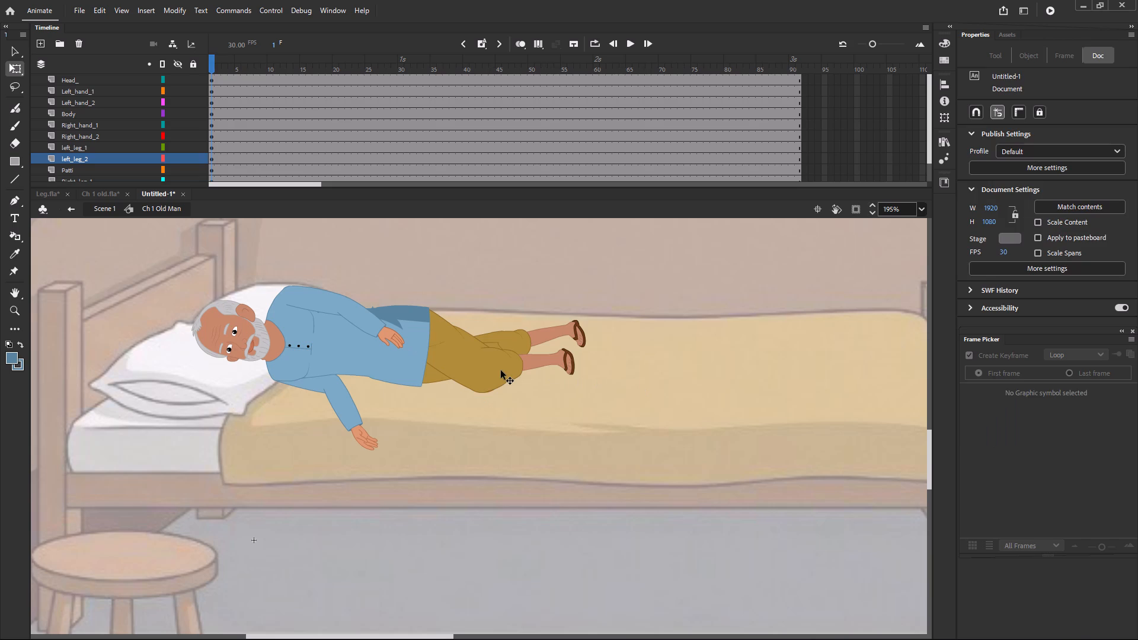
left_click(462, 375)
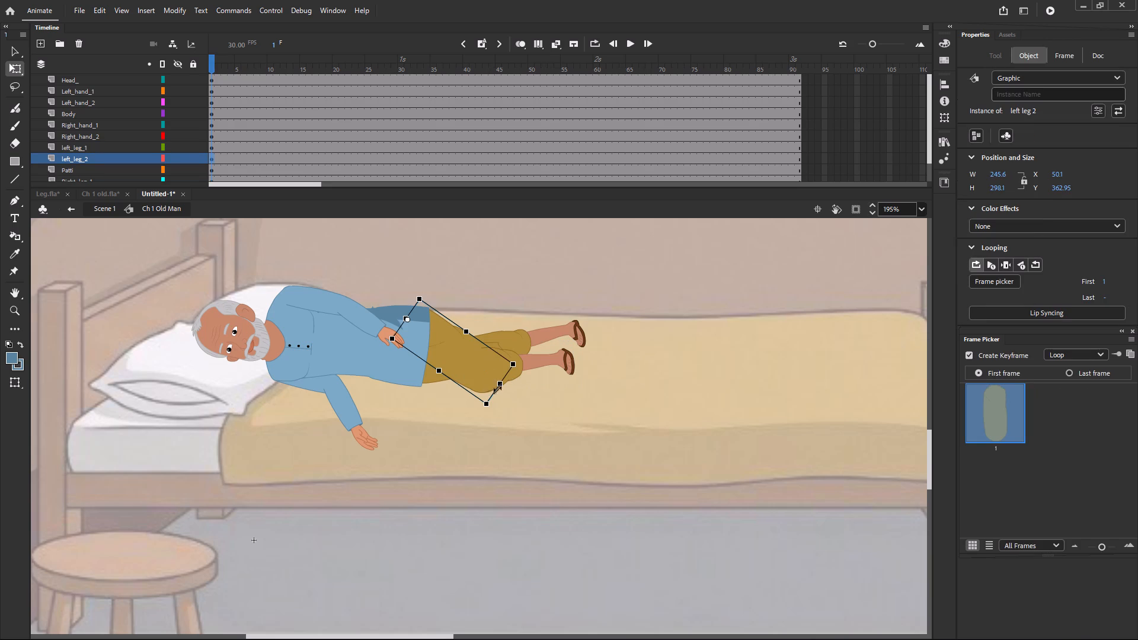
left_click_drag(487, 411, 484, 415)
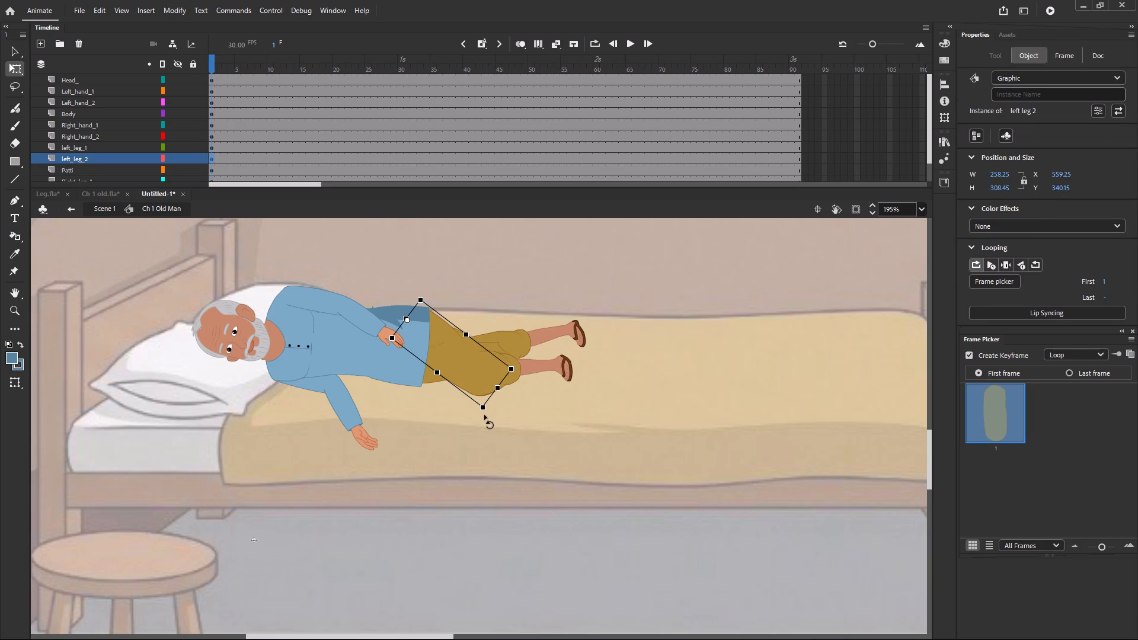
left_click_drag(484, 415, 483, 418)
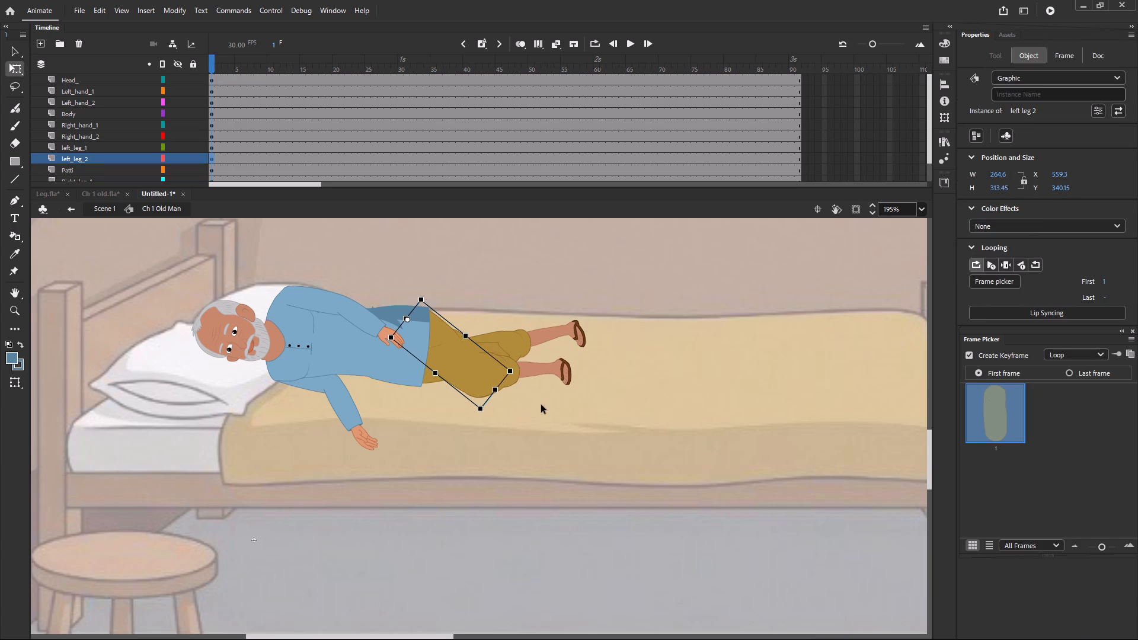
left_click(560, 373)
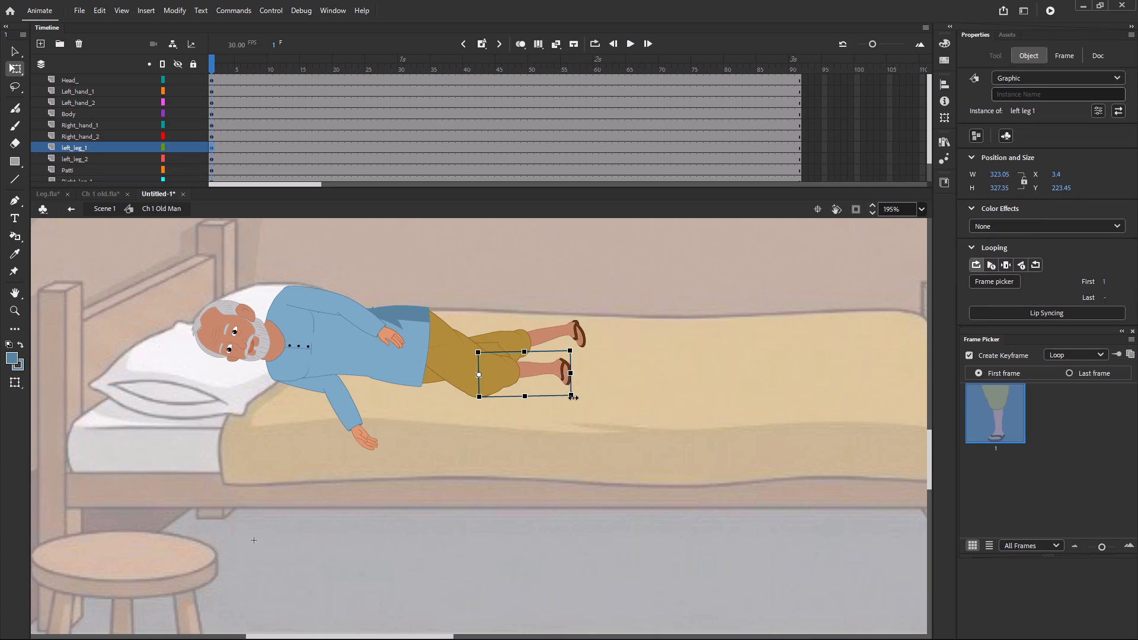
left_click_drag(573, 401, 574, 394)
left_click(611, 396)
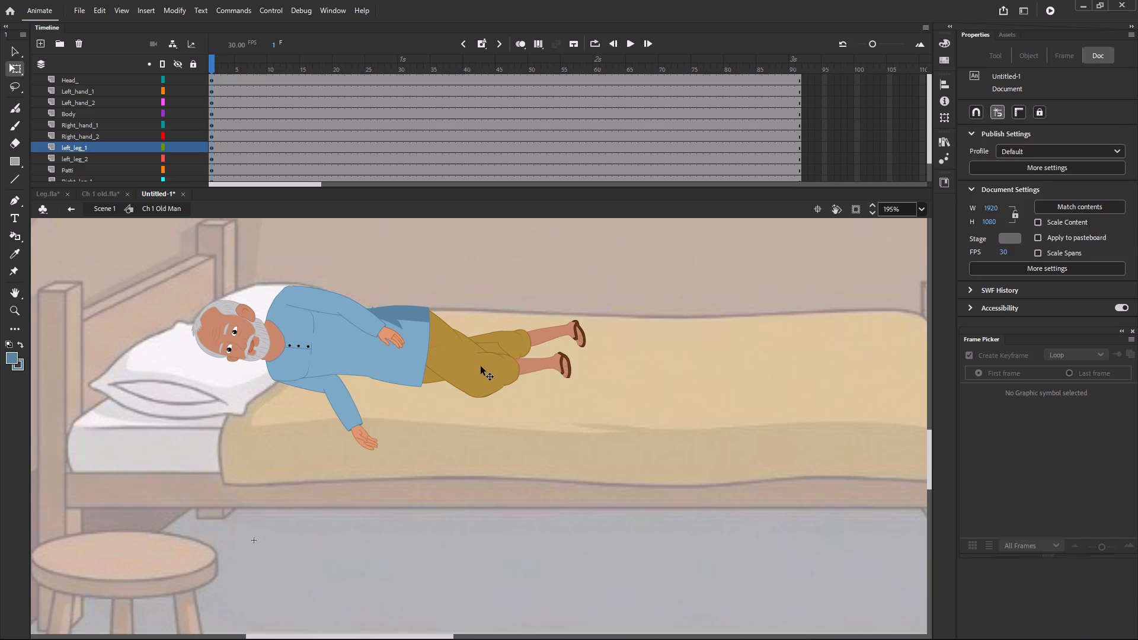
Nudge the left thigh slightly up toward the right leg, and deselect it.
left_click(457, 347)
left_click(457, 352)
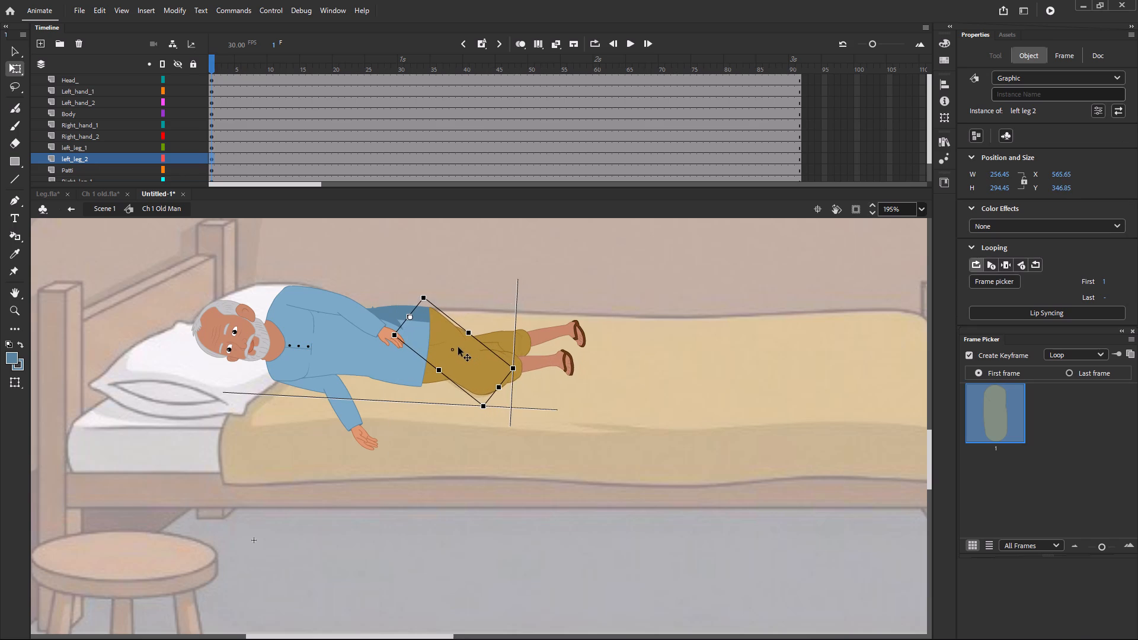
left_click(654, 408)
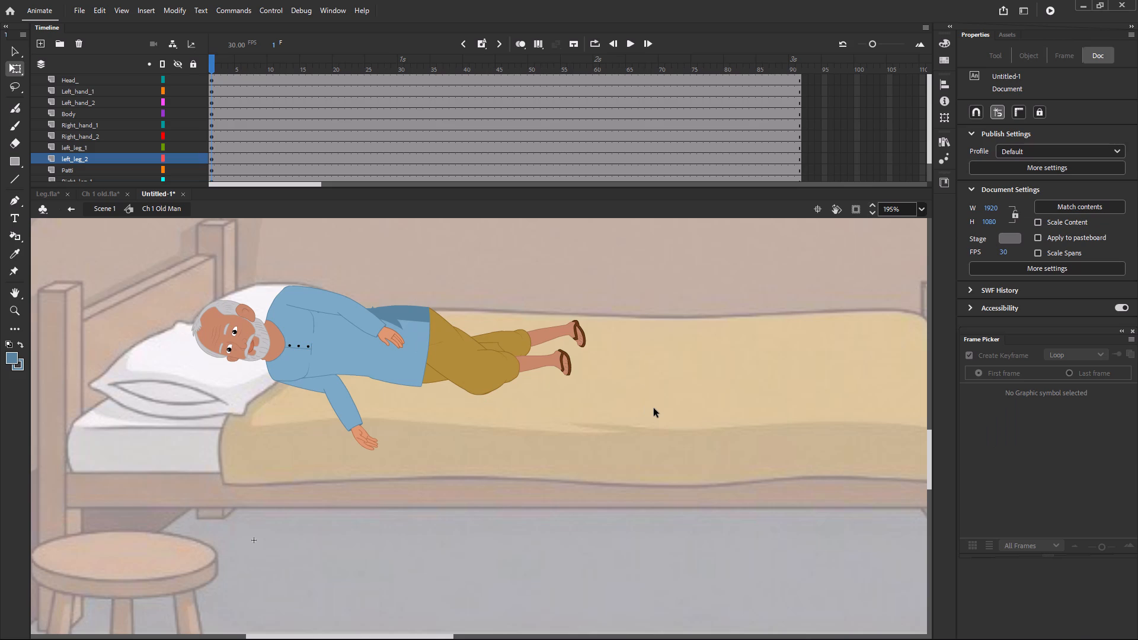
Lengthen the Patti piece between the legs and rotate it slightly counterclockwise so it follows the right leg, and deselect it.
left_click(500, 348)
left_click_drag(516, 361, 525, 359)
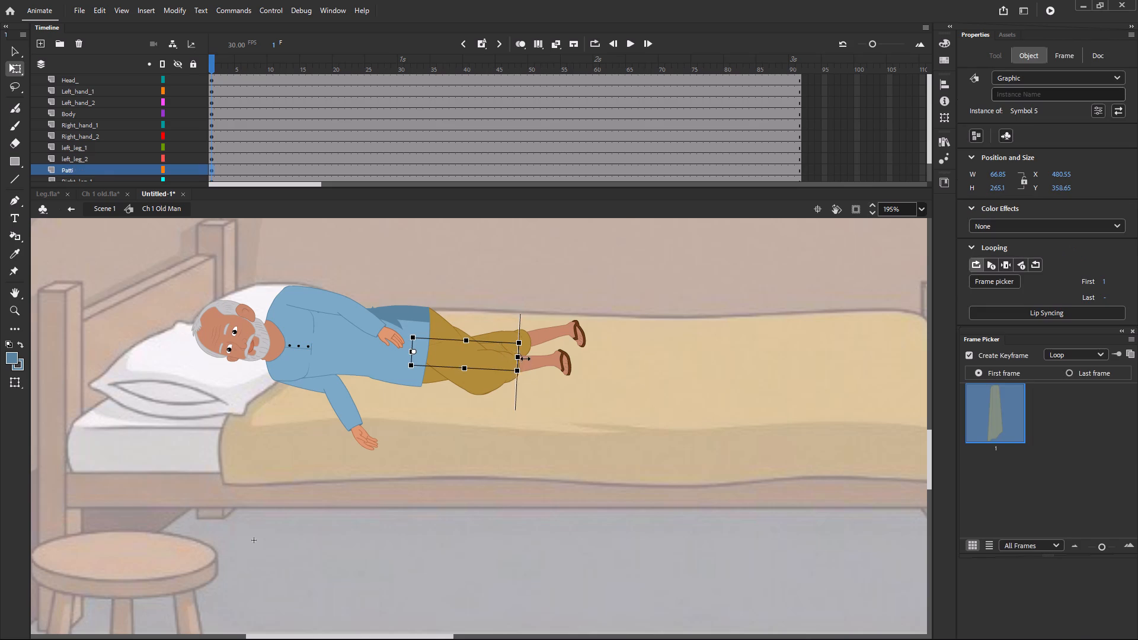
left_click_drag(525, 359, 528, 356)
left_click_drag(529, 345, 529, 338)
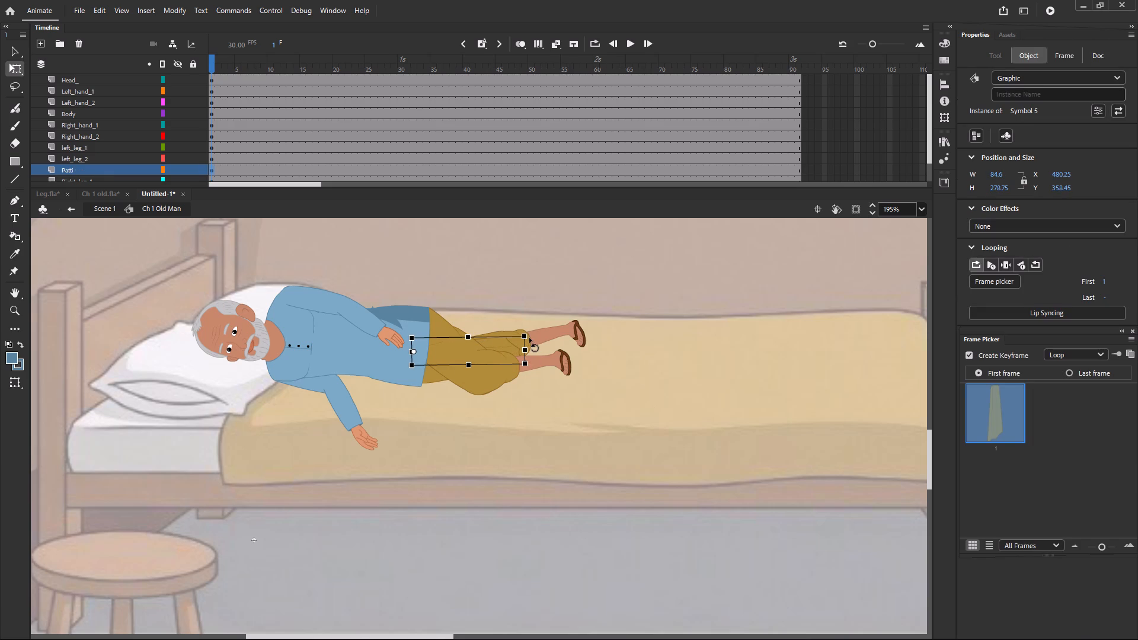
left_click_drag(529, 338, 528, 332)
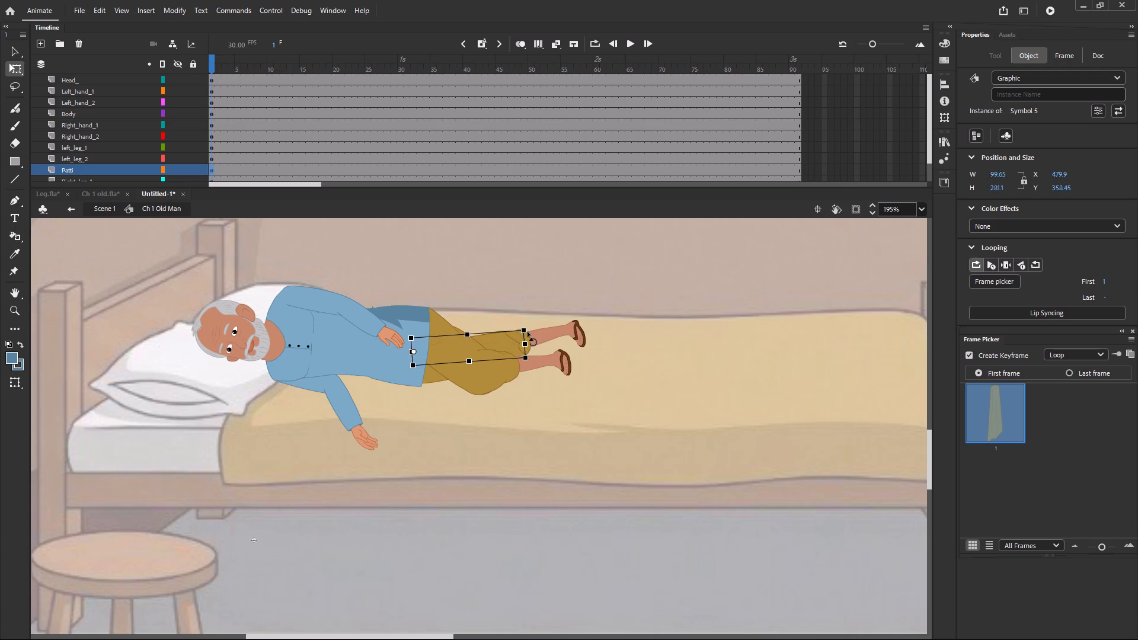
left_click_drag(528, 332, 525, 333)
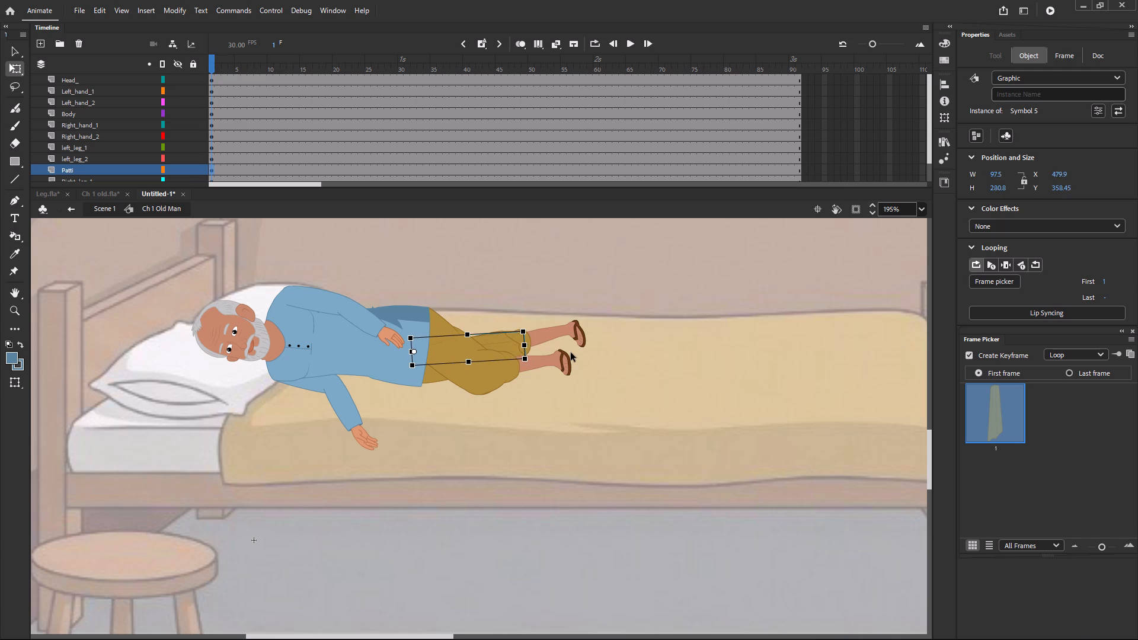
left_click(571, 353)
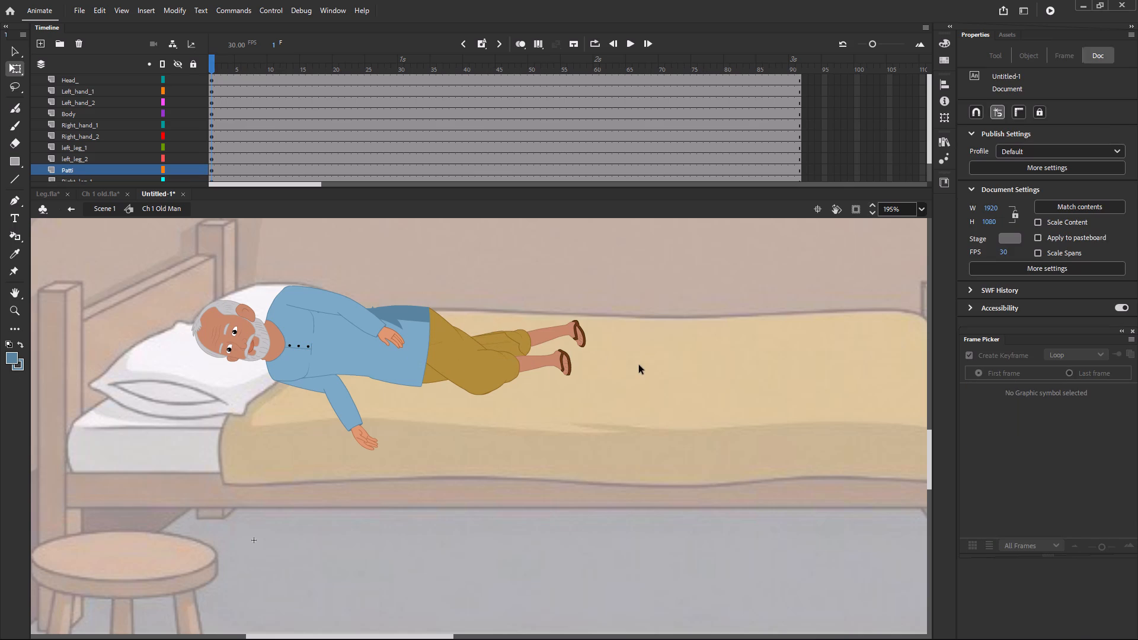
Shorten the Patti piece slightly so its end stays within the trouser legs, and deselect it.
left_click(514, 350)
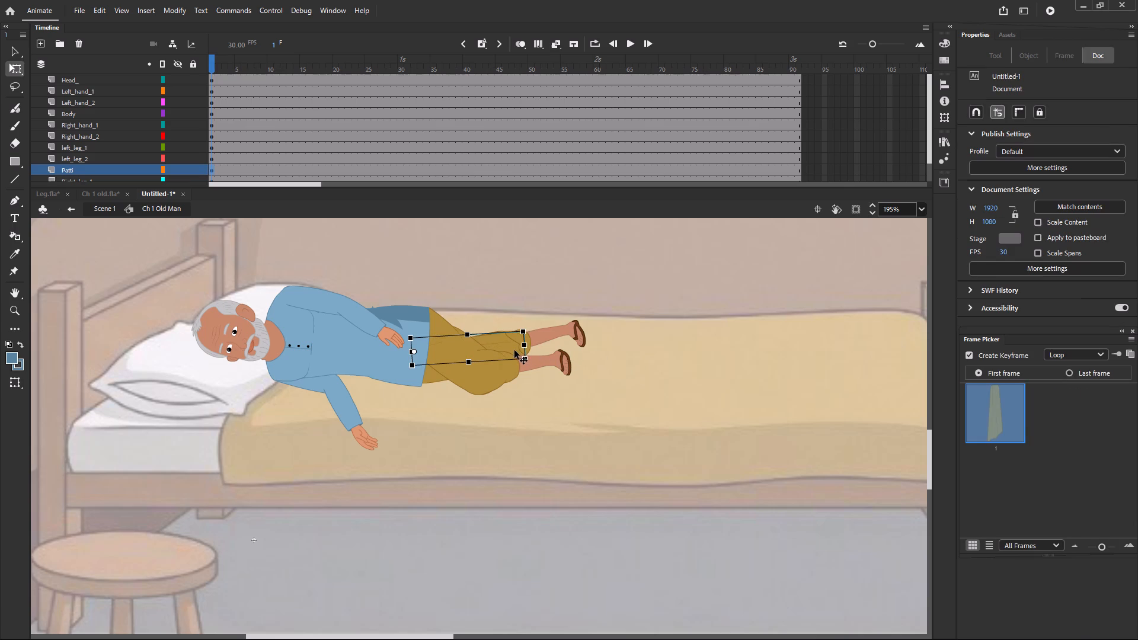
left_click_drag(525, 347, 524, 347)
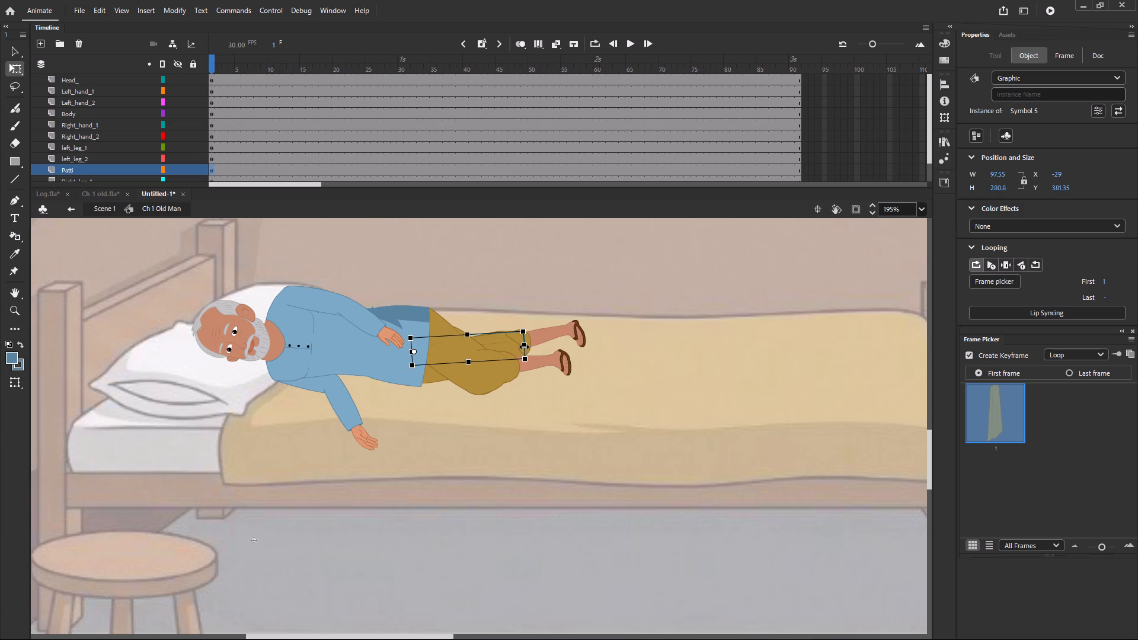
left_click_drag(524, 347, 518, 347)
left_click(629, 358)
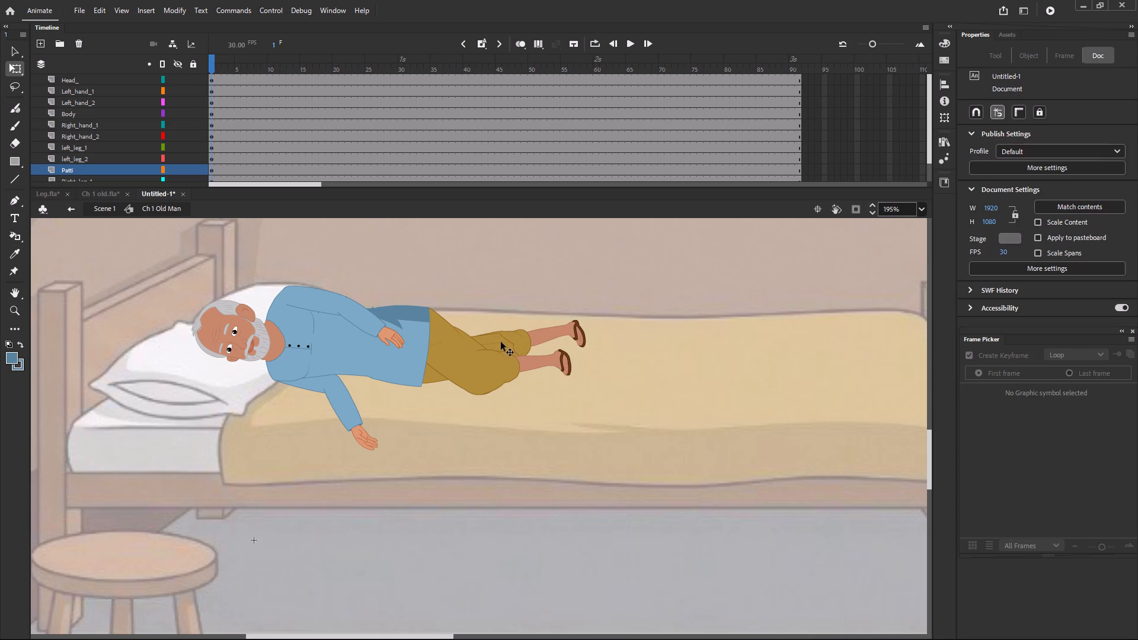
left_click(500, 341)
left_click(522, 364)
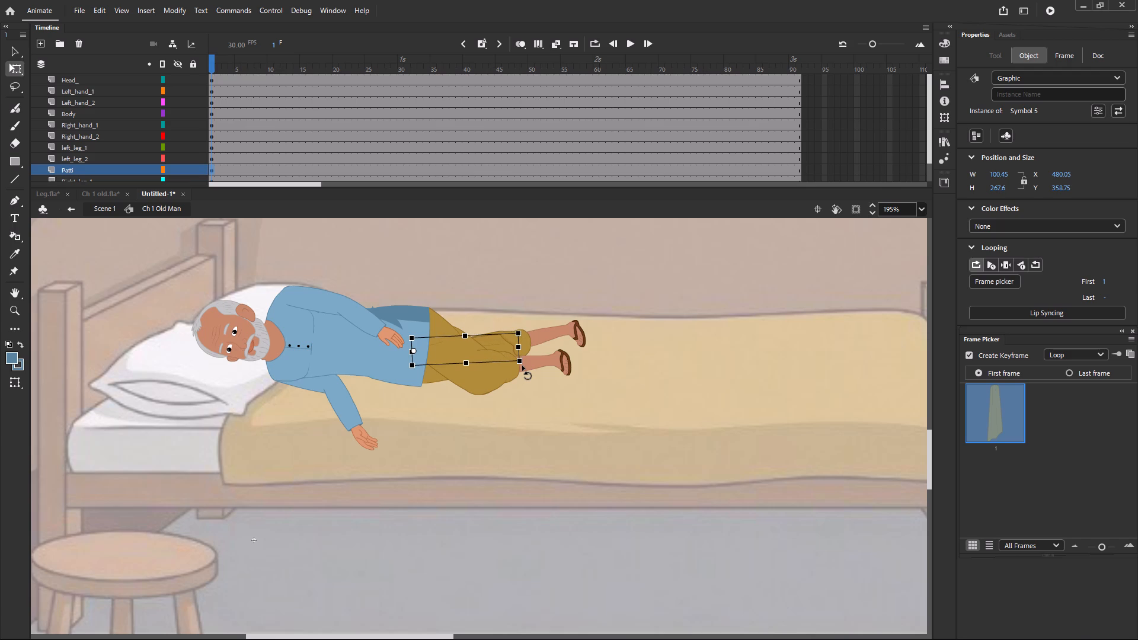
left_click(628, 370)
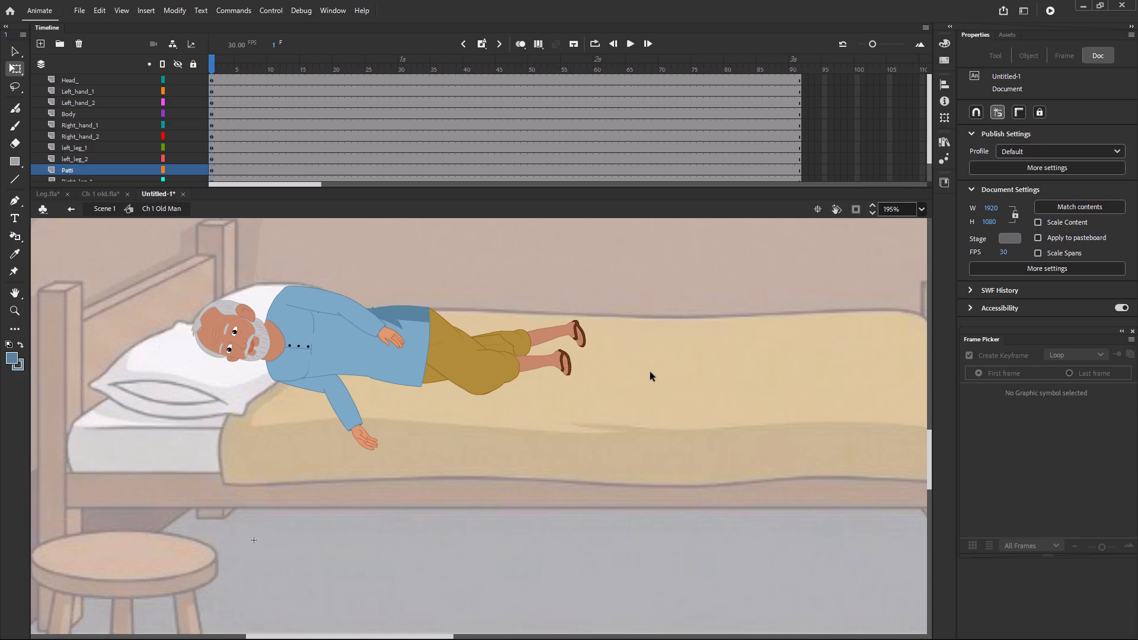
Rotate the left forearm clockwise about the elbow so the hand rests lower on the belly, and deselect it.
left_click(378, 328)
left_click_drag(392, 369, 362, 376)
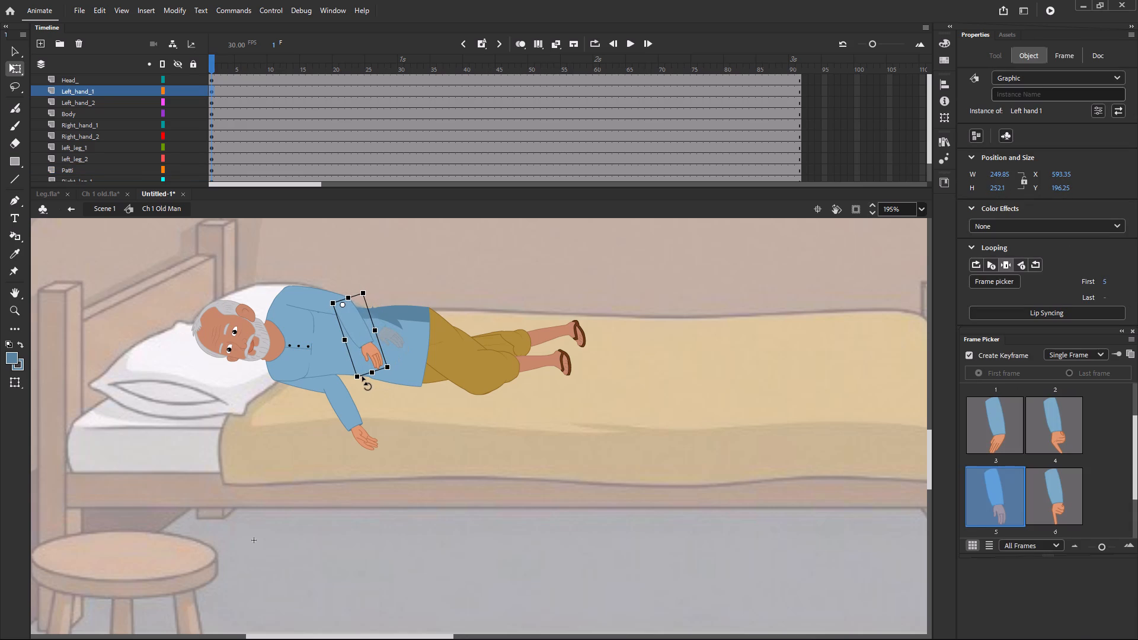
left_click_drag(362, 376, 356, 379)
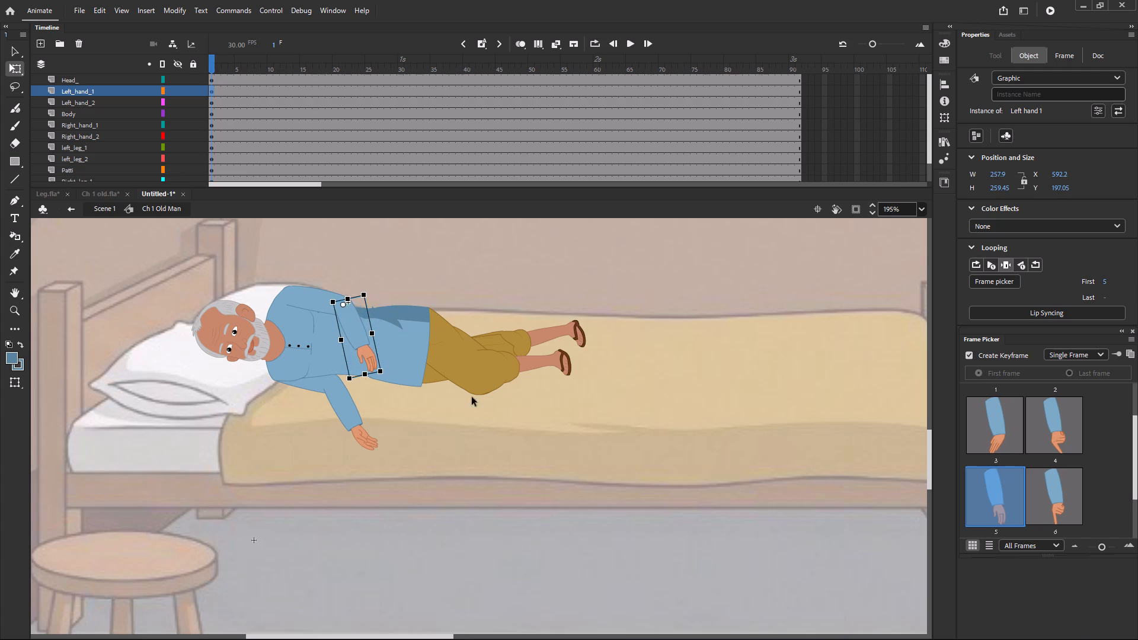
left_click(504, 404)
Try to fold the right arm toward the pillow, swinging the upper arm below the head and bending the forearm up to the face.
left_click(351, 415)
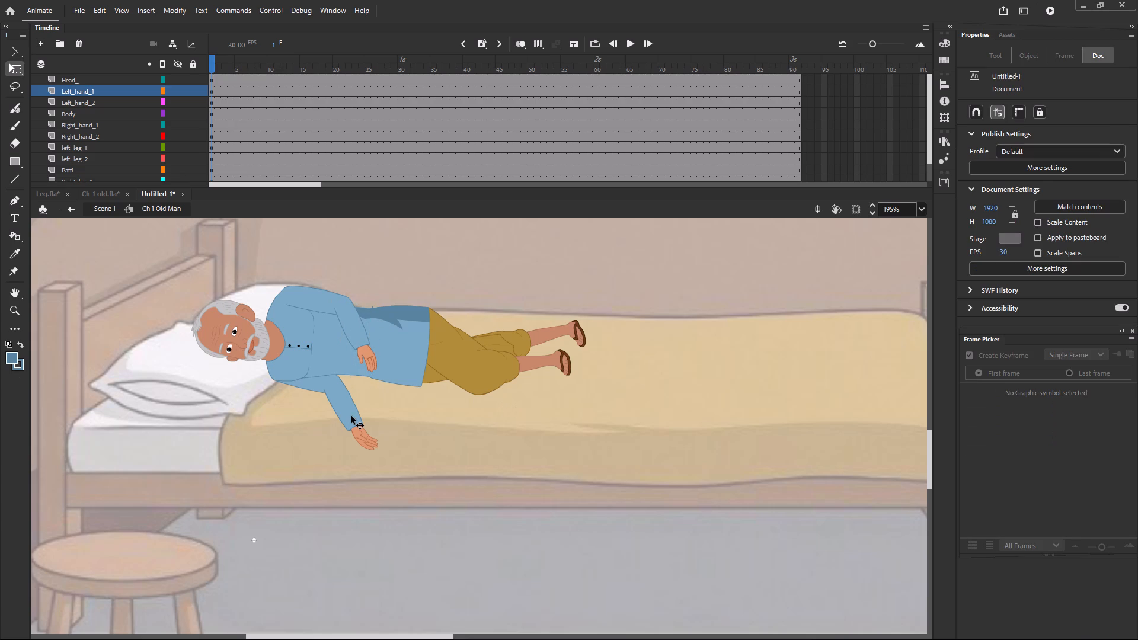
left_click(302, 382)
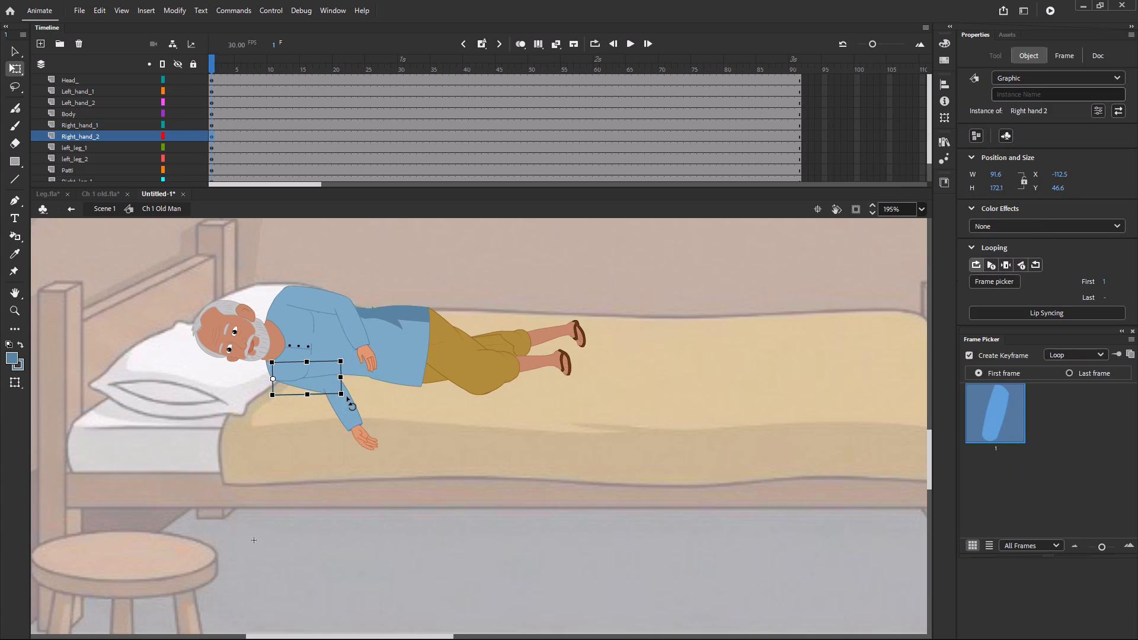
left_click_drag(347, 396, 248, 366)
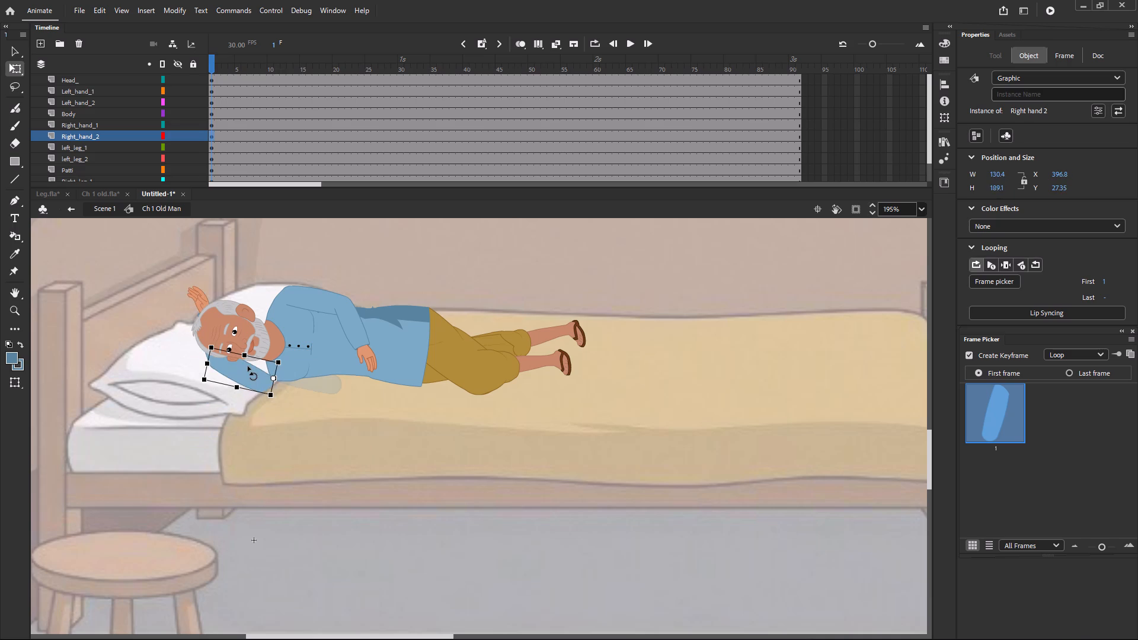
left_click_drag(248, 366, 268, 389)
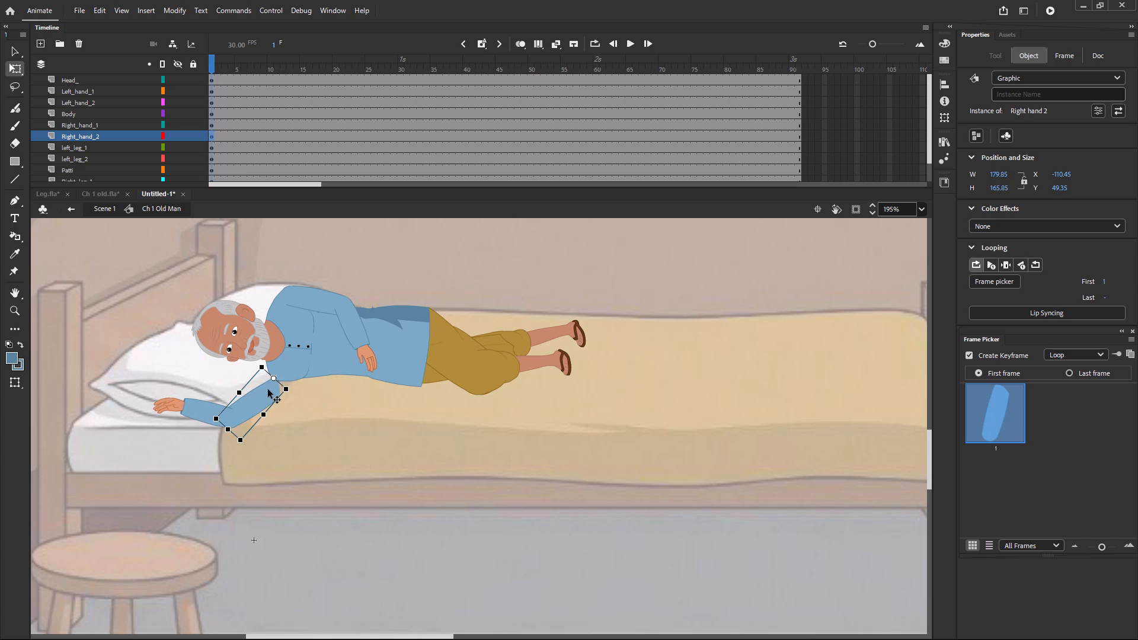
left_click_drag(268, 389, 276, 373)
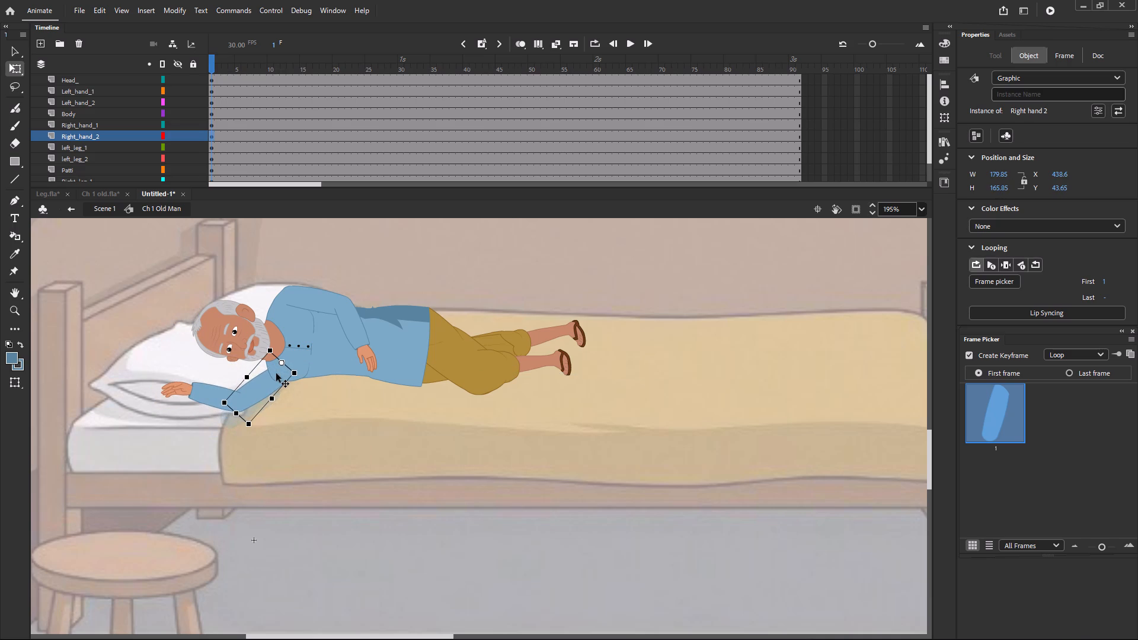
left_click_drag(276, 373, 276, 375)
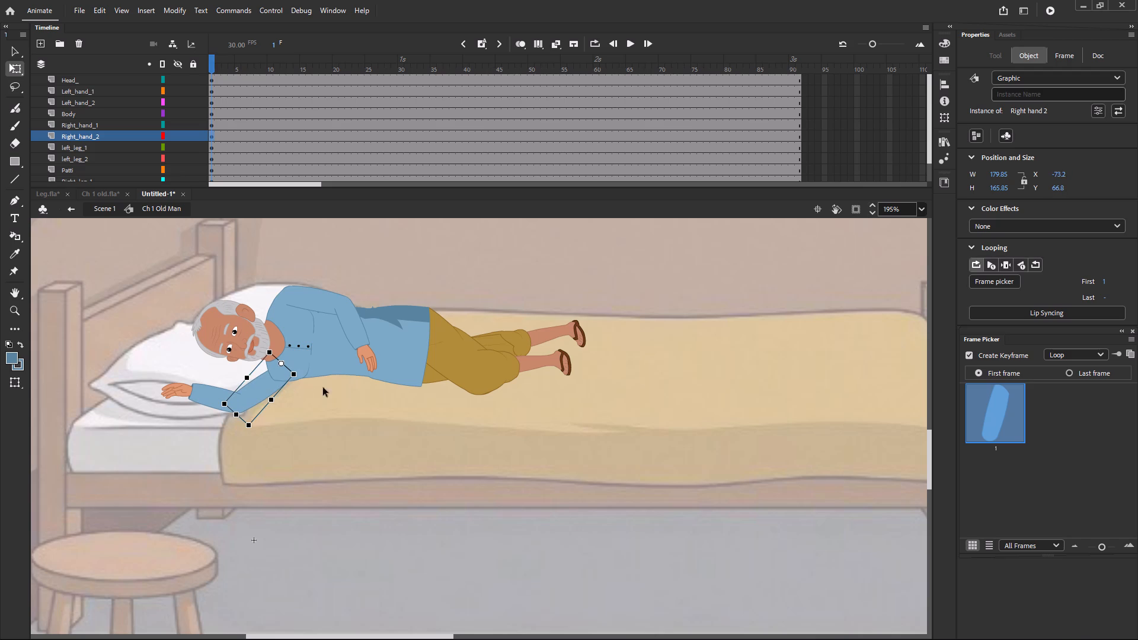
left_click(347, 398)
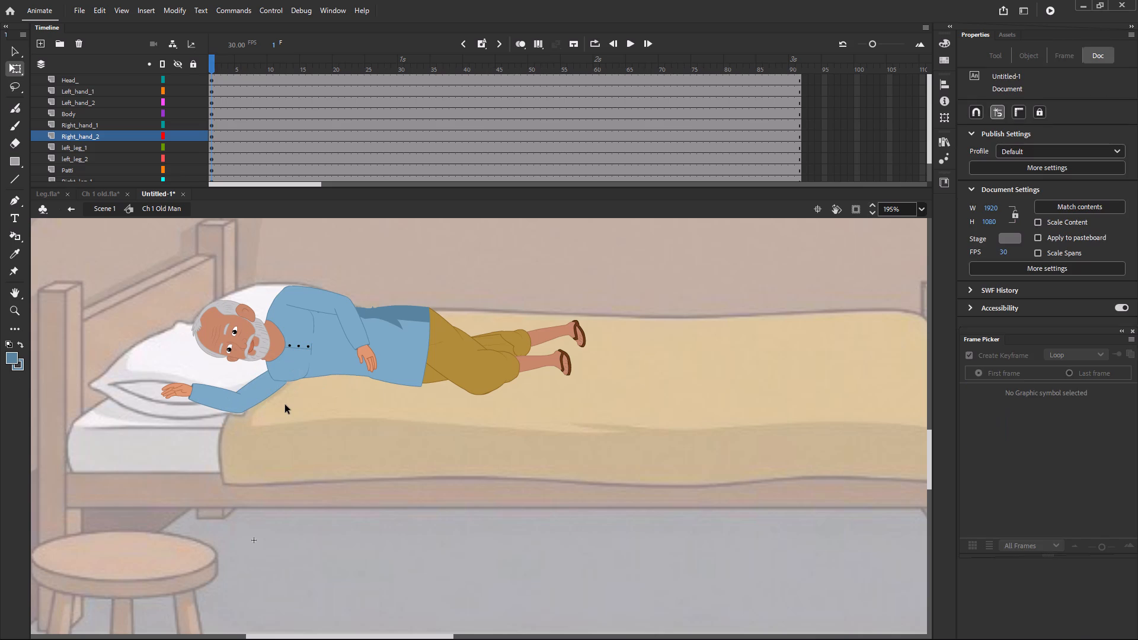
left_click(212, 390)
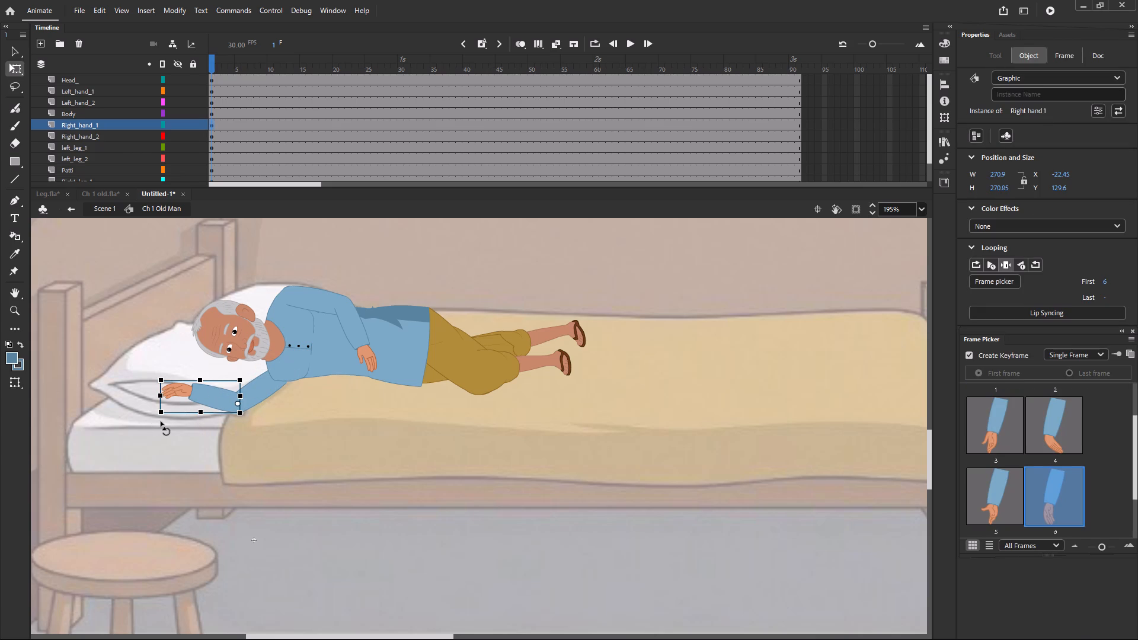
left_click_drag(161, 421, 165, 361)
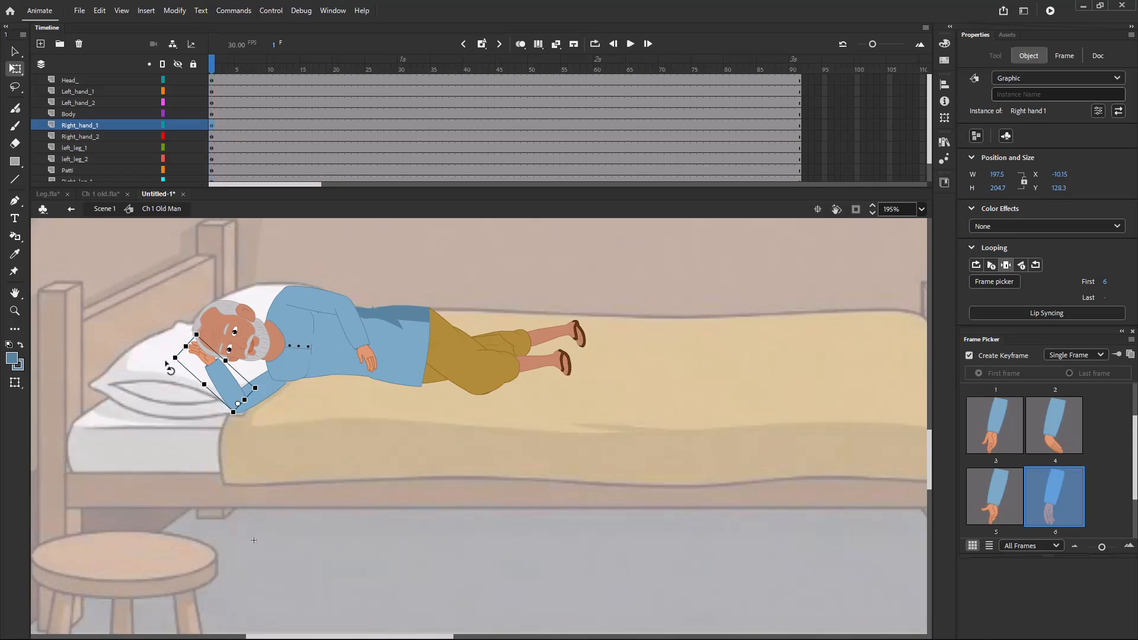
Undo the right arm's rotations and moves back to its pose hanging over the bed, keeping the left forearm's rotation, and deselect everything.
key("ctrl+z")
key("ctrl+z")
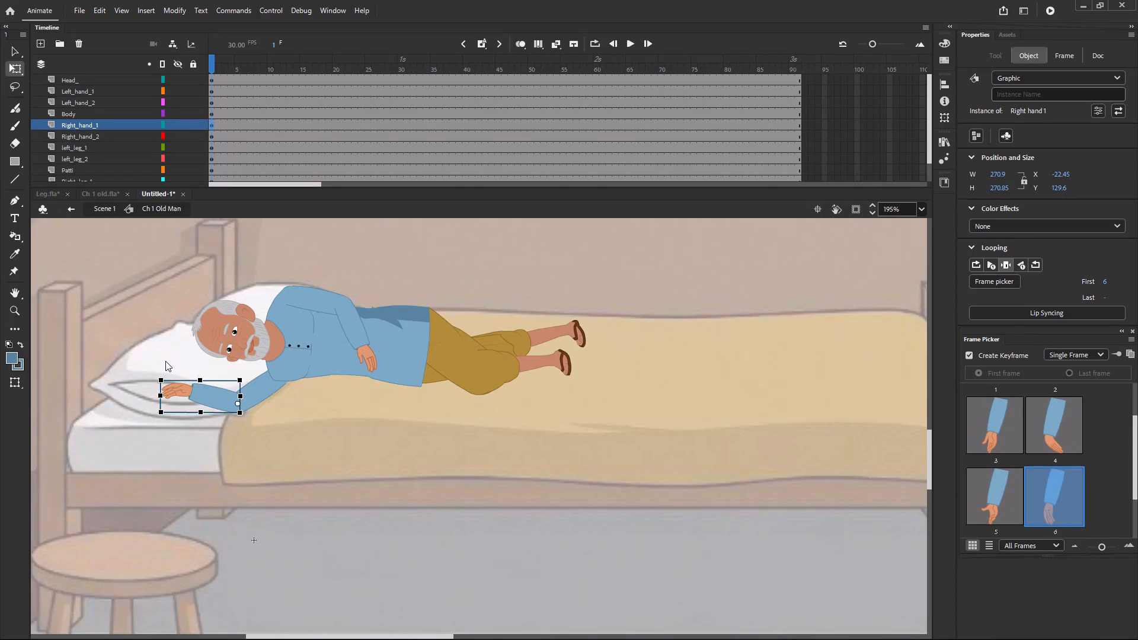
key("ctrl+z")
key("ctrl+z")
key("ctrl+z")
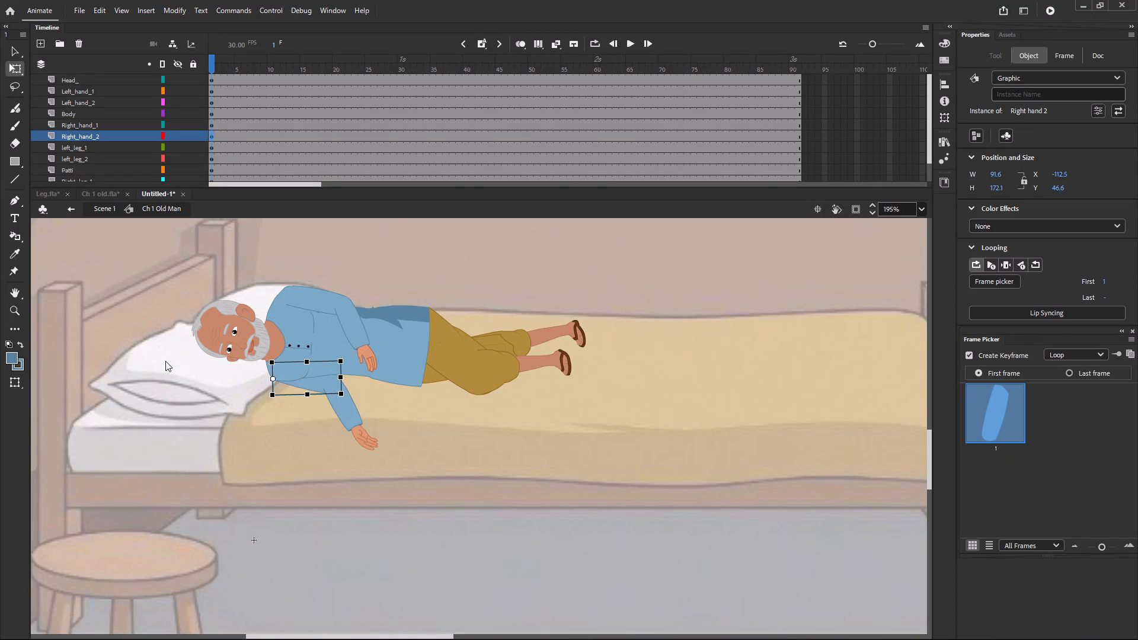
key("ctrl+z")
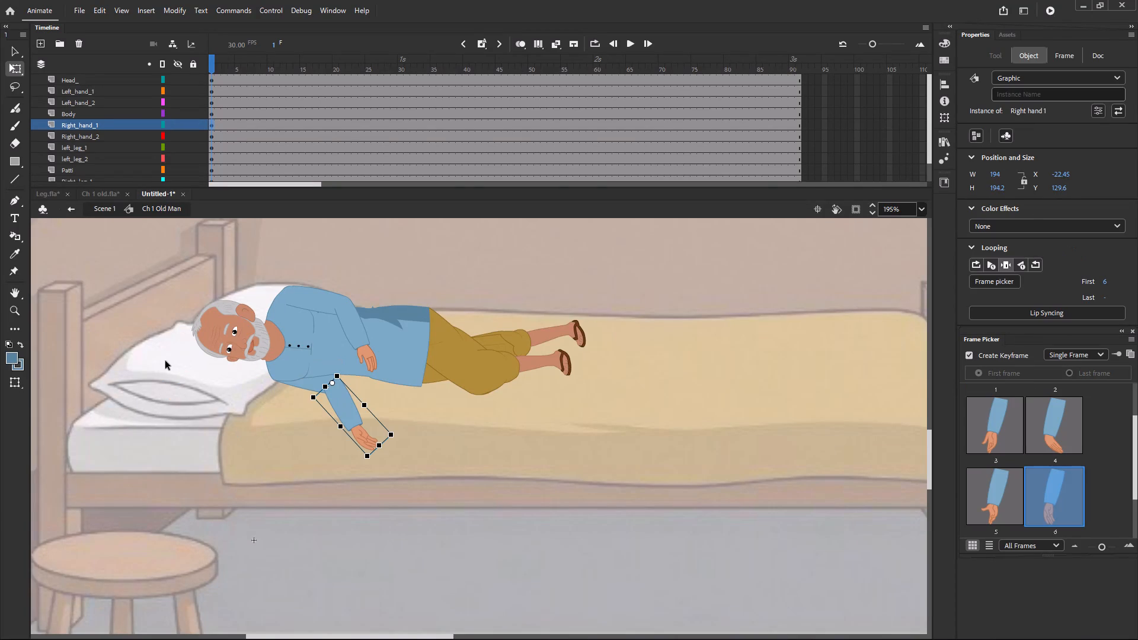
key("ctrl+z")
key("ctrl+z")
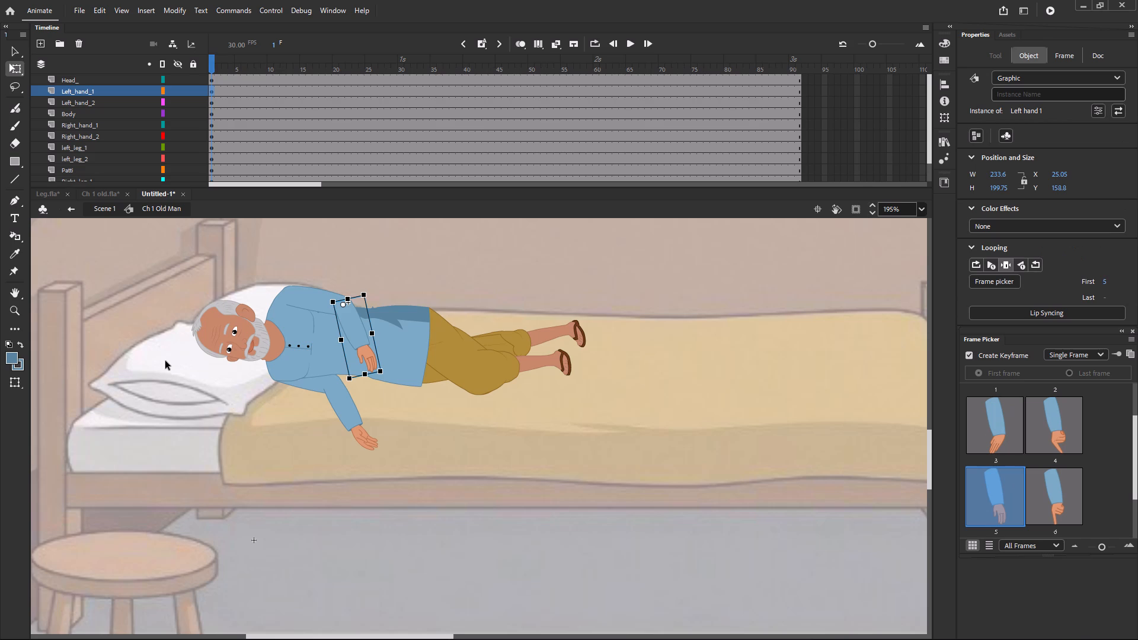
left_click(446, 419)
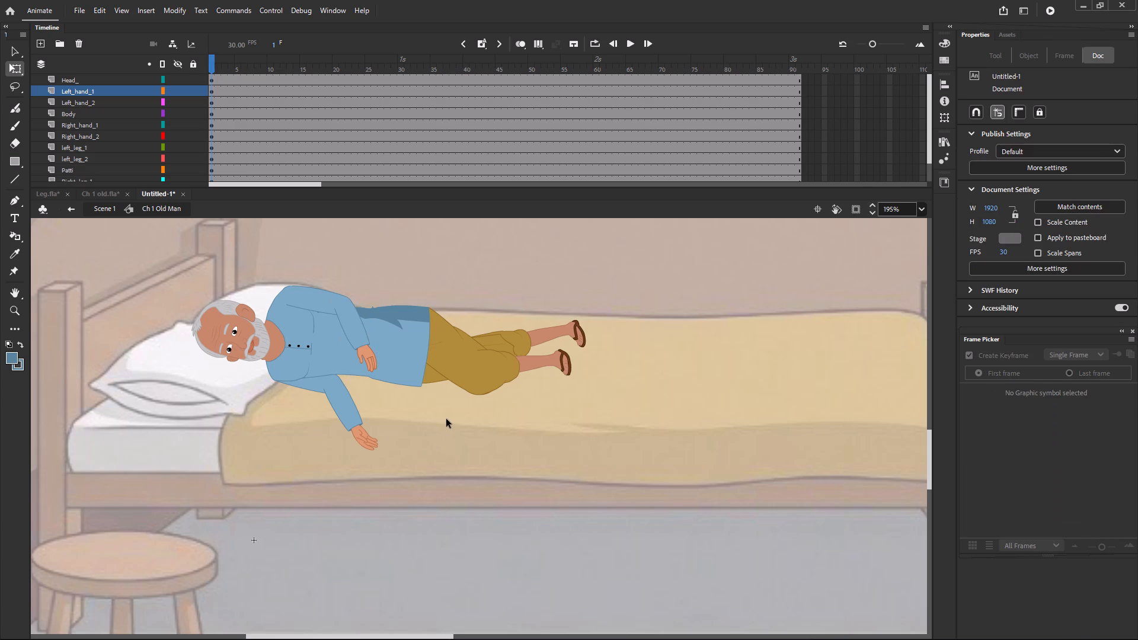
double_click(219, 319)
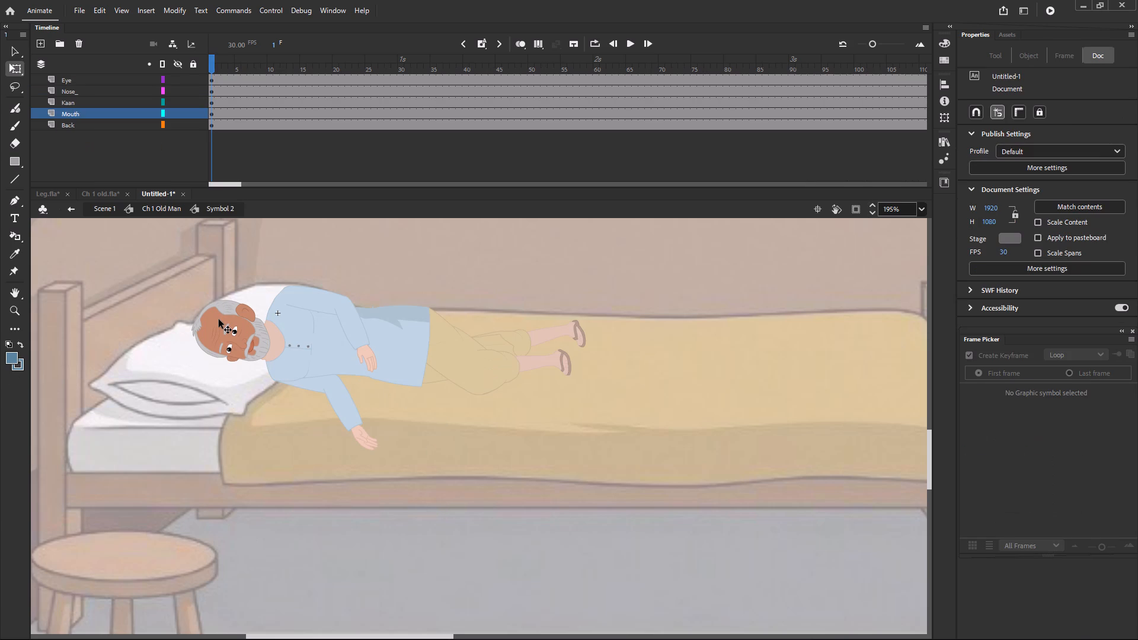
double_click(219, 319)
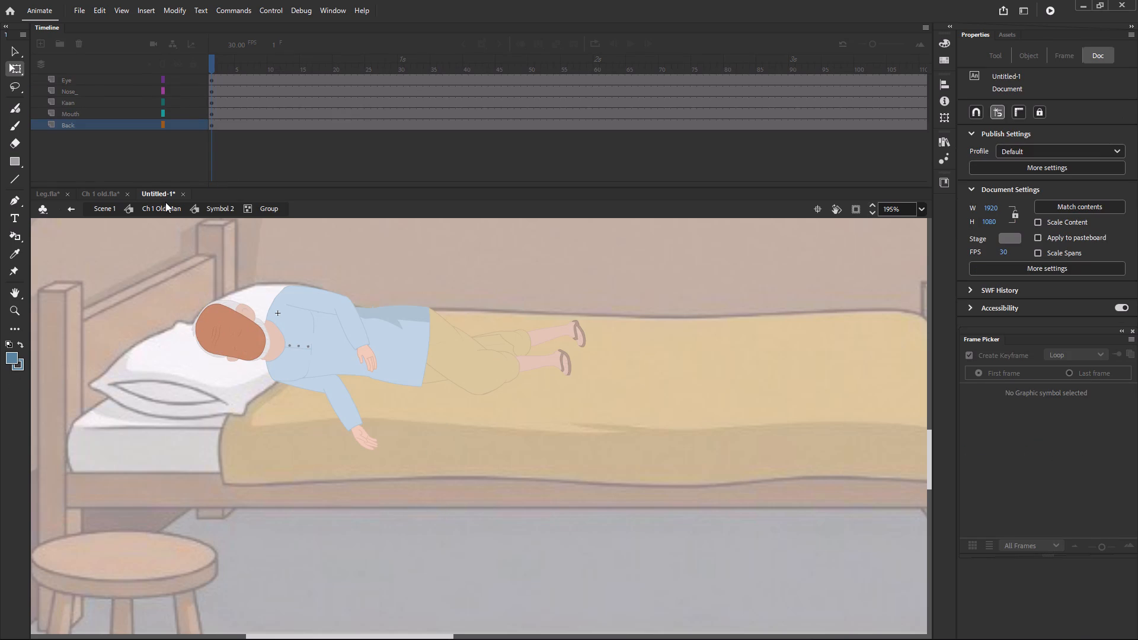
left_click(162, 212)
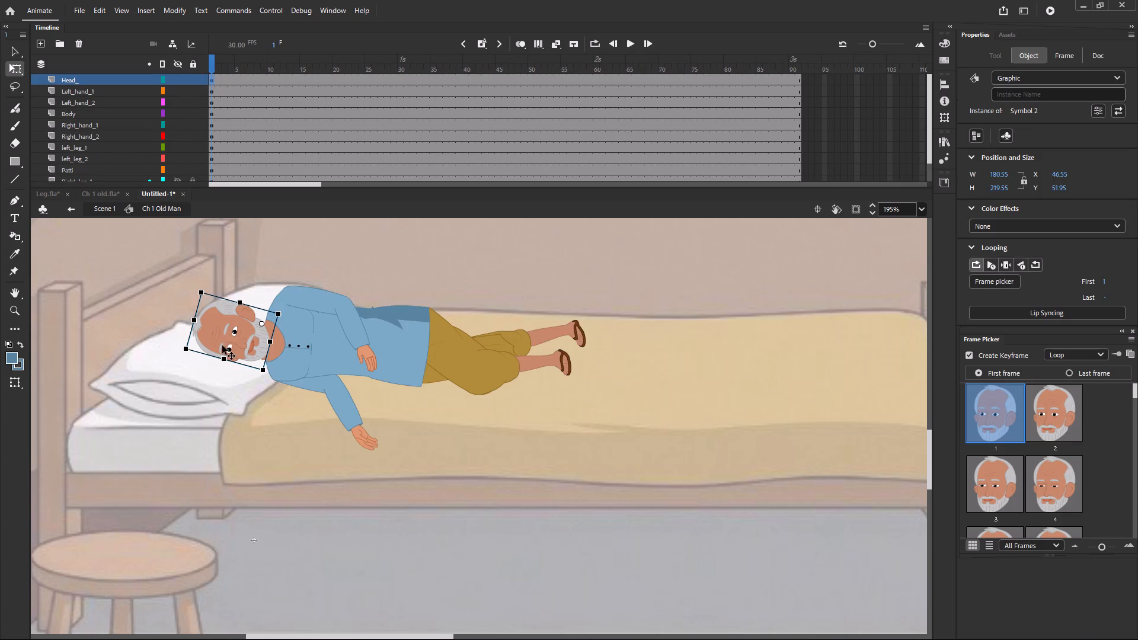
Open the old man's head symbol for editing and select the eyes graphic on the Eye layer.
double_click(212, 321)
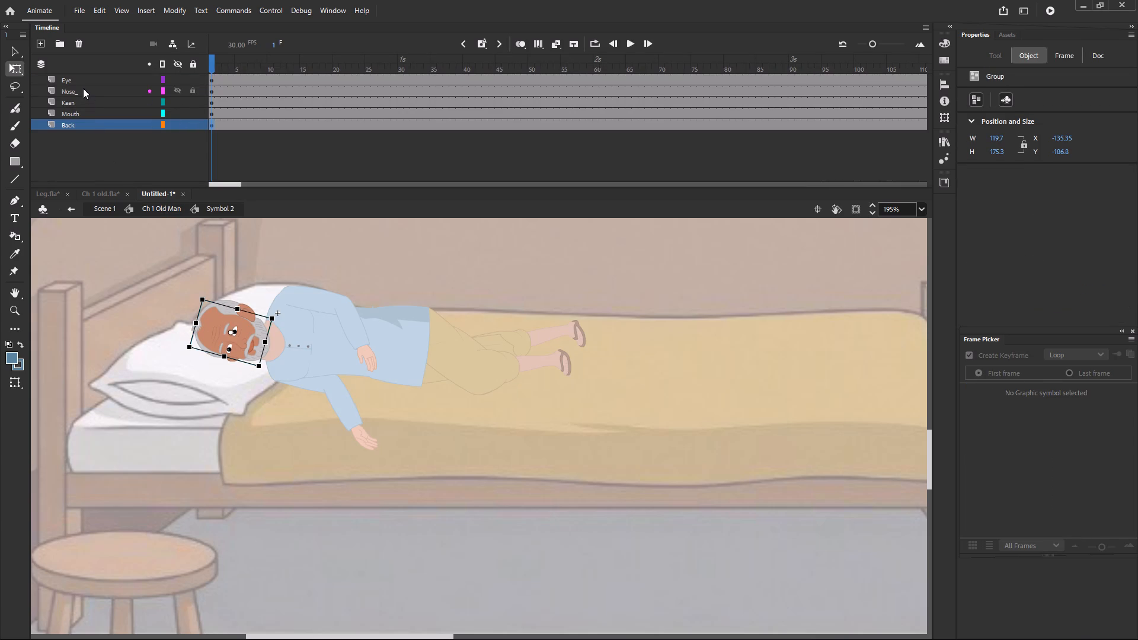
left_click(88, 81)
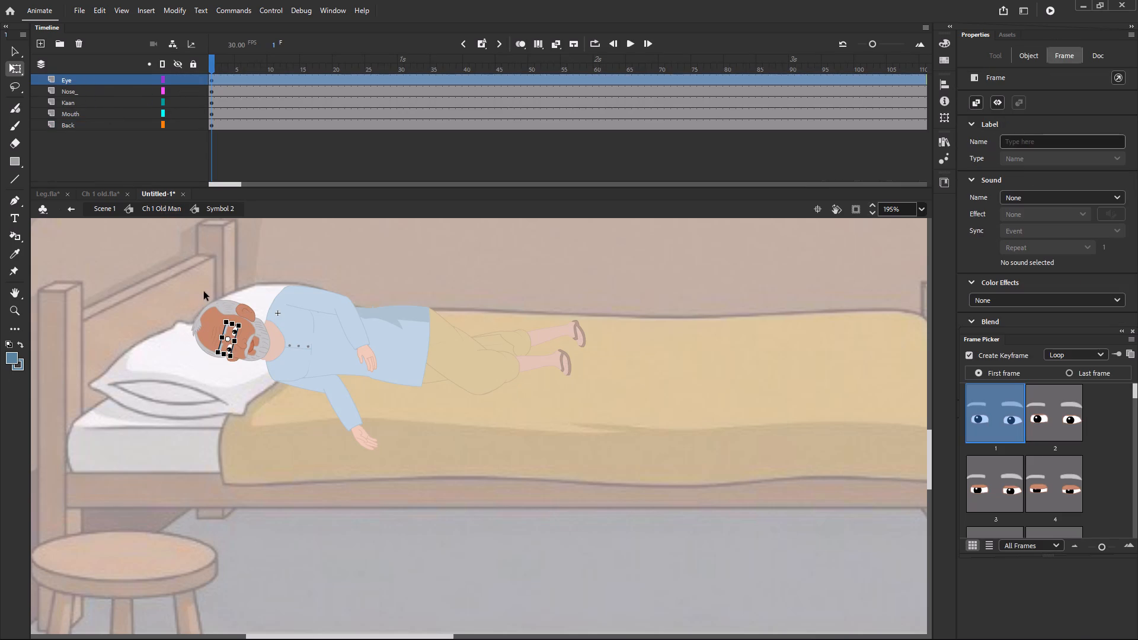
left_click(212, 335)
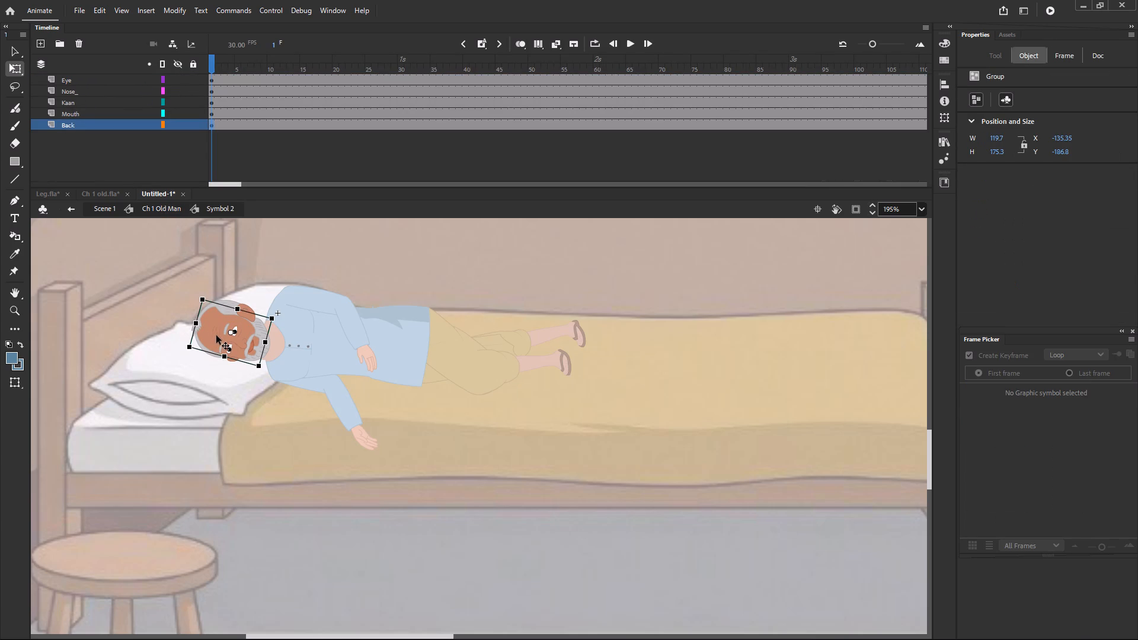
left_click(84, 82)
double_click(85, 82)
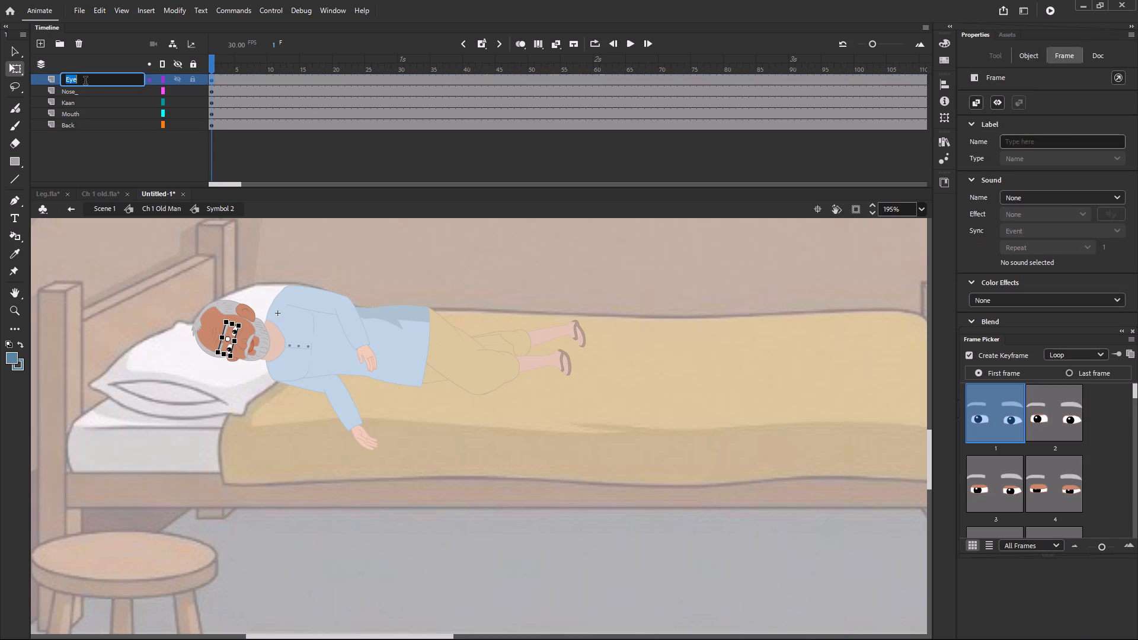
left_click(211, 79)
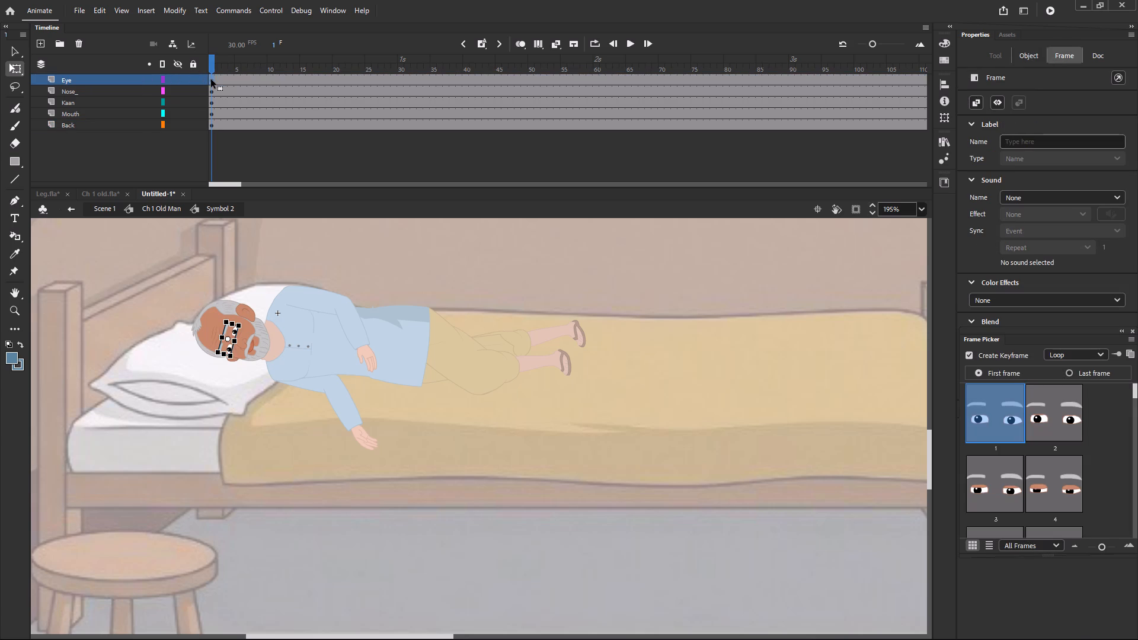
scroll(223, 358, "up", 4, "alt")
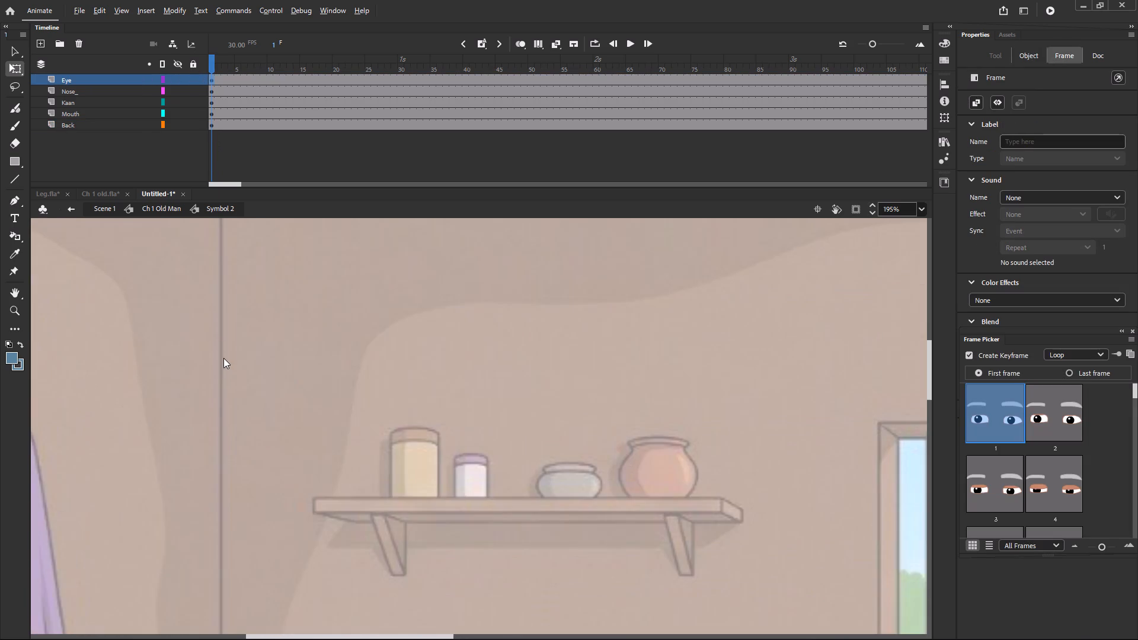
scroll(223, 358, "up", 1, "alt")
scroll(223, 358, "down", 5)
scroll(225, 359, "up", 2, "alt")
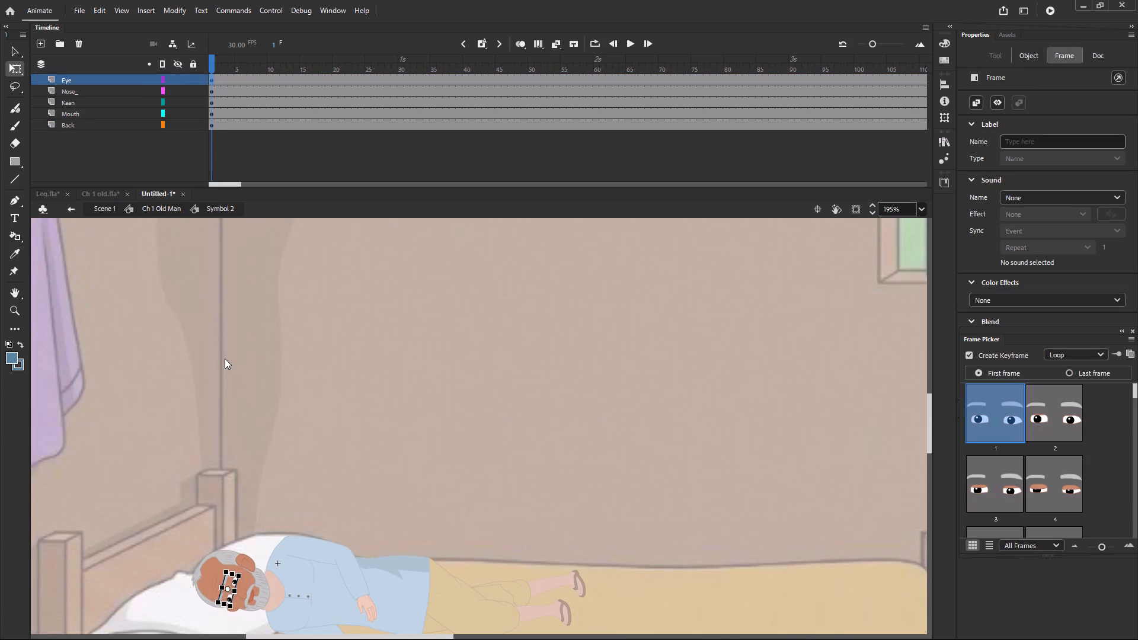
scroll(225, 359, "down", 2)
scroll(225, 359, "up", 5, "ctrl")
double_click(240, 273)
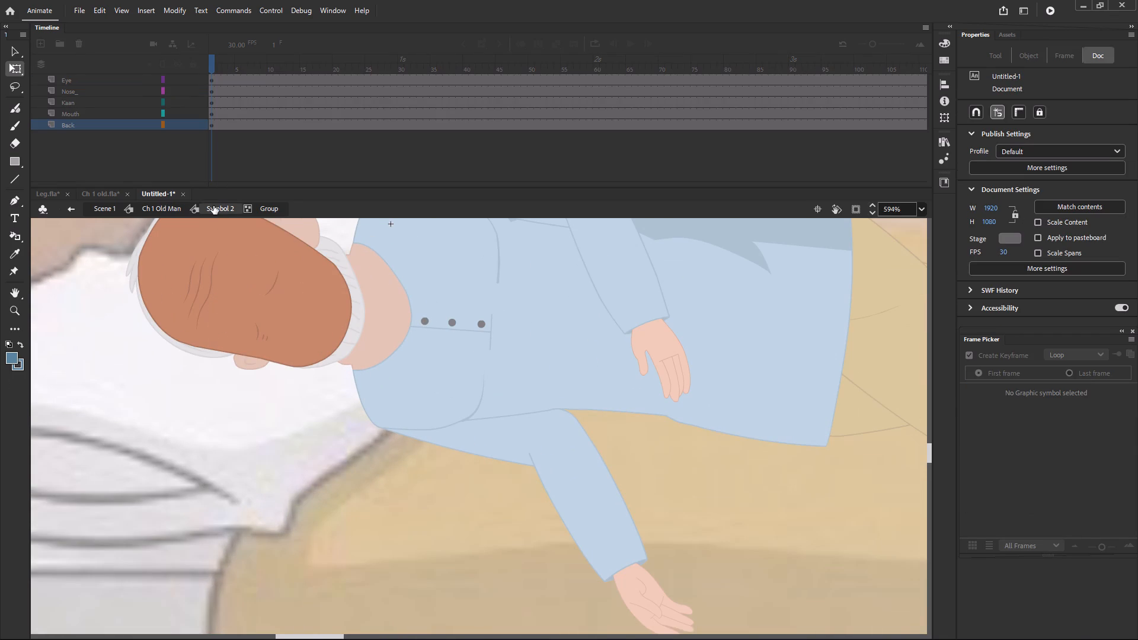
left_click(213, 206)
left_click(238, 302)
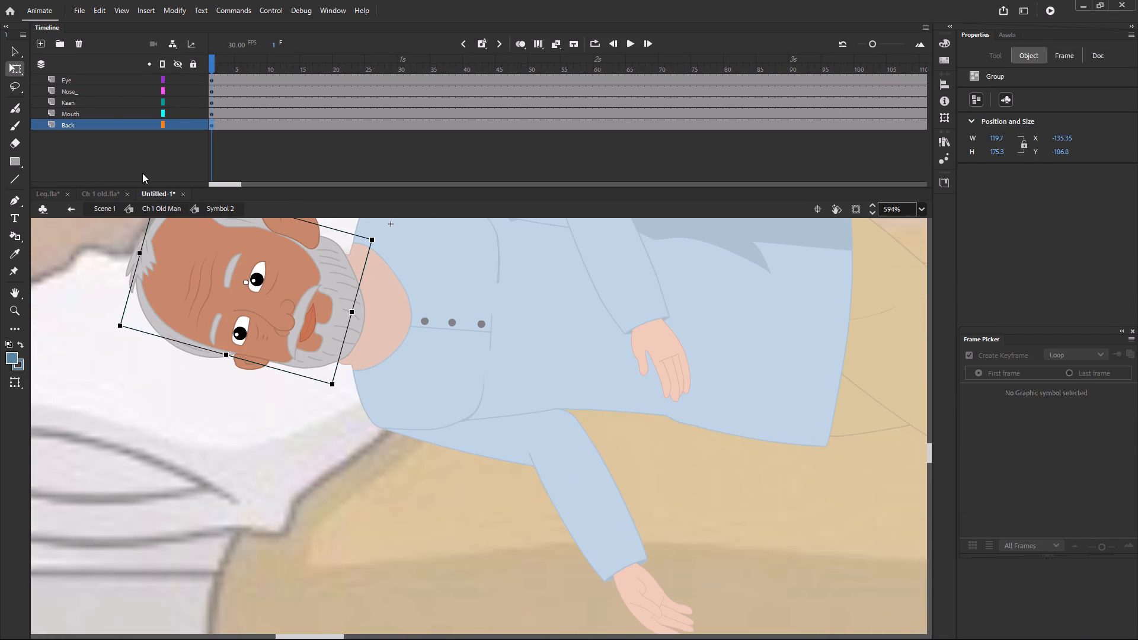
left_click(96, 76)
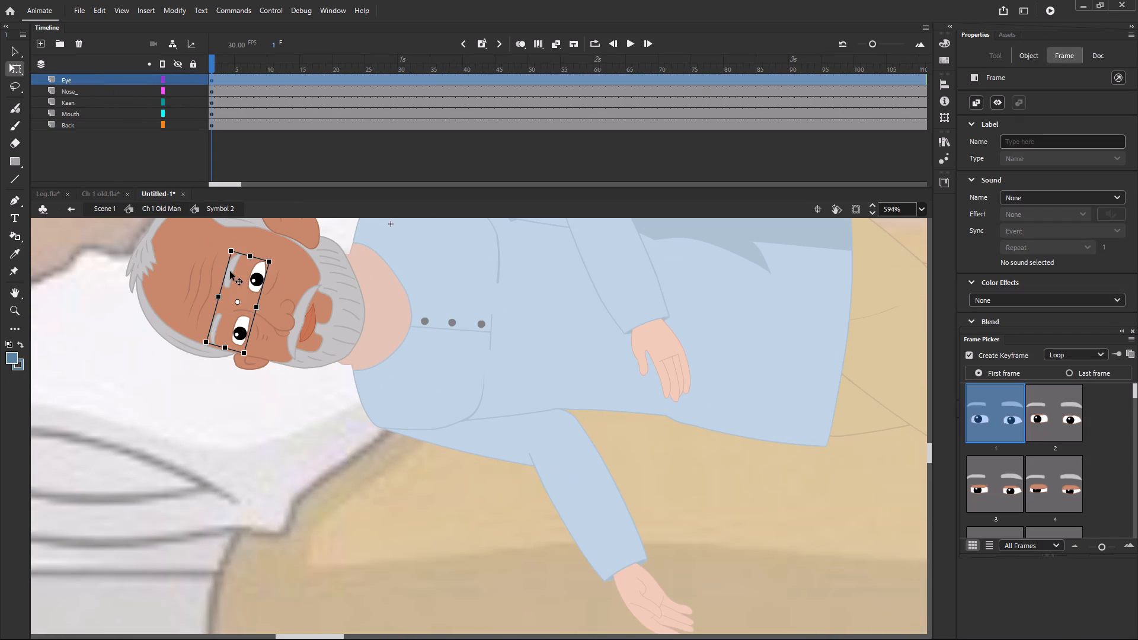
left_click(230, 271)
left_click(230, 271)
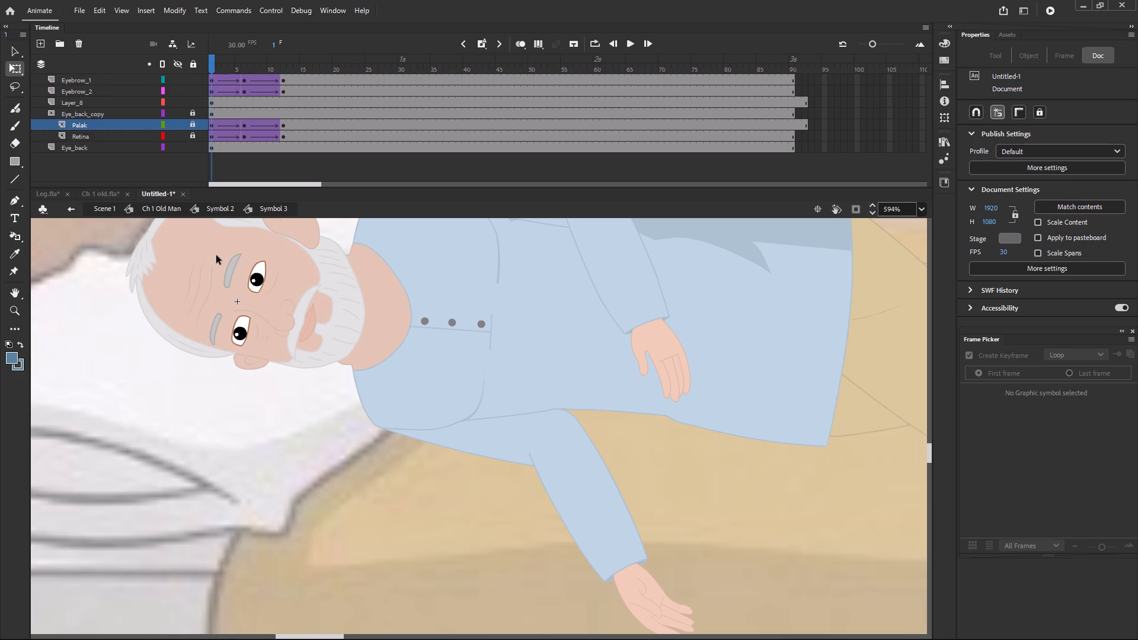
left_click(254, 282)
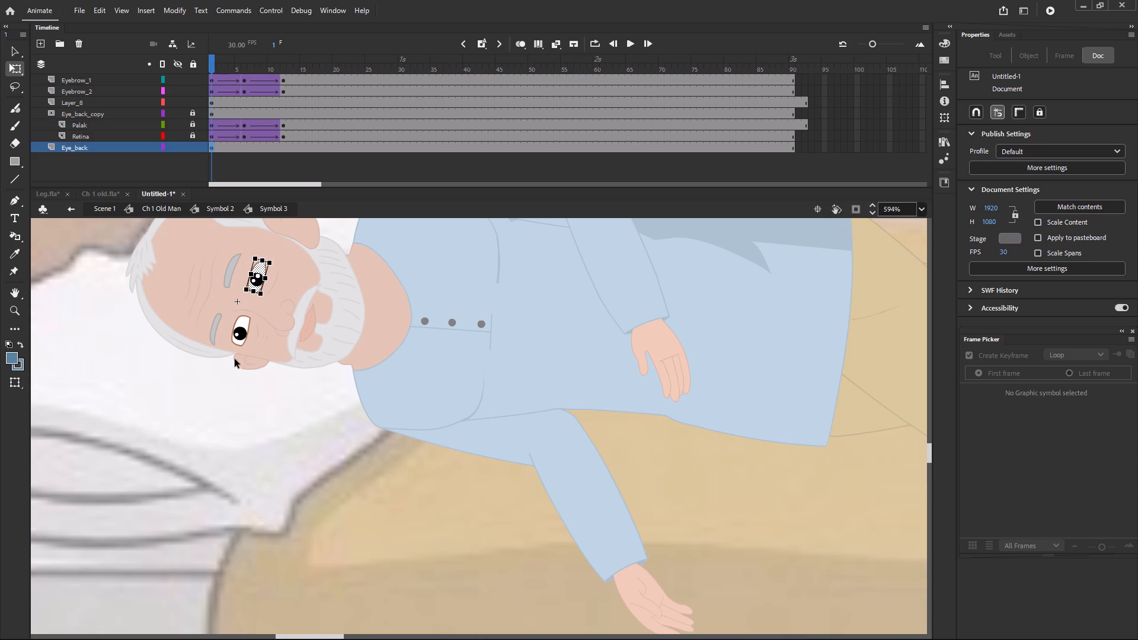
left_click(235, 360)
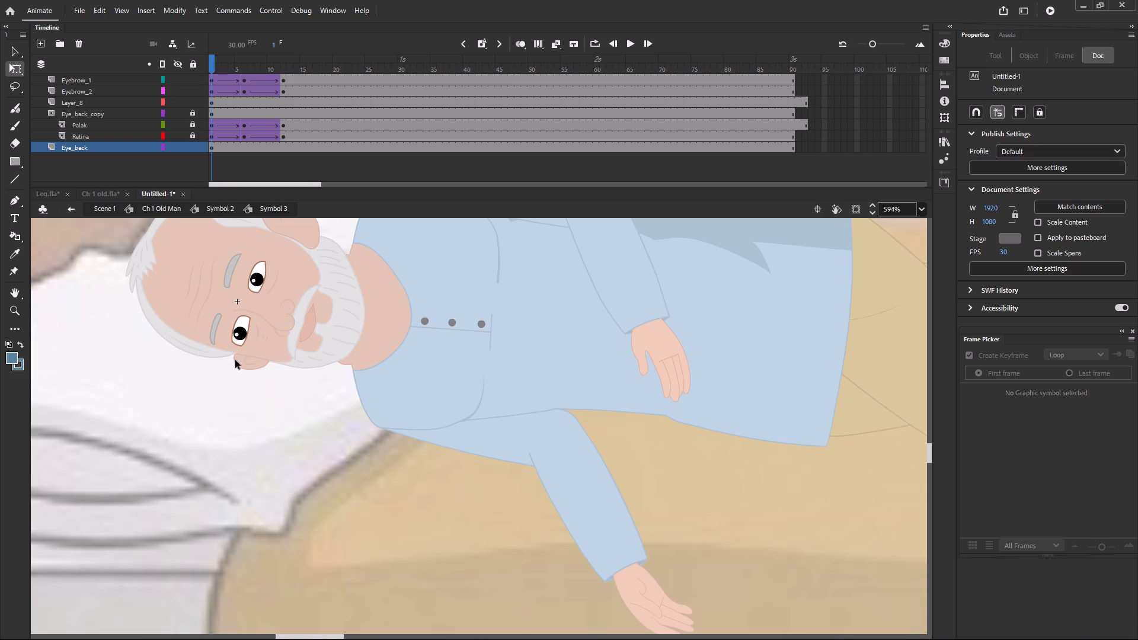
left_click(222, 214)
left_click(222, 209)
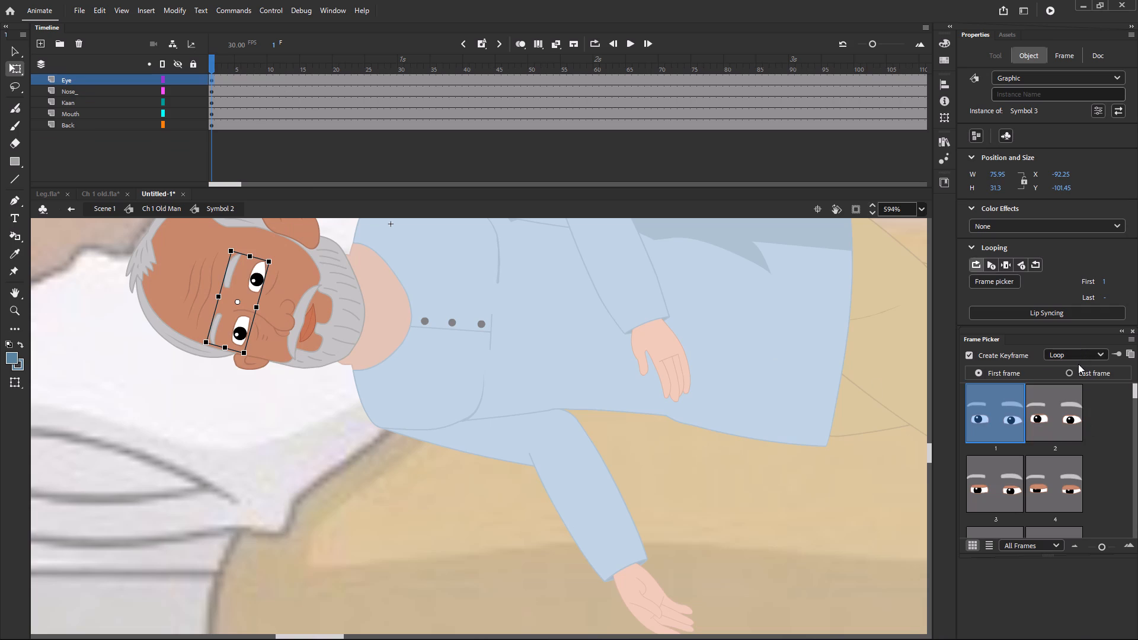
Set the eyes graphic to single-frame playback on frame 6 so the eyes are closed, check it along the timeline, and return to Scene 1.
left_click(1005, 261)
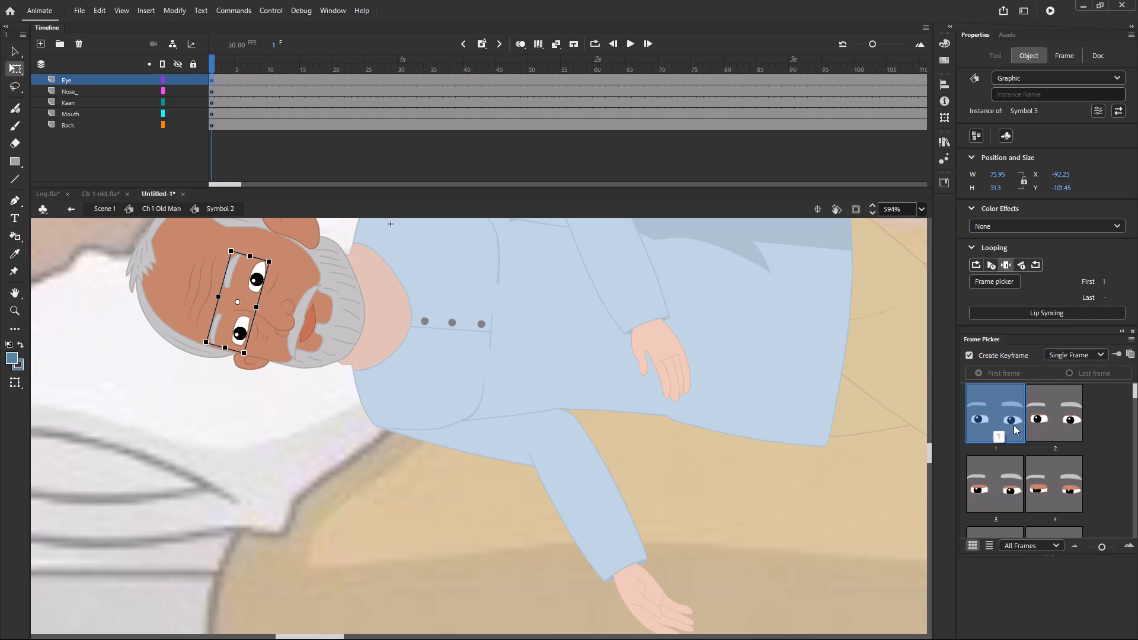
scroll(1015, 436, "down", 2)
left_click(1041, 464)
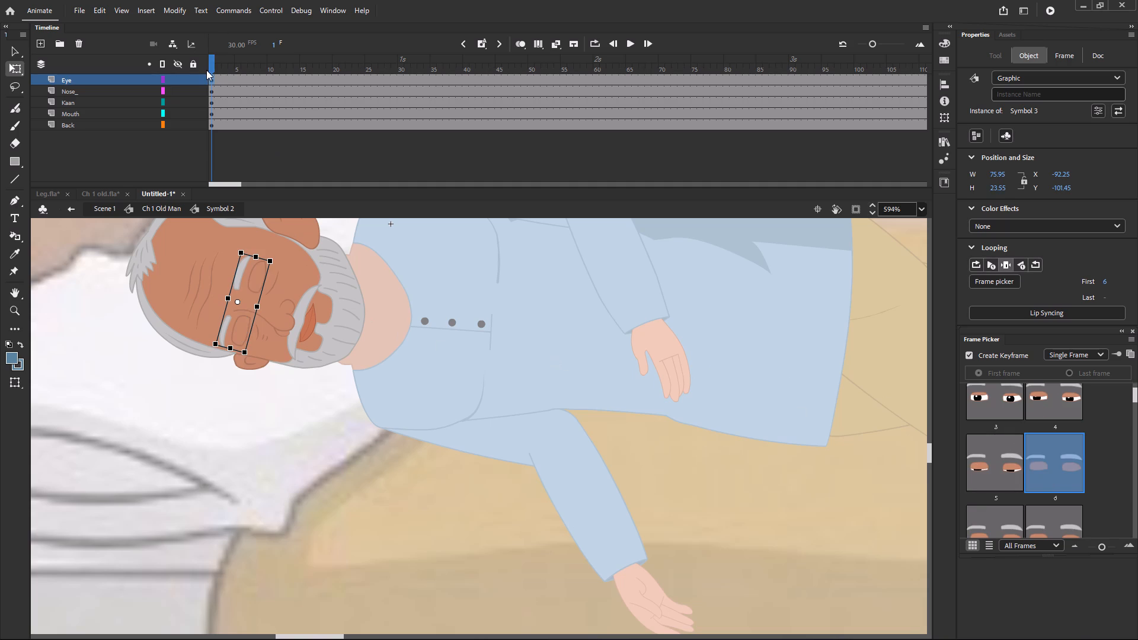
left_click_drag(214, 66, 415, 82)
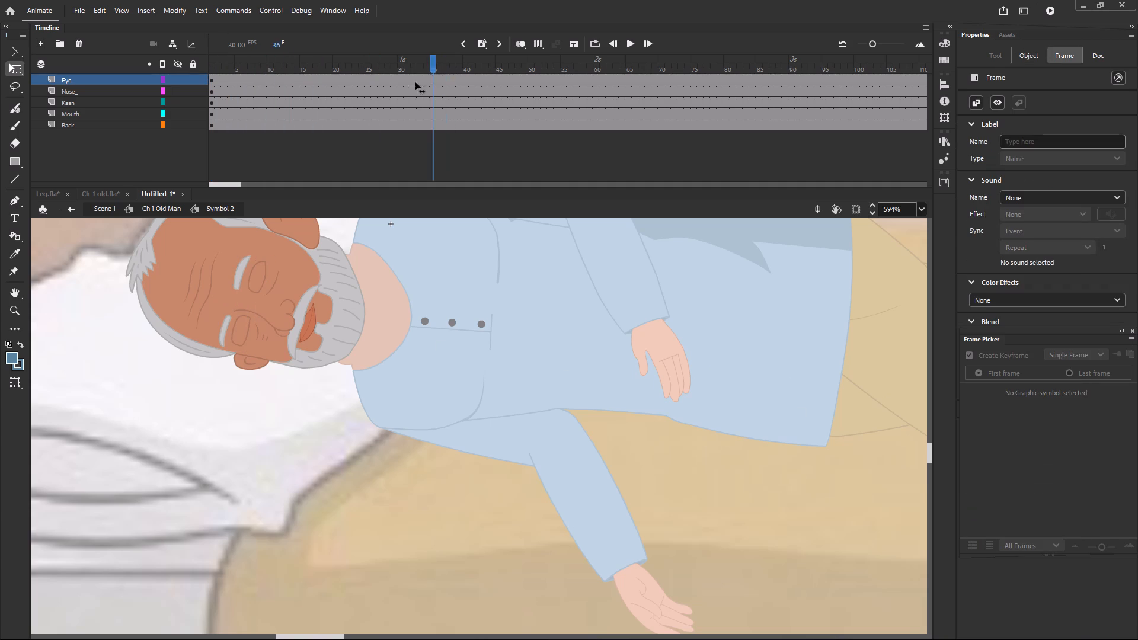
left_click_drag(415, 82, 244, 85)
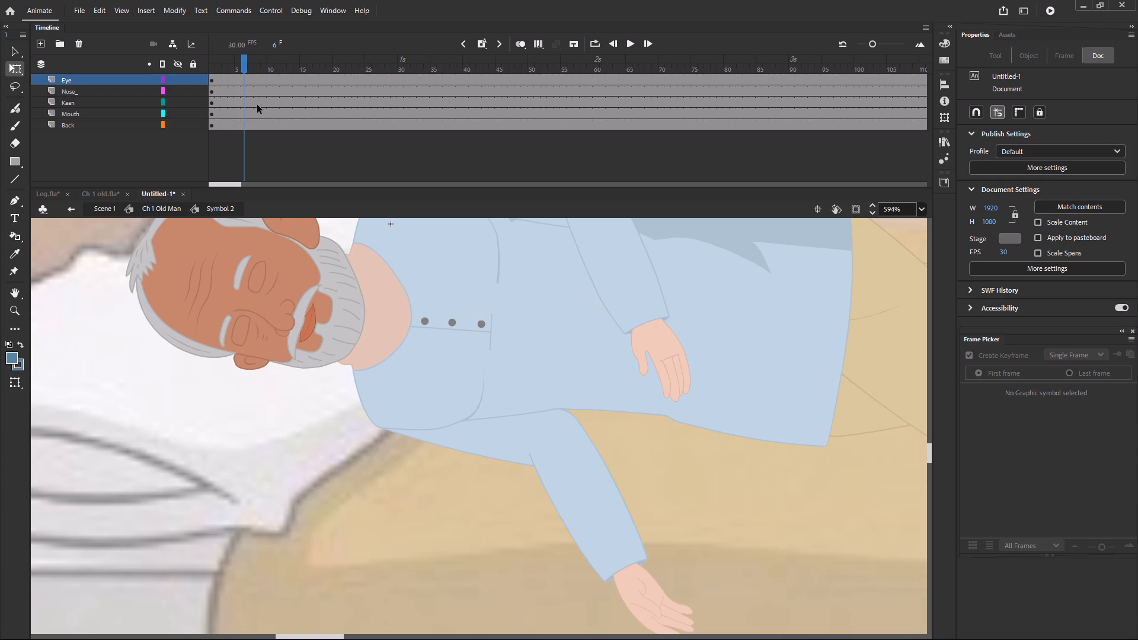
left_click(151, 210)
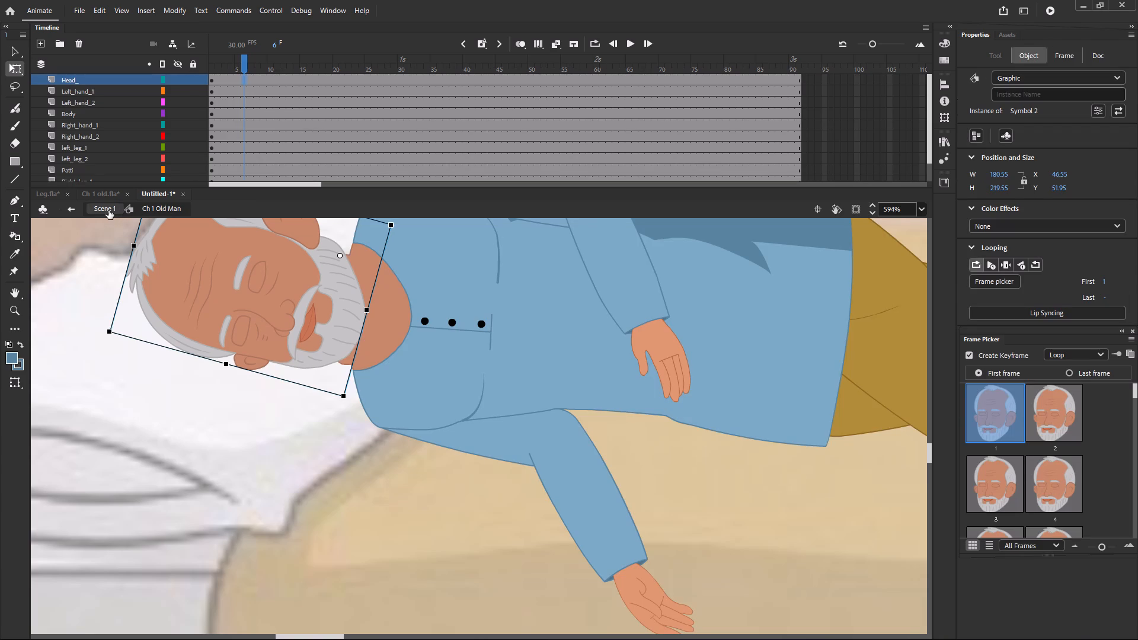
left_click(108, 210)
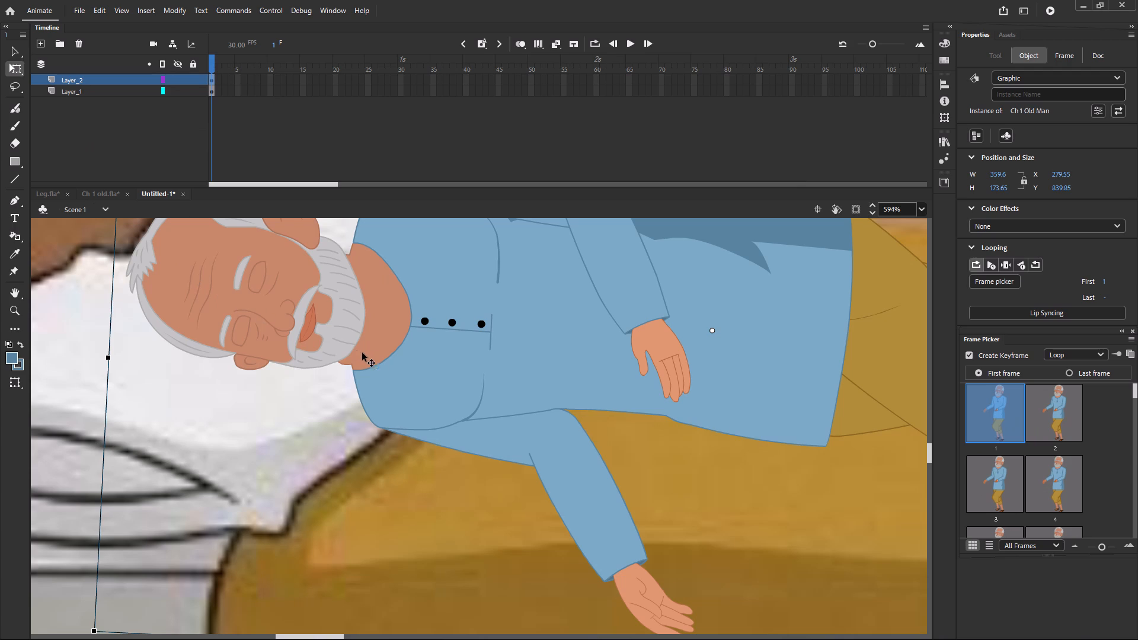
Save the lying-on-bed document as Untitled-2.fla in the bg cartoon image folder, leaving the existing Untitled-1.fla unreplaced.
scroll(409, 362, "down", 3, "alt")
scroll(409, 363, "up", 2)
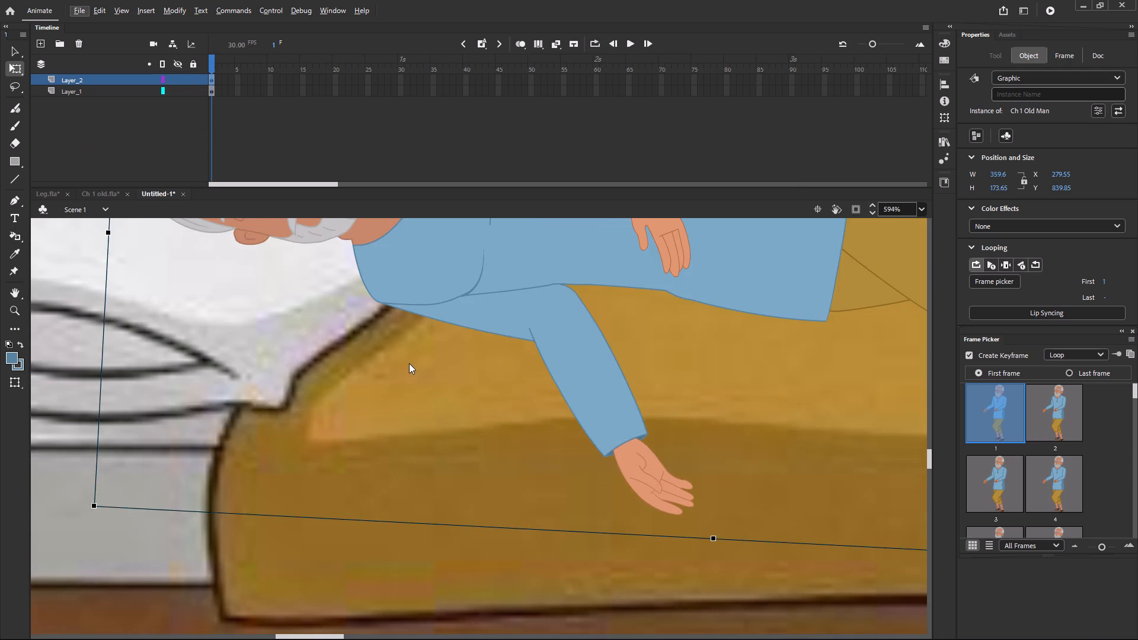
scroll(409, 364, "down", 7, "ctrl")
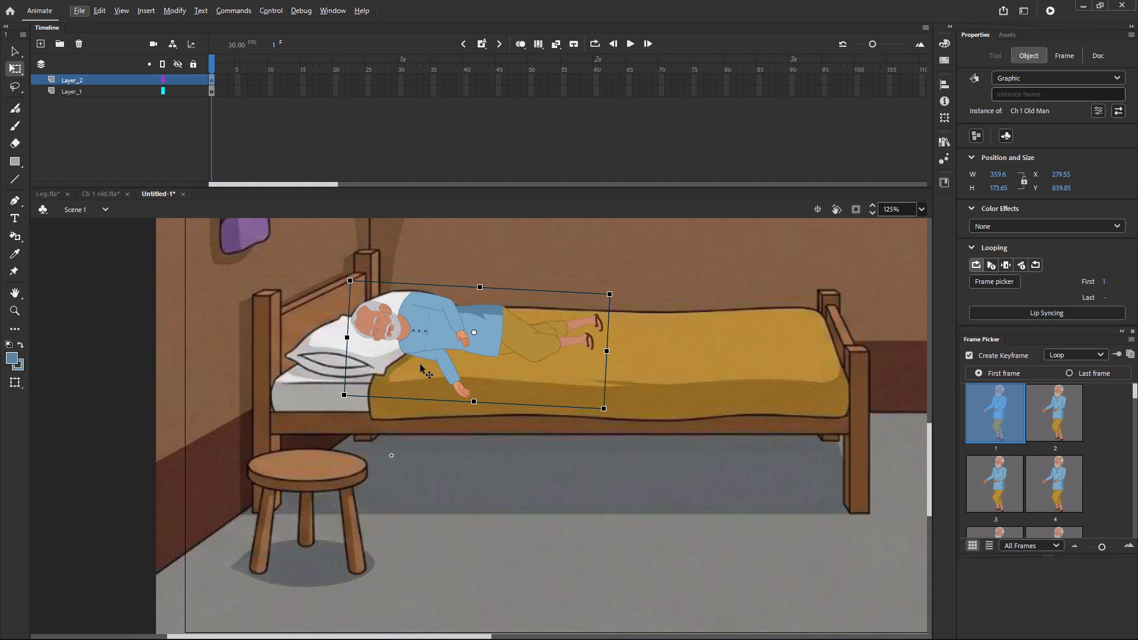
key("ctrl+s")
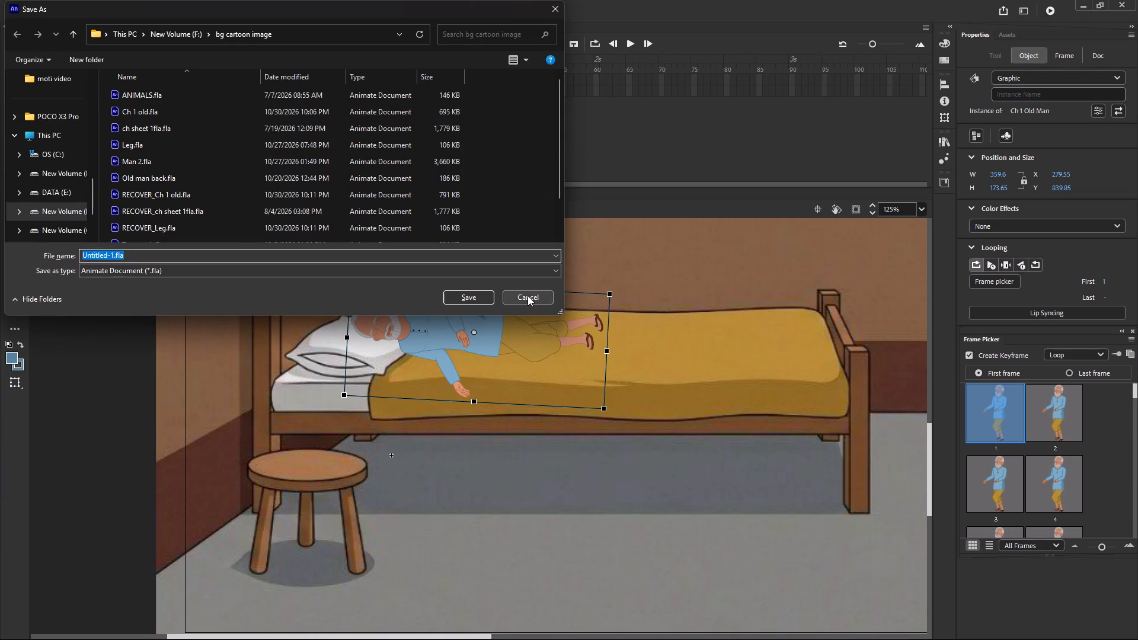
left_click(476, 300)
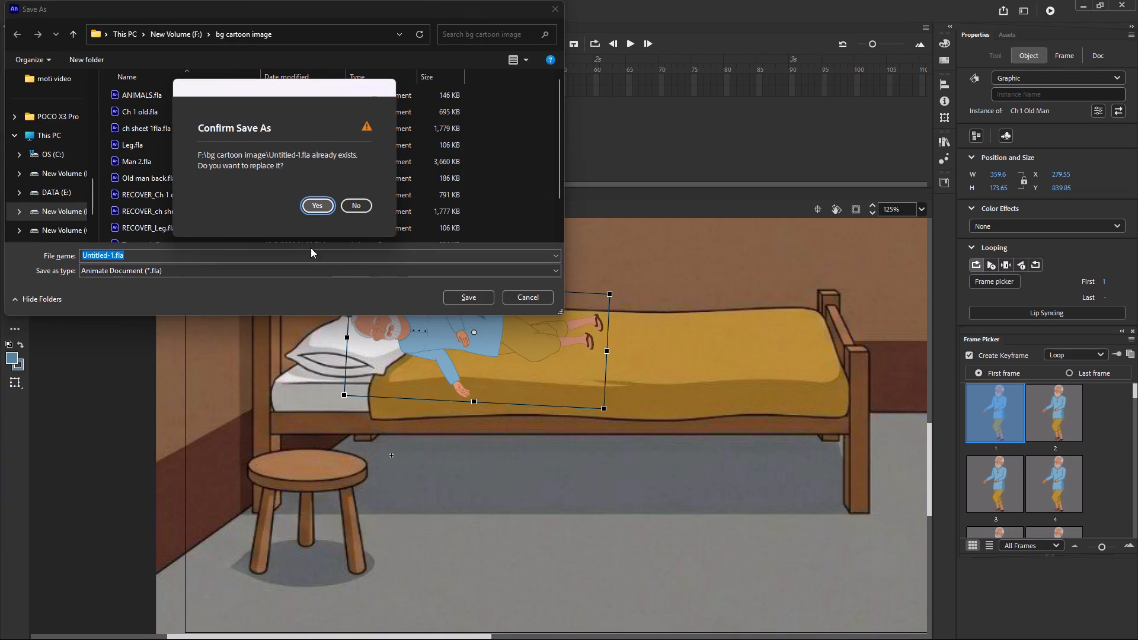
left_click(116, 255)
left_click(353, 206)
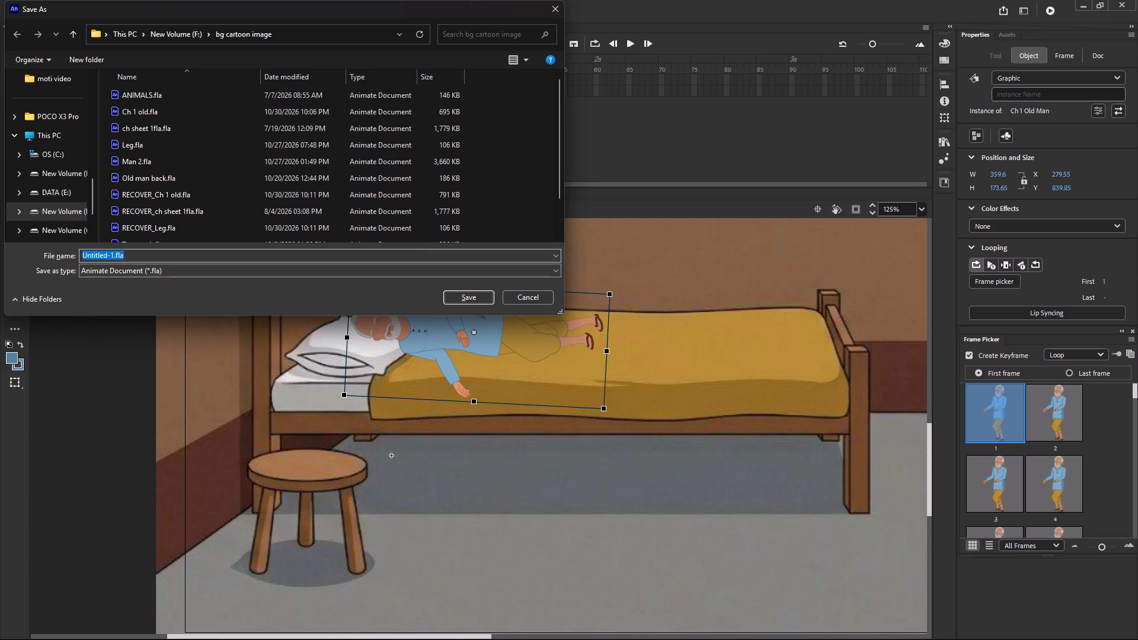
left_click(111, 257)
left_click(114, 255)
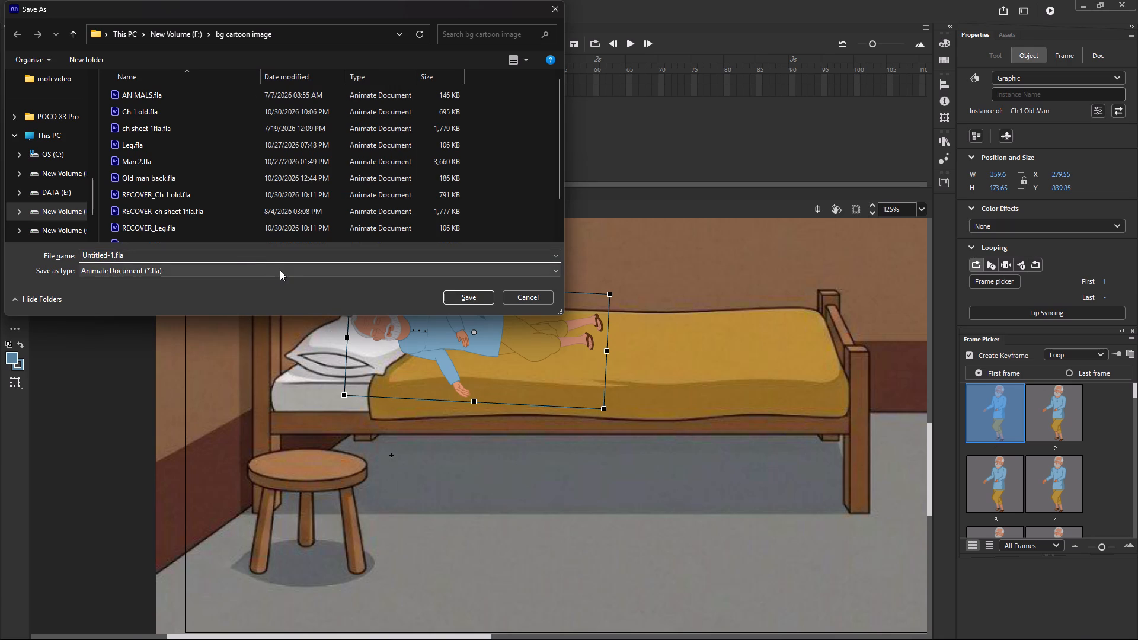
key("BackSpace")
key("2")
left_click(466, 298)
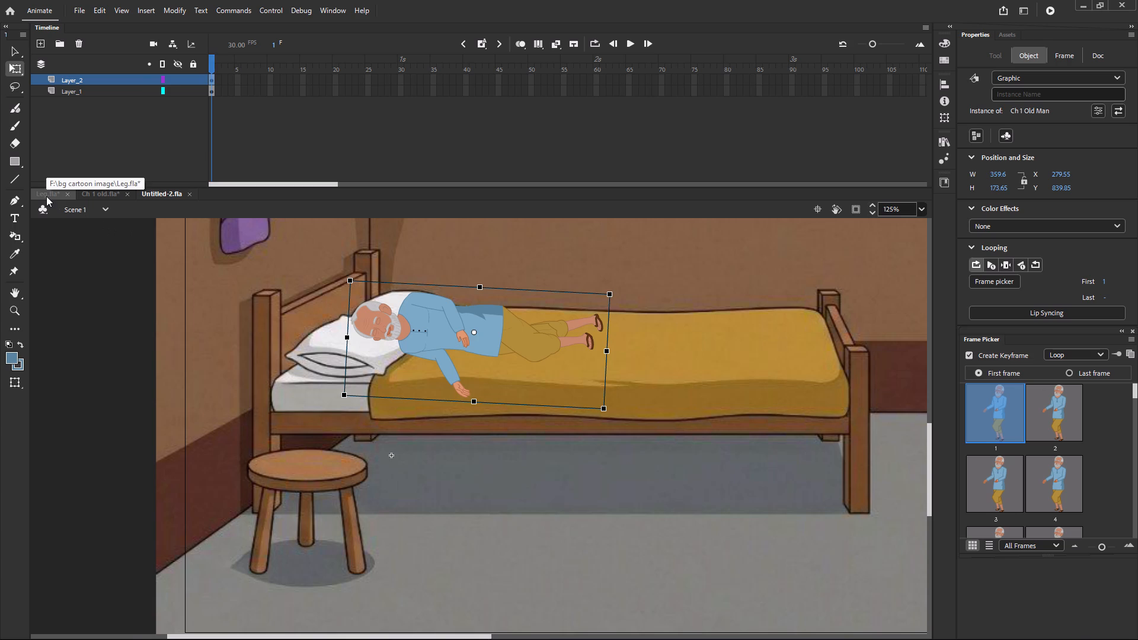
Switch to File Explorer, browse to the bg cartoon image folder and open Untitled-1.fla from it.
left_click(46, 196)
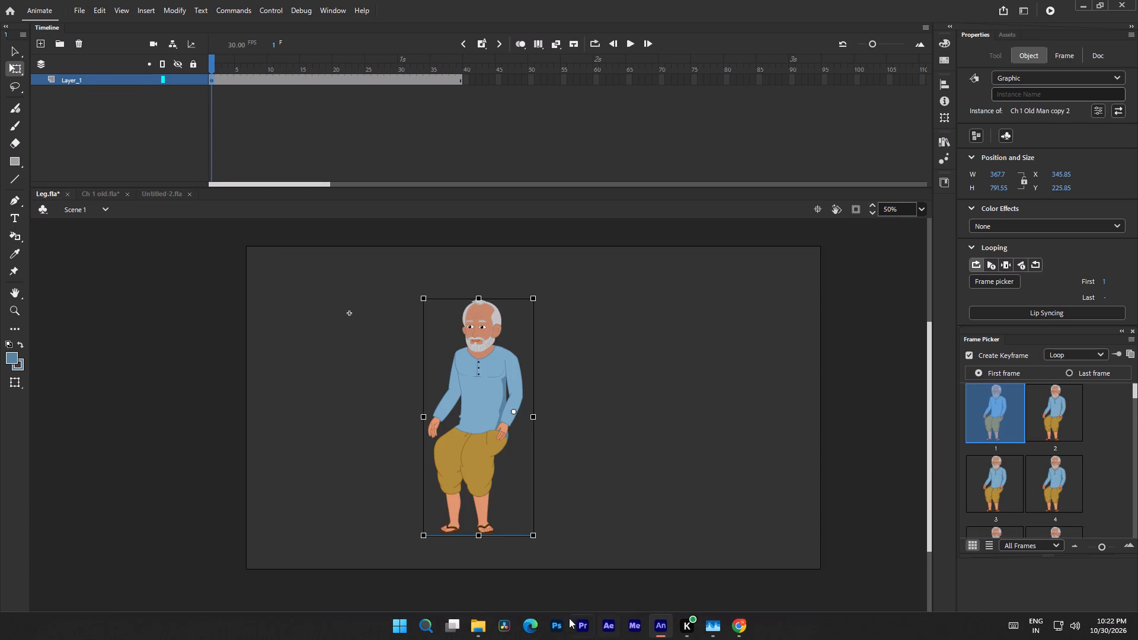
left_click(475, 622)
left_click(415, 573)
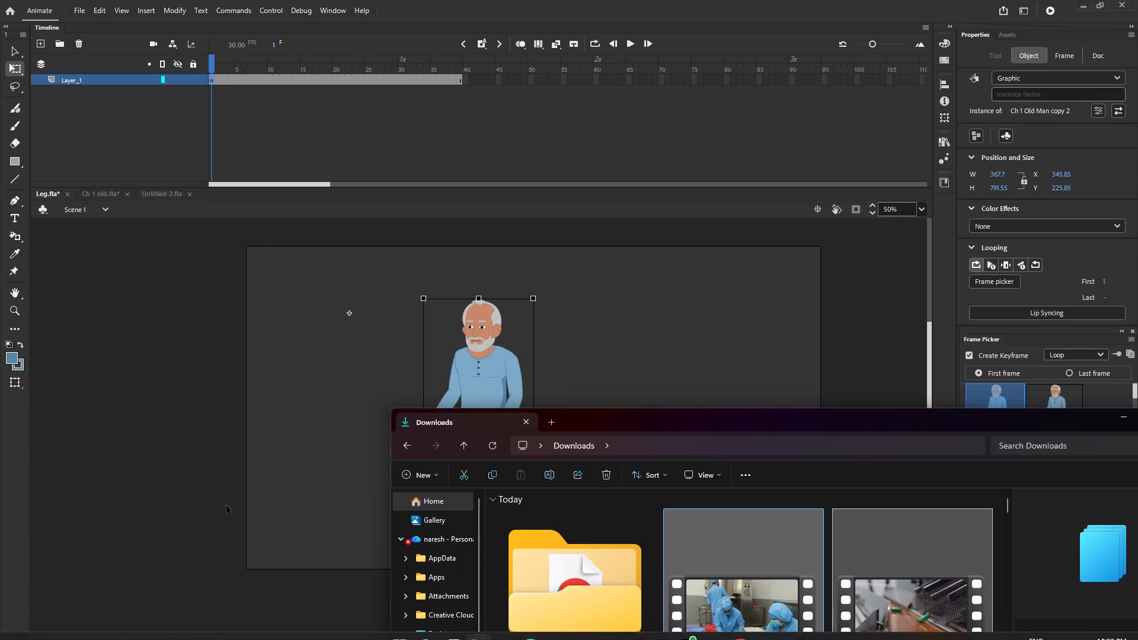
scroll(443, 570, "down", 8)
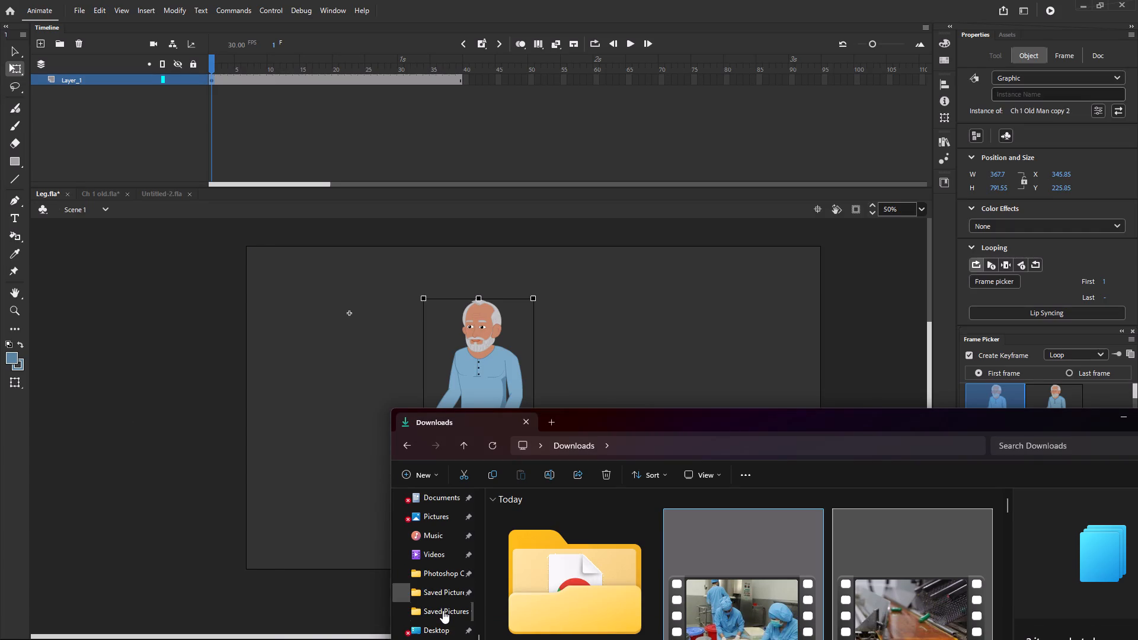
scroll(446, 618, "down", 3)
left_click(447, 617)
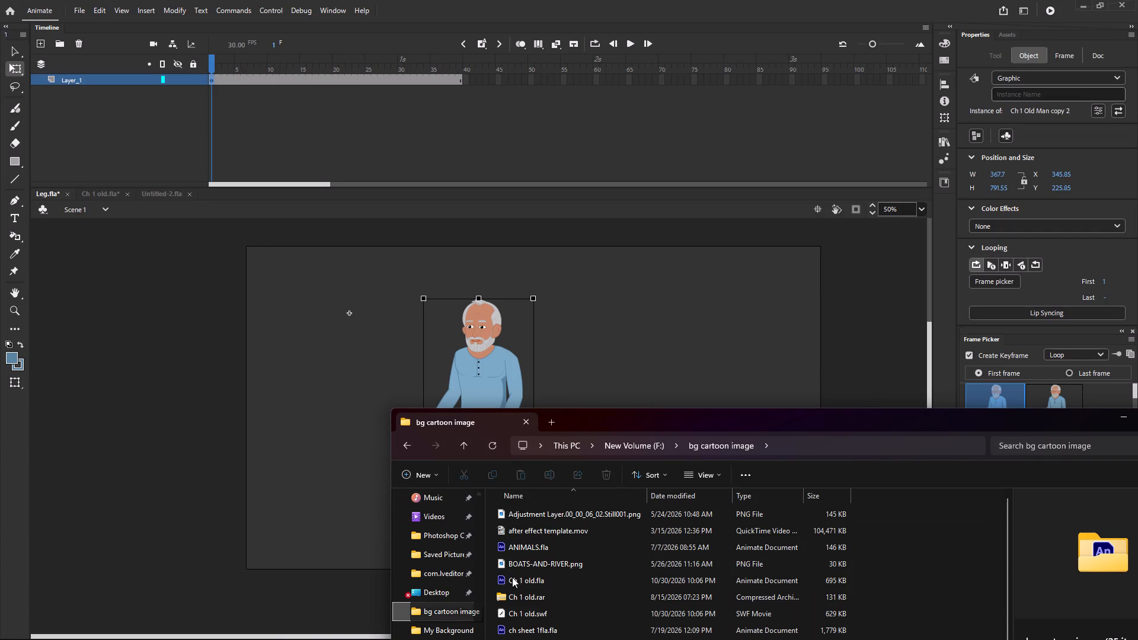
left_click_drag(681, 424, 594, 288)
scroll(472, 568, "down", 3)
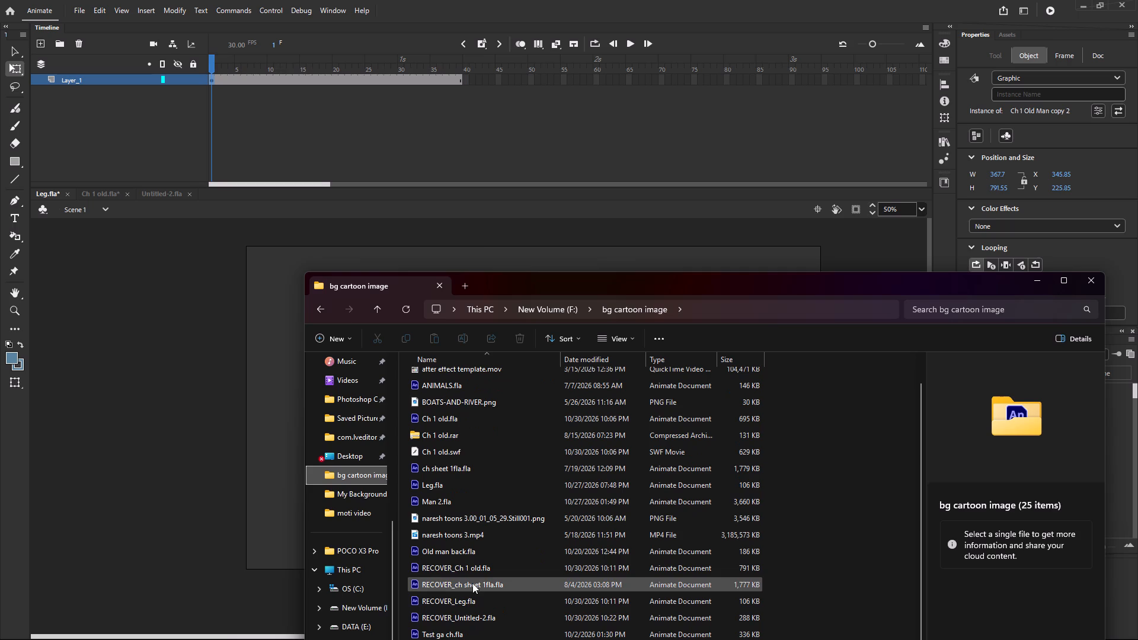
scroll(472, 583, "down", 5)
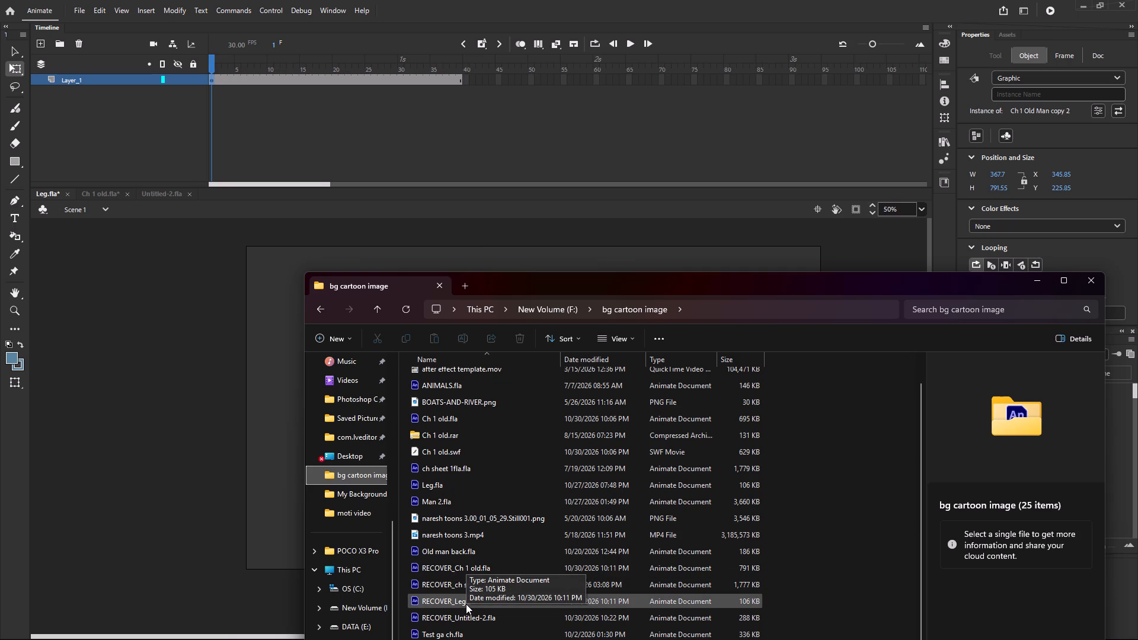
scroll(466, 604, "up", 4)
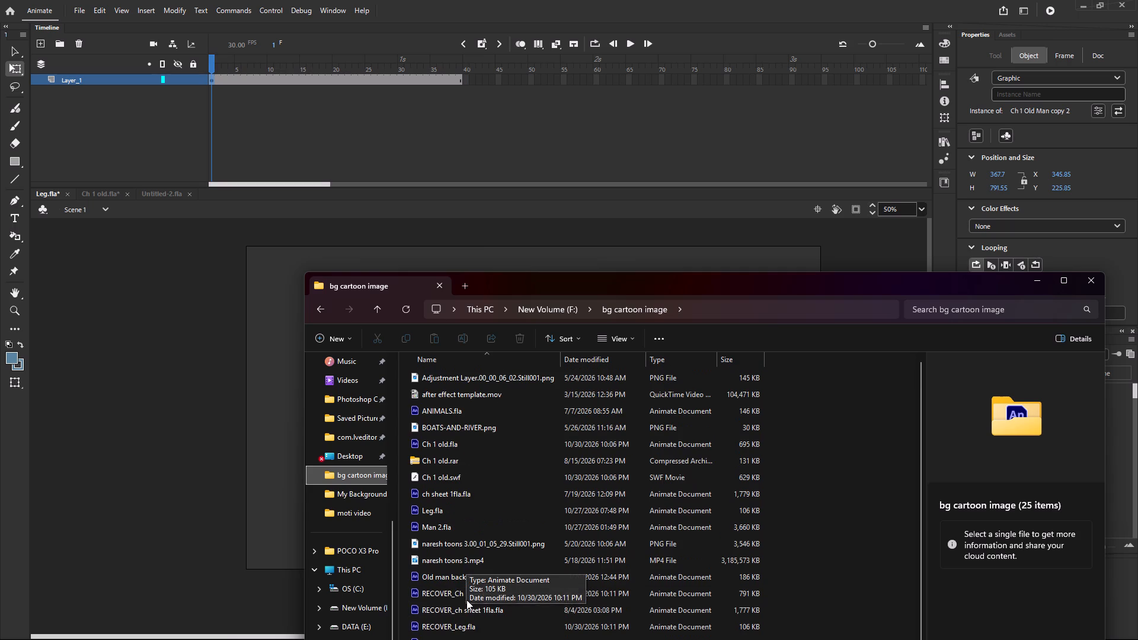
scroll(478, 508, "down", 4)
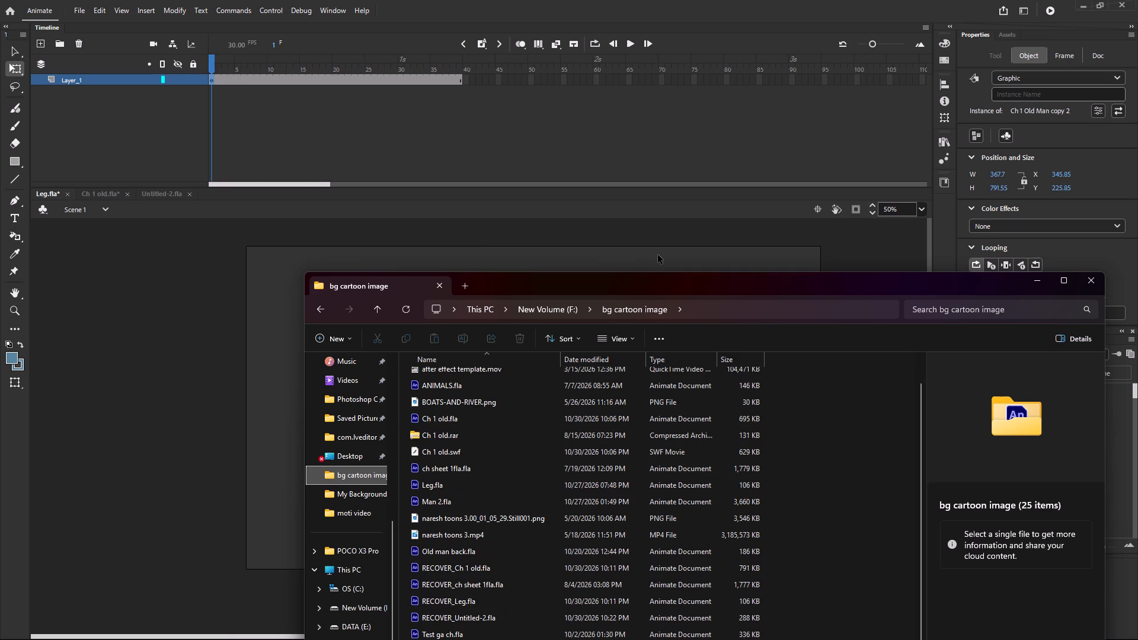
left_click_drag(655, 280, 667, 123)
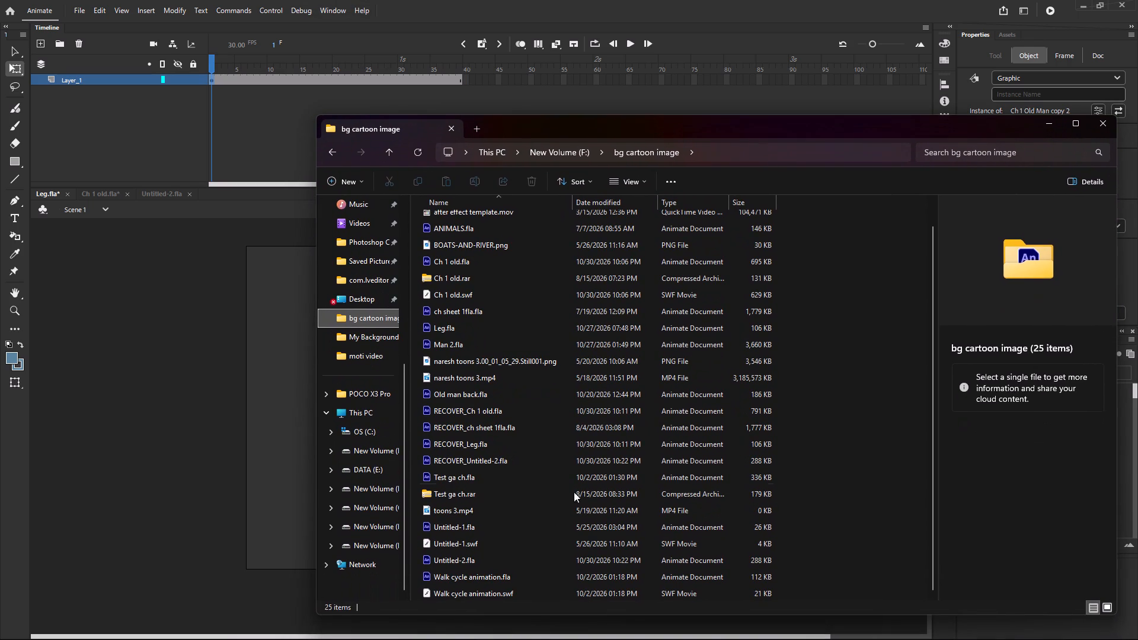
double_click(452, 524)
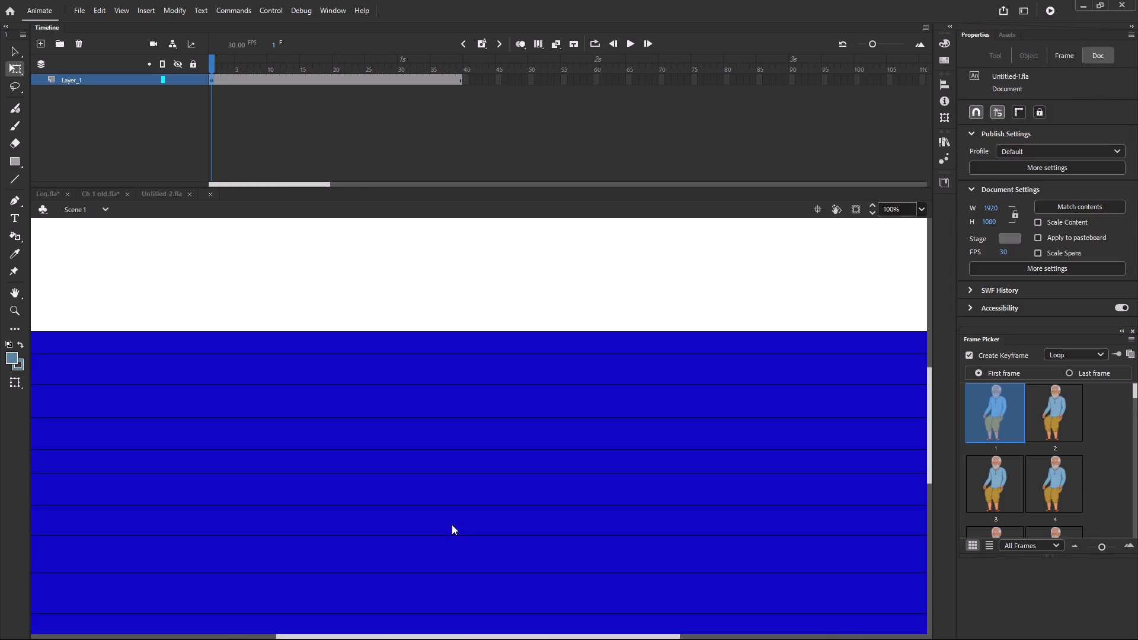
Examine the whole stage of Untitled-1.fla and close the document.
scroll(452, 521, "down", 2)
scroll(452, 521, "up", 1)
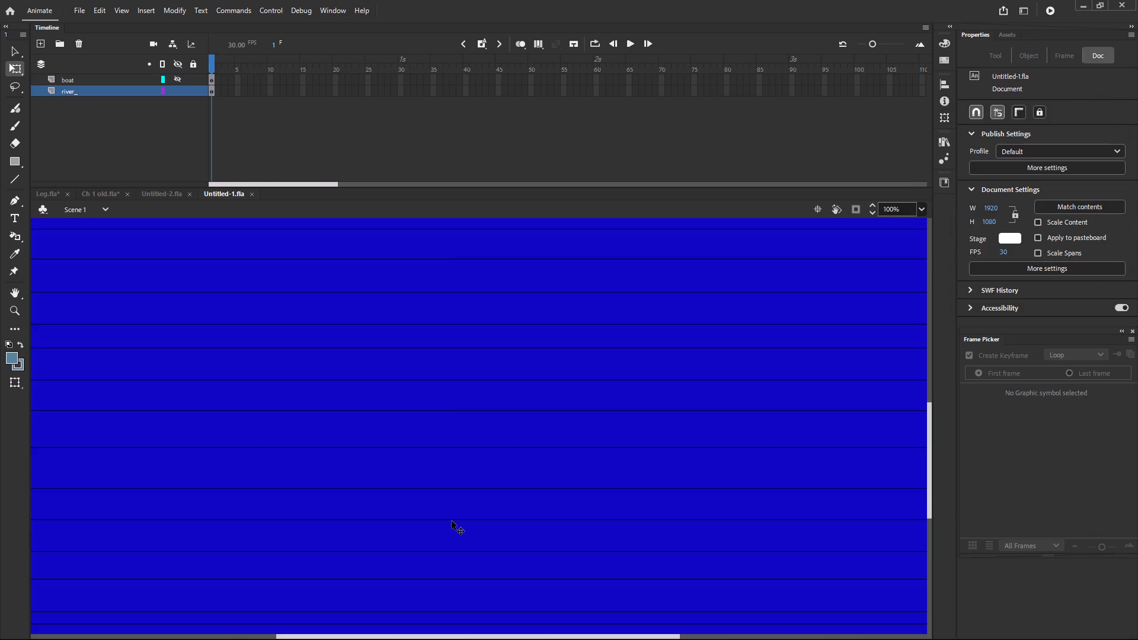
scroll(452, 521, "down", 4, "ctrl")
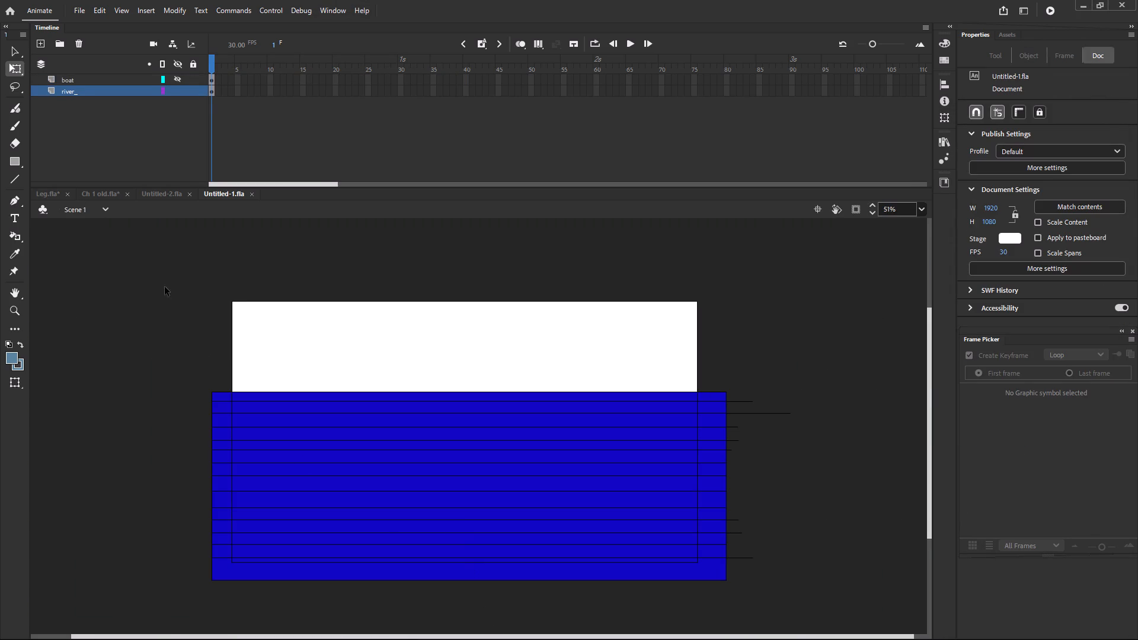
left_click(251, 196)
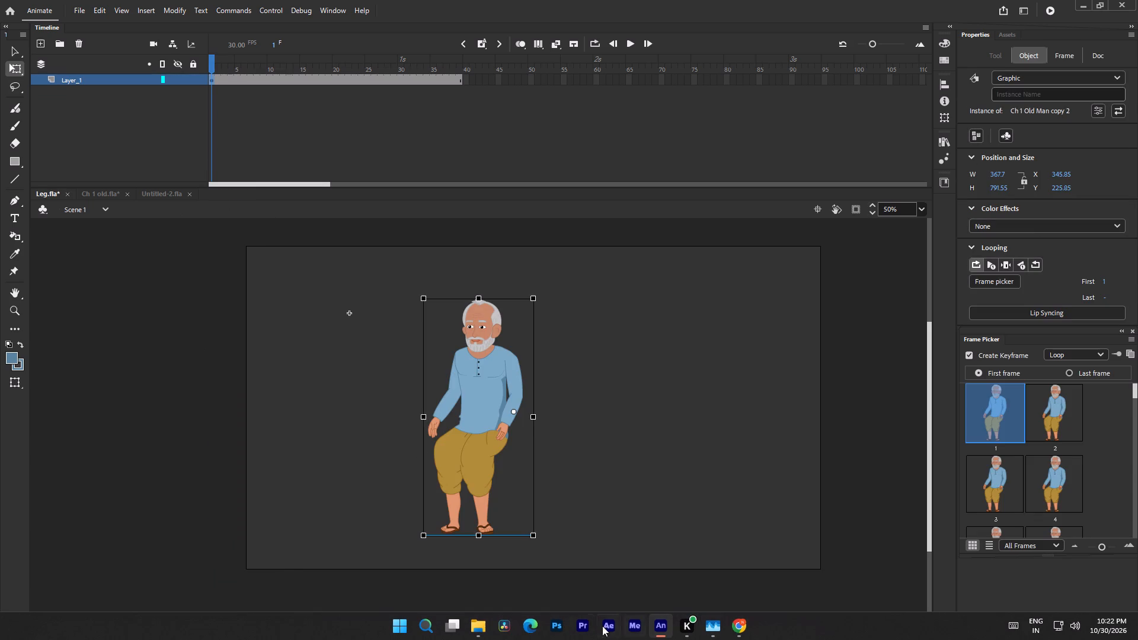
Delete Untitled-1.fla from the bg cartoon image folder in File Explorer and close the folder window.
left_click(472, 625)
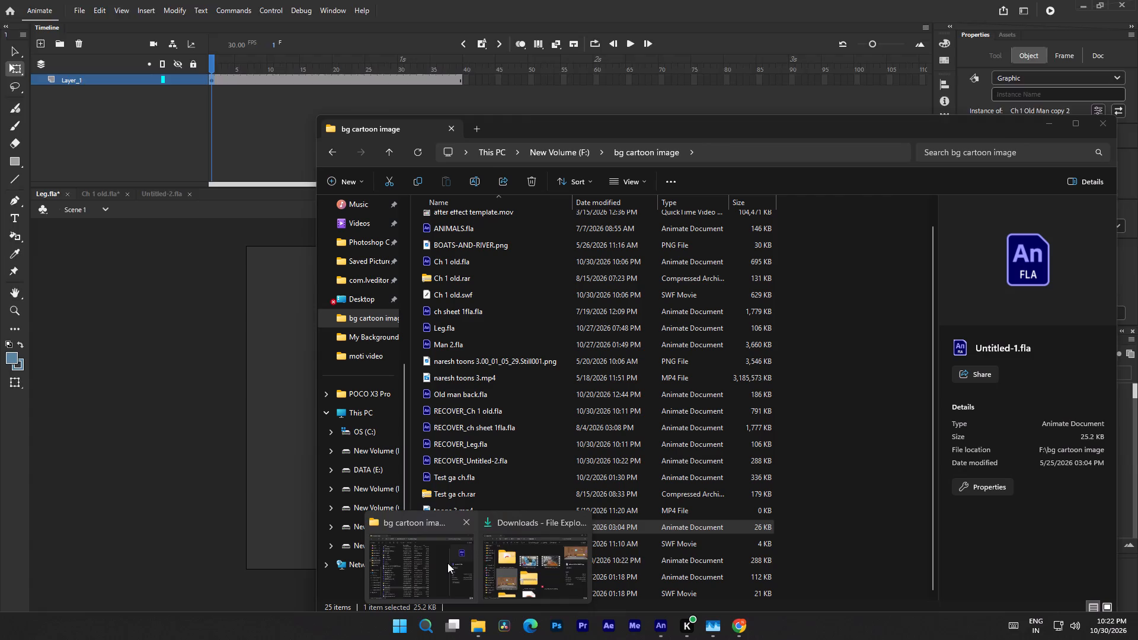
left_click(447, 563)
left_click(450, 524)
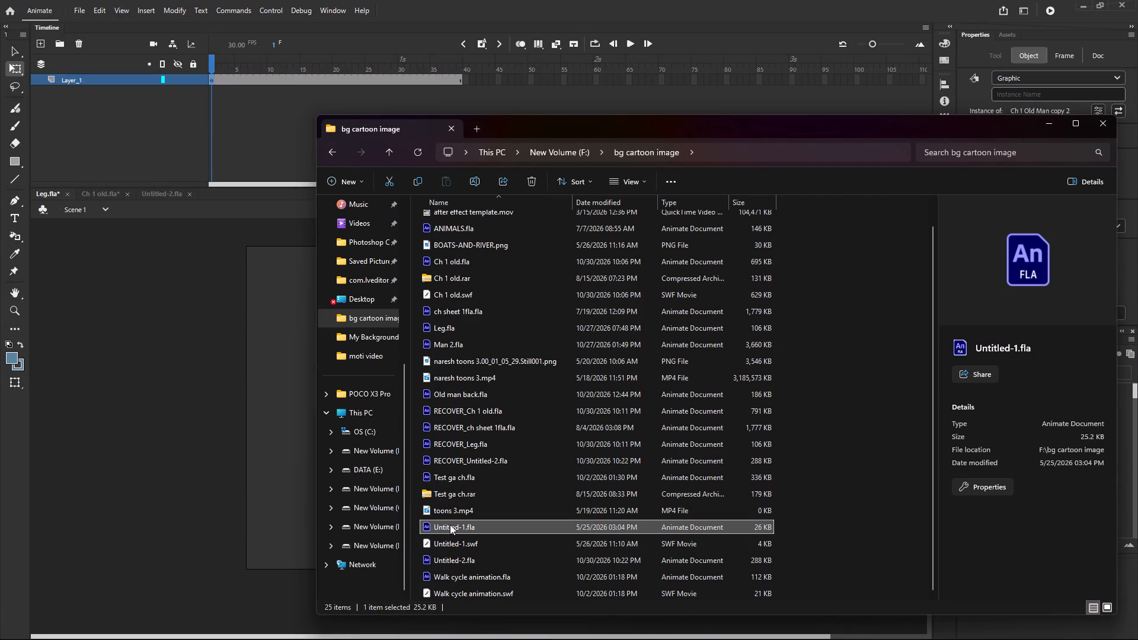
left_click(531, 186)
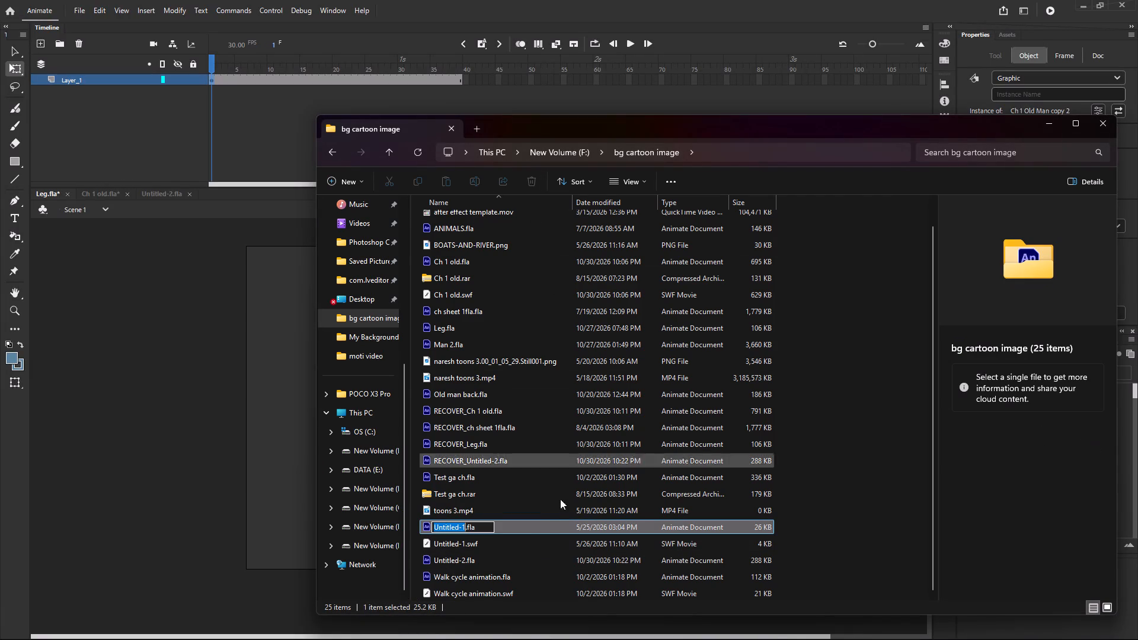
left_click(540, 526)
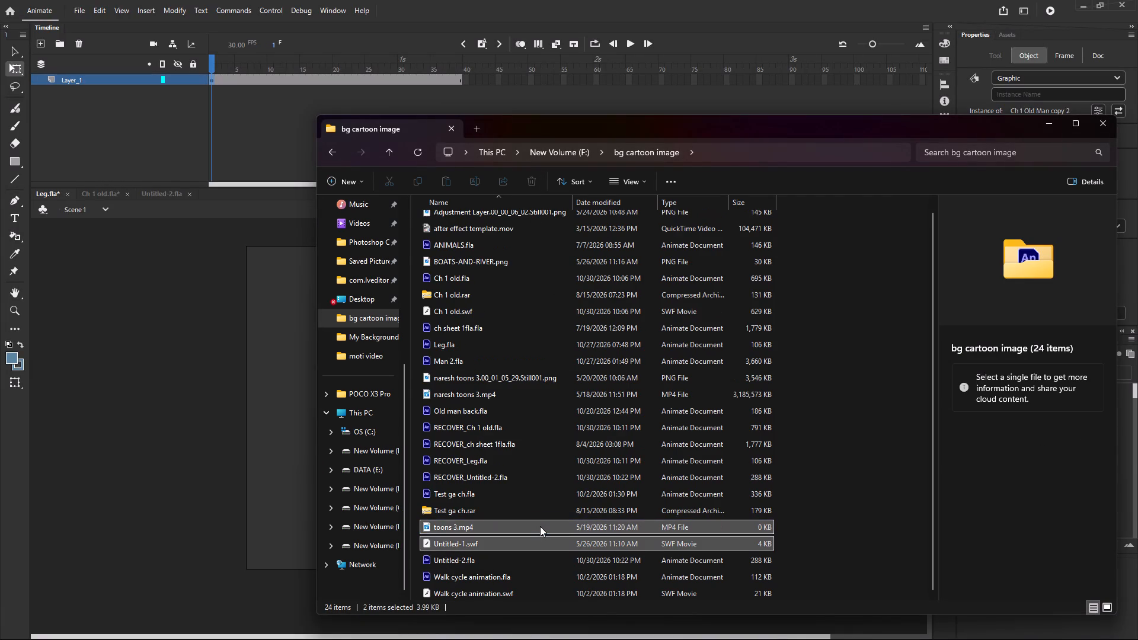
left_click(523, 564)
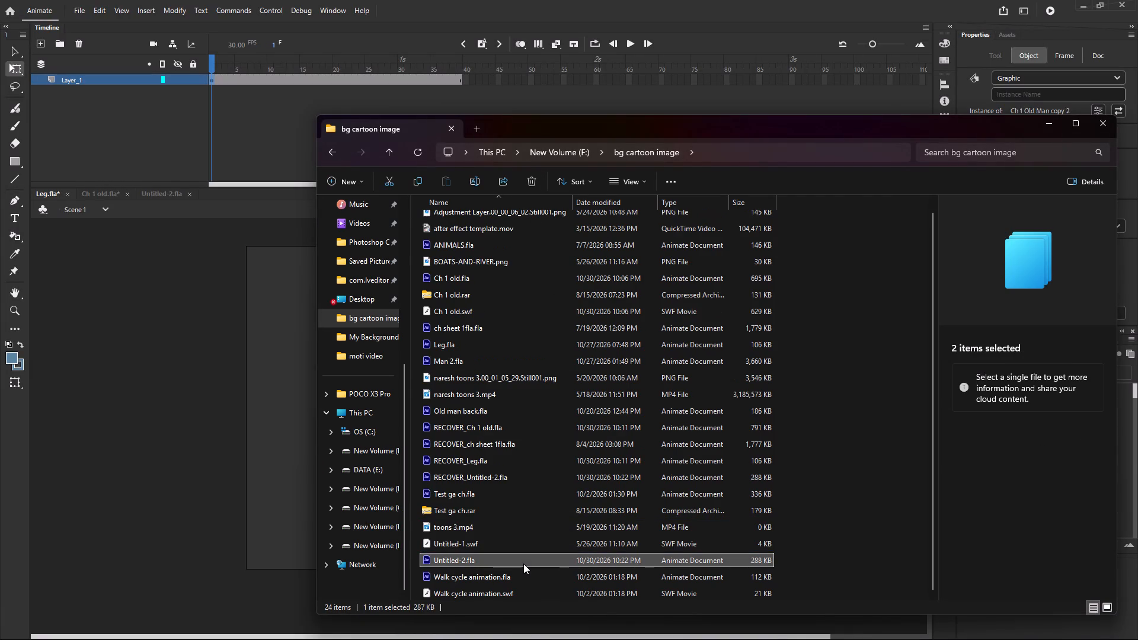
left_click(1097, 127)
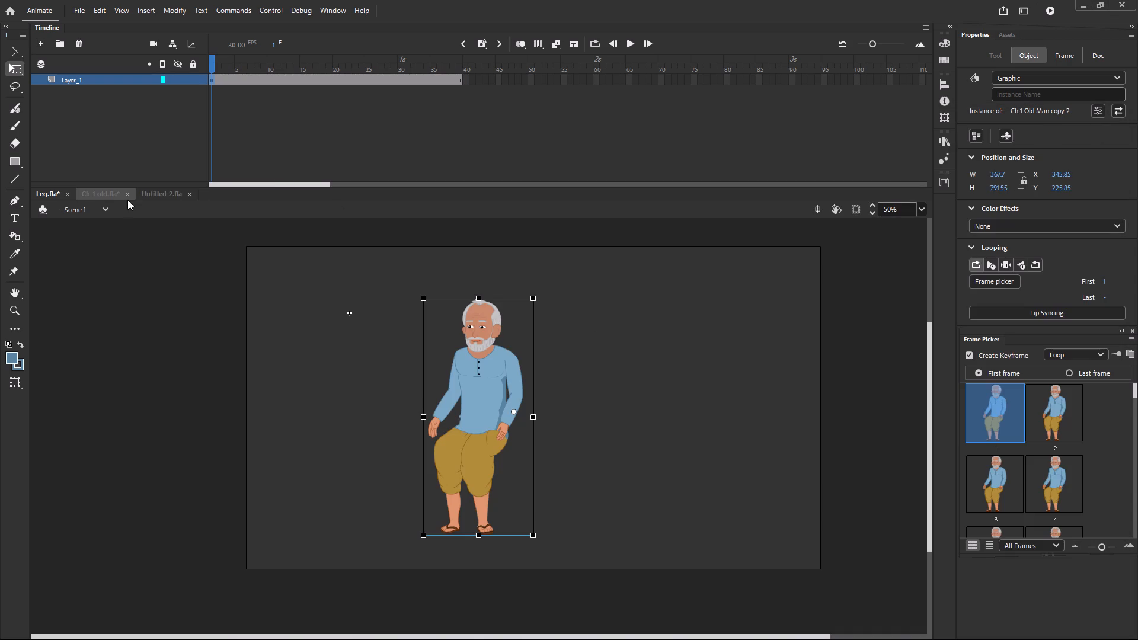
Compare Leg.fla with the Ch 1 old.fla pose sheet, and close Leg.fla without saving its changes.
left_click(100, 197)
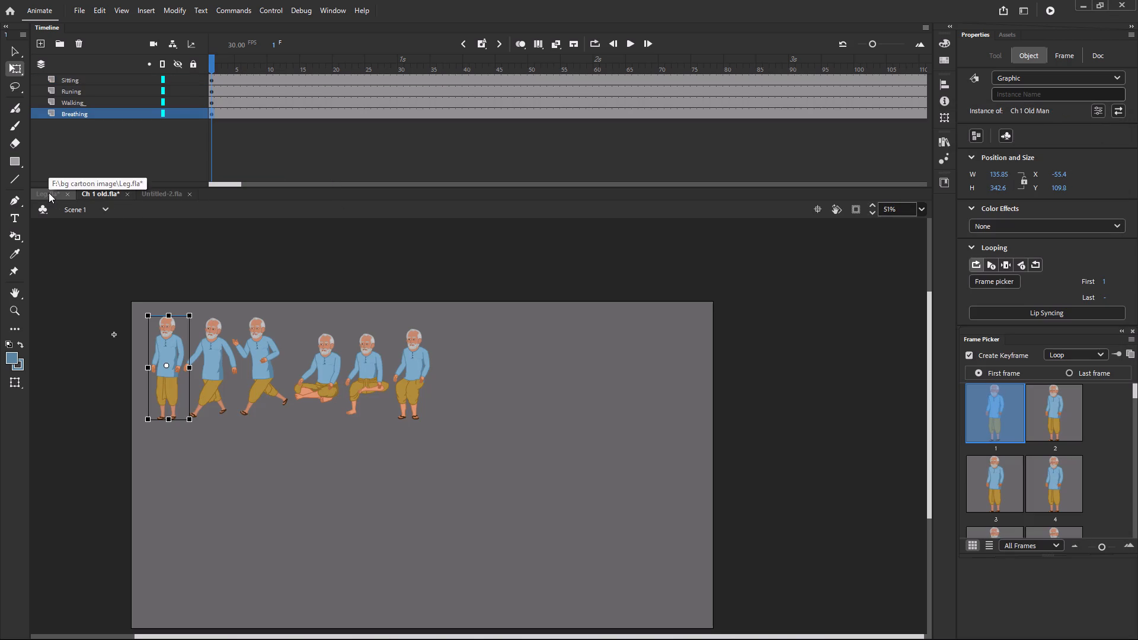
left_click(49, 193)
left_click(98, 194)
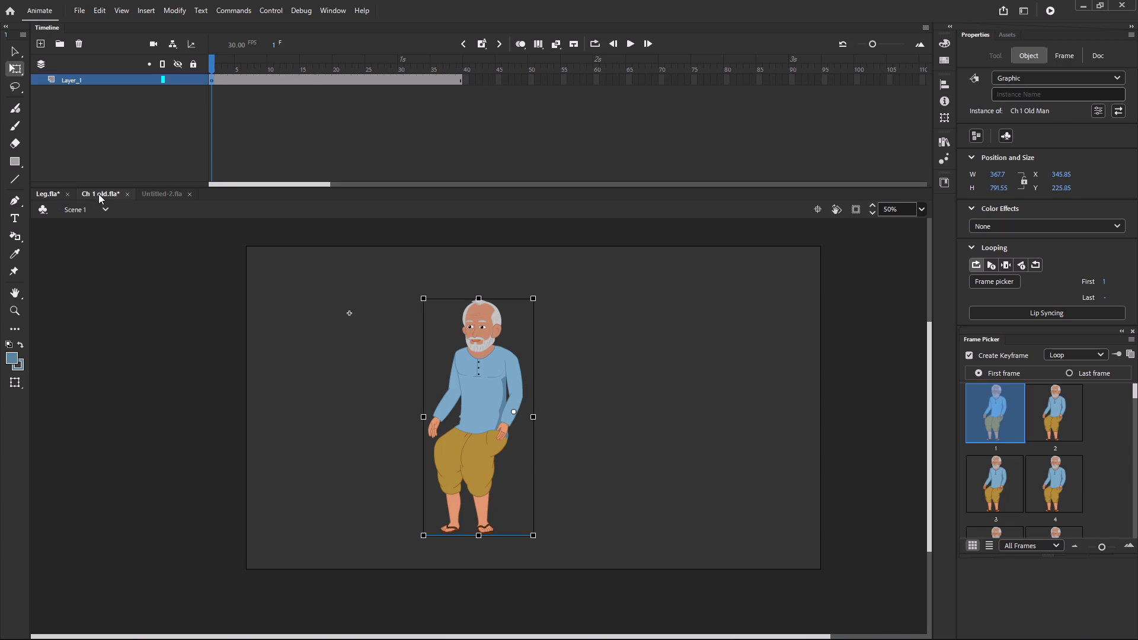
left_click(60, 194)
left_click(66, 197)
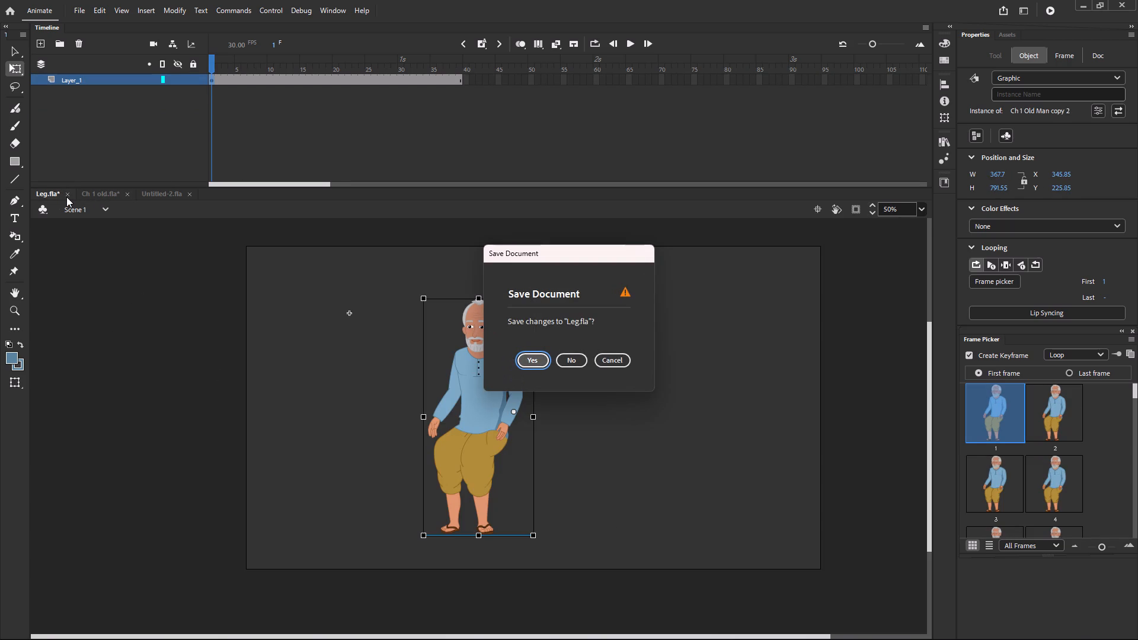
left_click(570, 356)
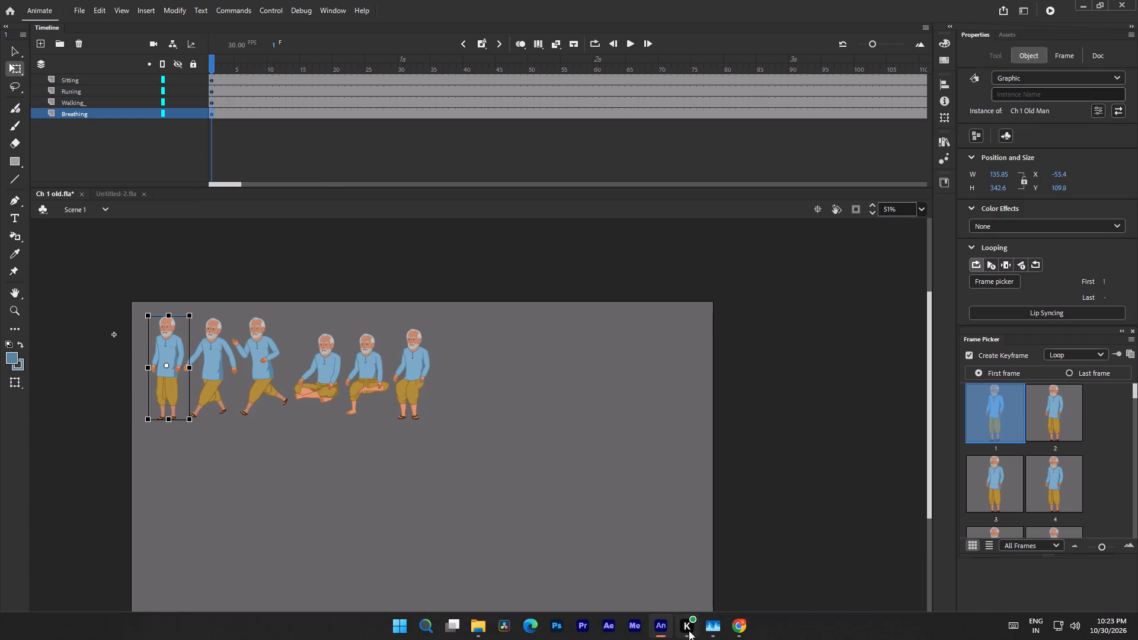
Look through the Downloads folder and the C:, D: and E: drives in File Explorer.
left_click(480, 622)
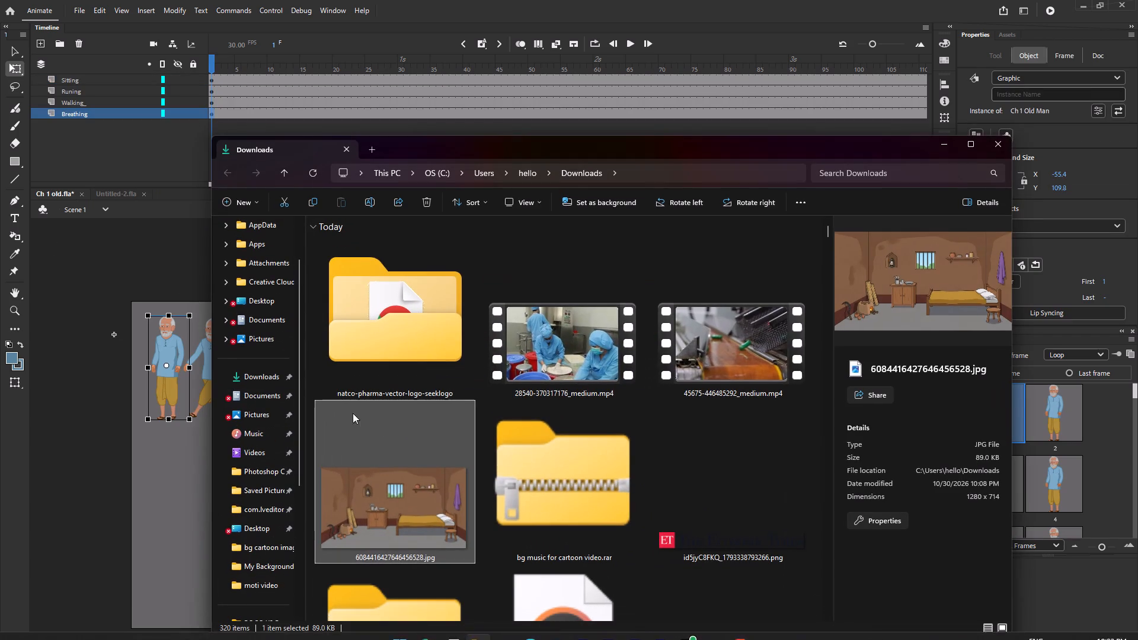
scroll(379, 531, "down", 2)
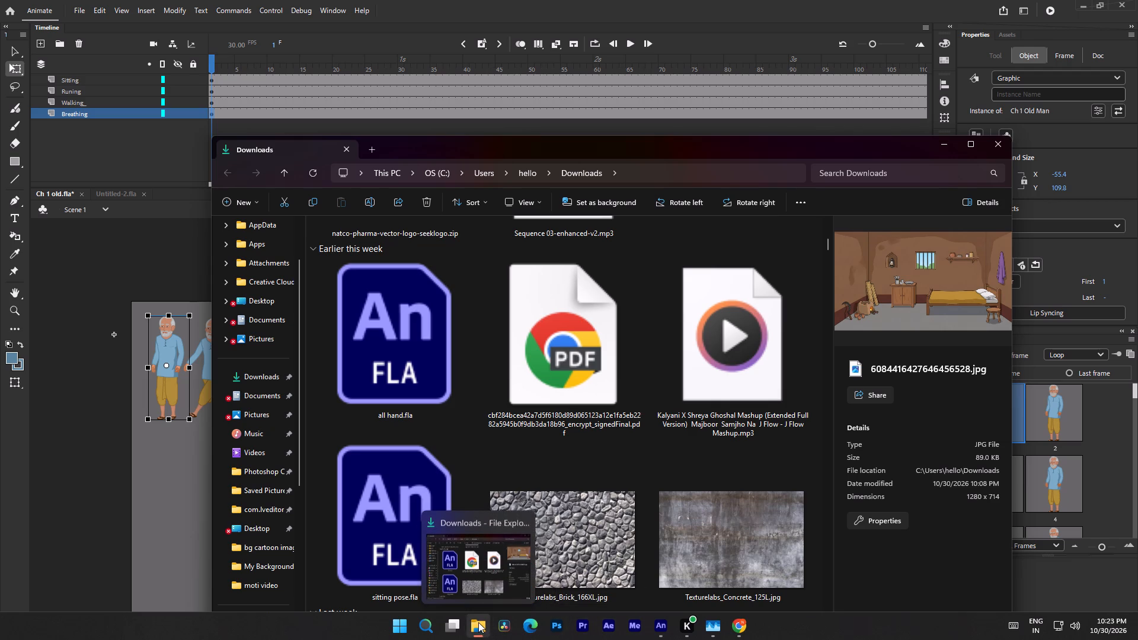
scroll(246, 468, "down", 3)
scroll(248, 486, "up", 4)
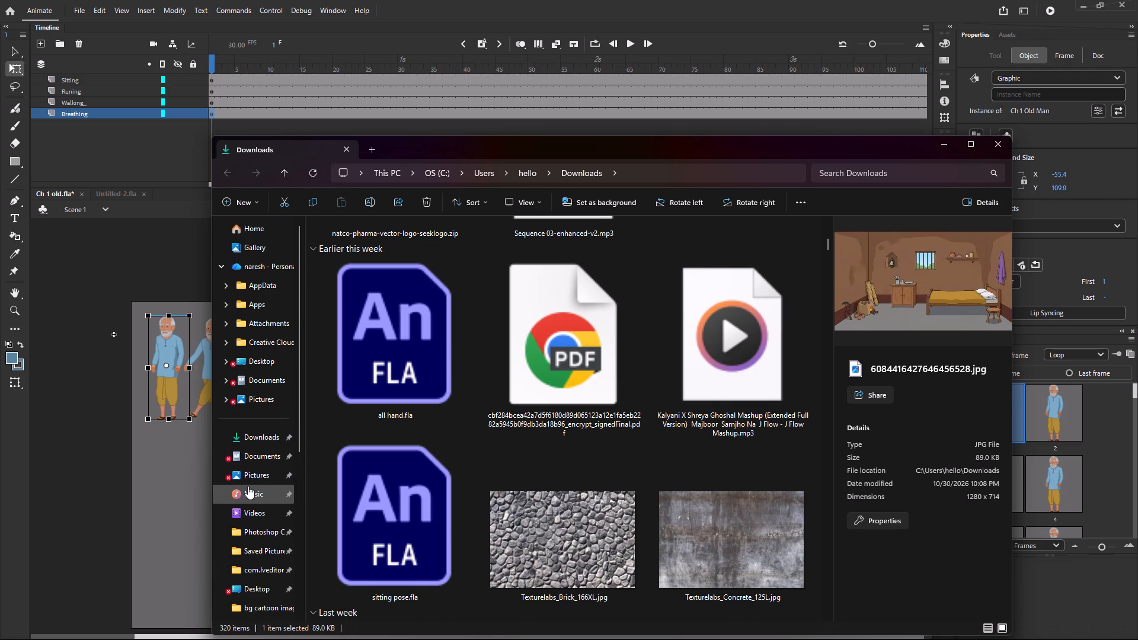
scroll(248, 456, "down", 6)
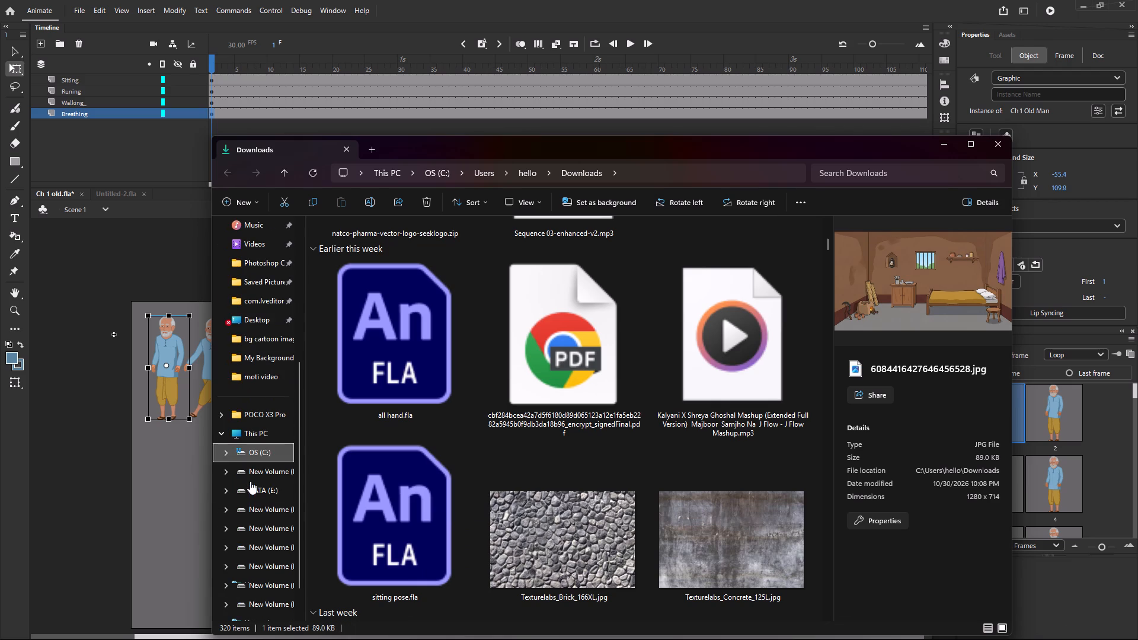
left_click(254, 439)
left_click(254, 454)
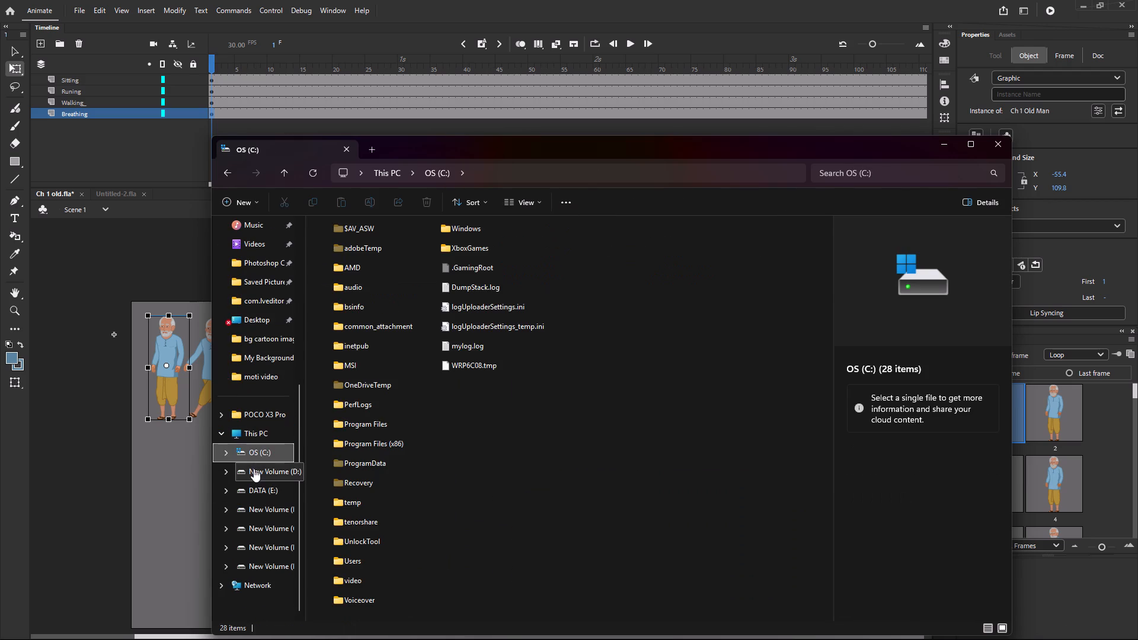
left_click(254, 469)
left_click(257, 489)
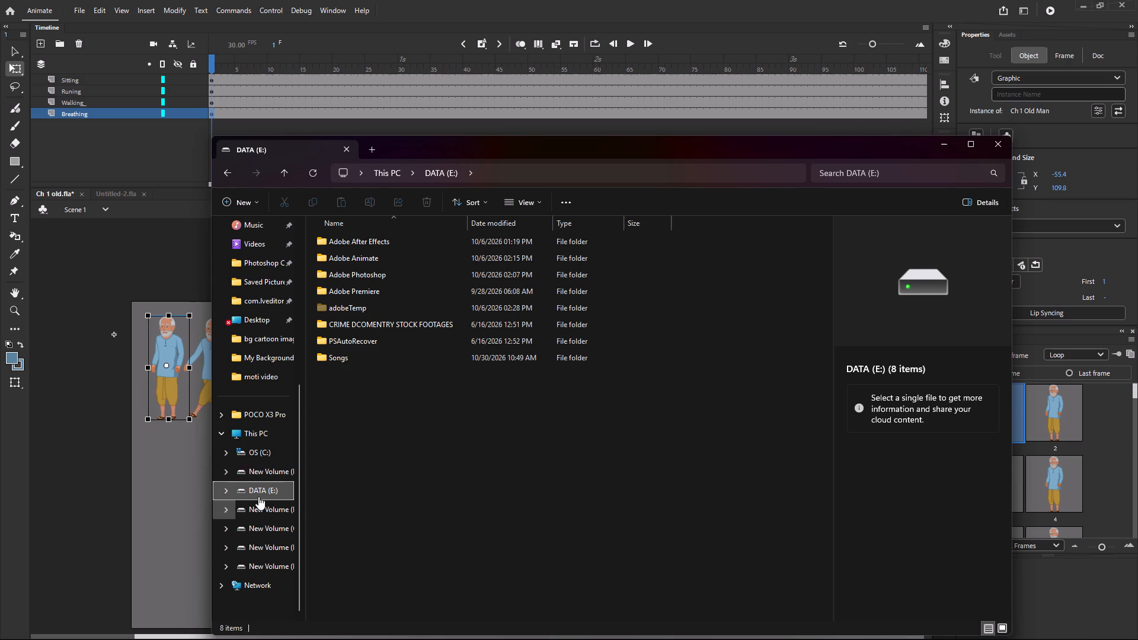
Reopen Leg.fla from the bg cartoon image folder to check its saved version, and close it again.
left_click(270, 354)
left_click(270, 336)
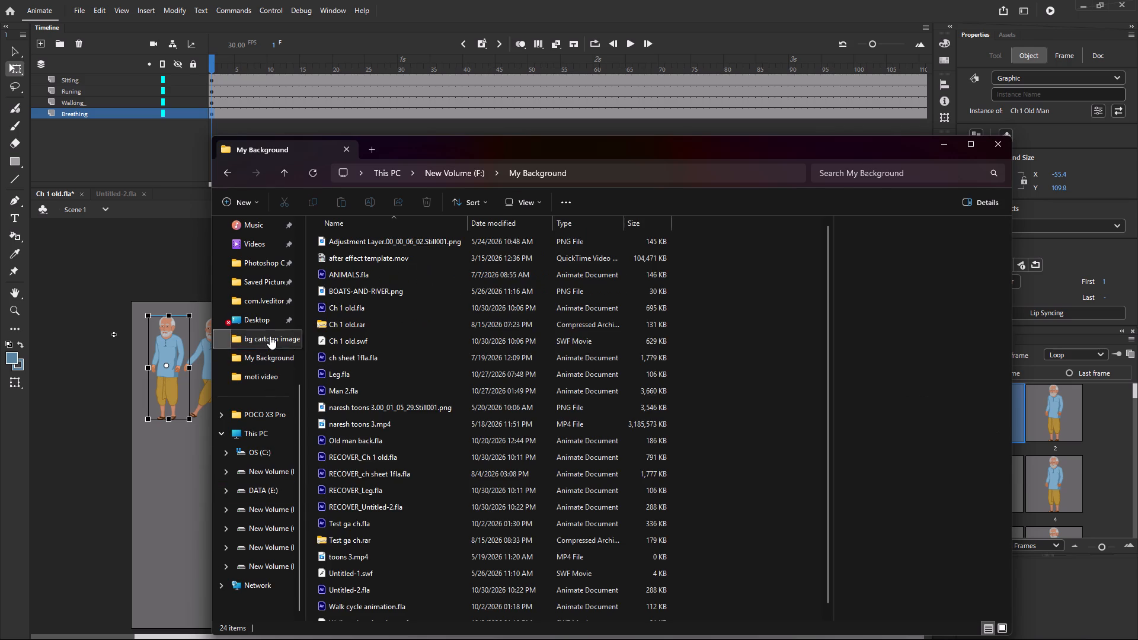
left_click(385, 279)
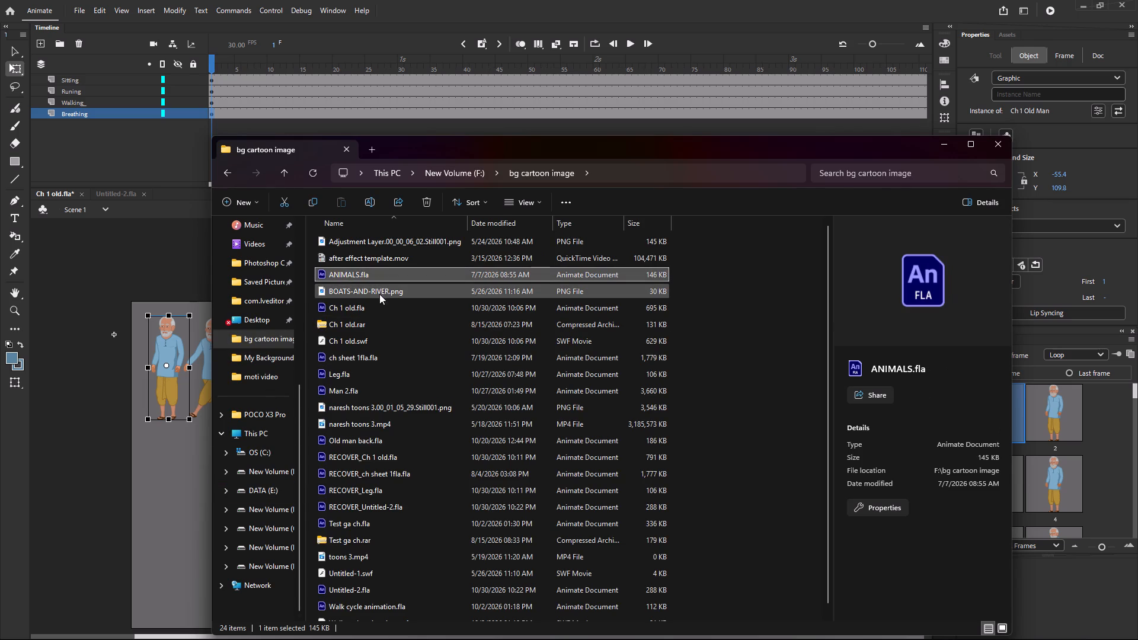
left_click(369, 309)
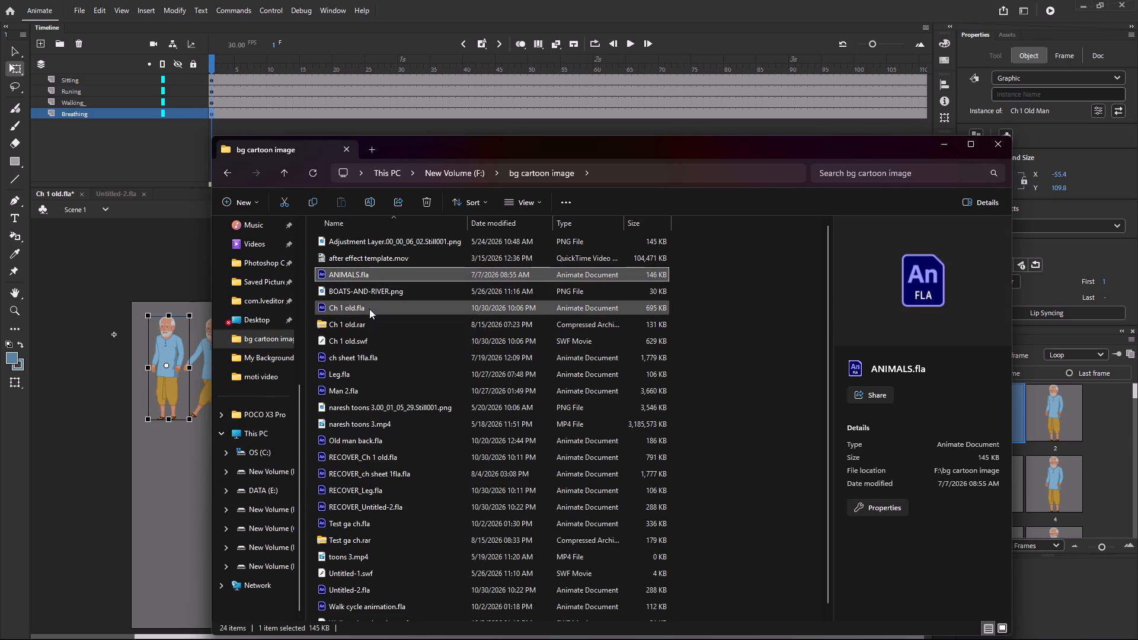
left_click(378, 360)
double_click(357, 376)
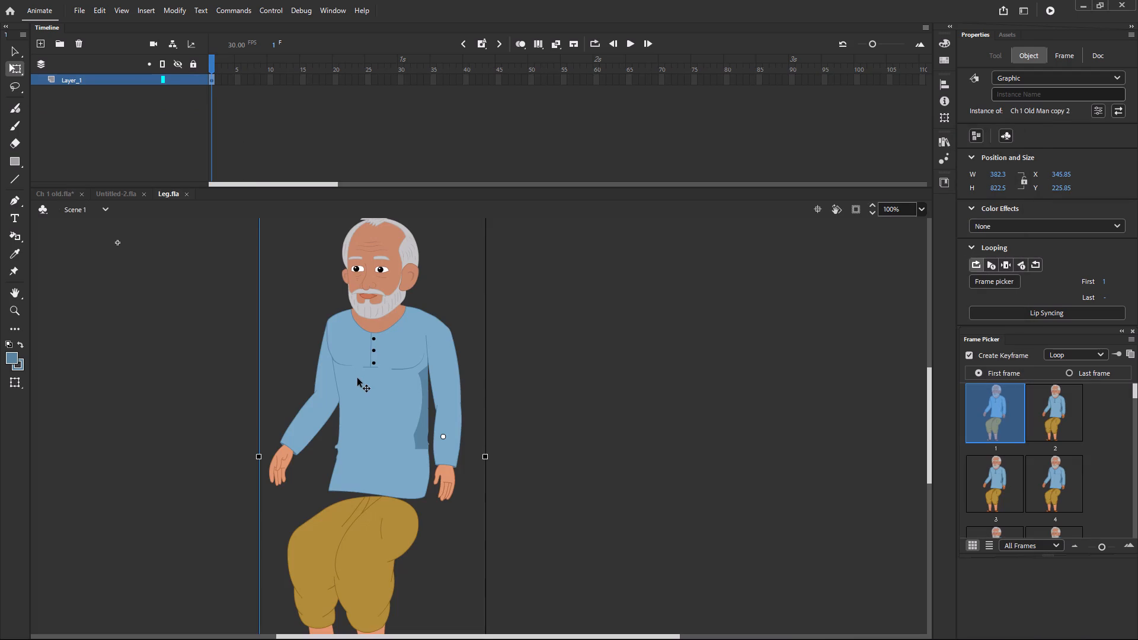
left_click(188, 193)
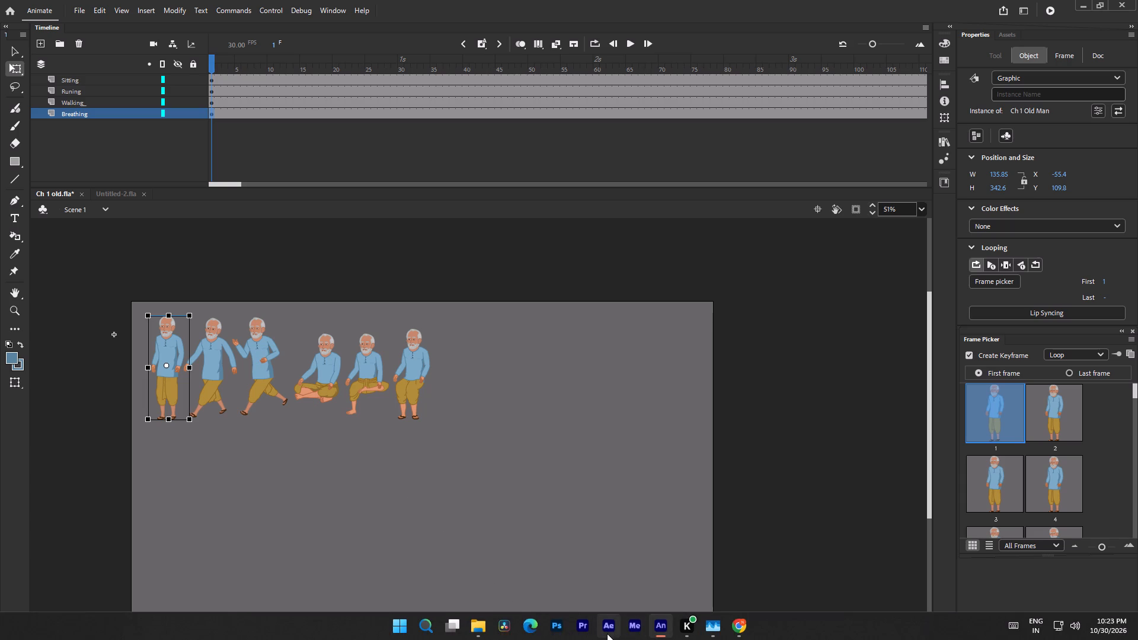
Switch to File Explorer and delete Leg.fla from the bg cartoon image folder.
left_click(487, 627)
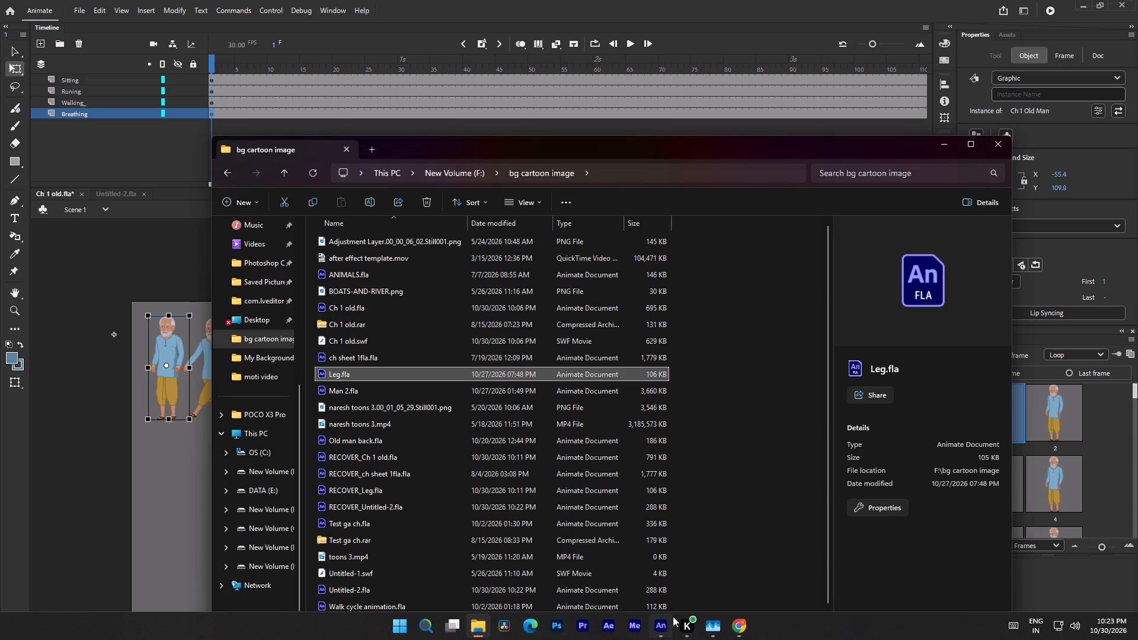
left_click(429, 207)
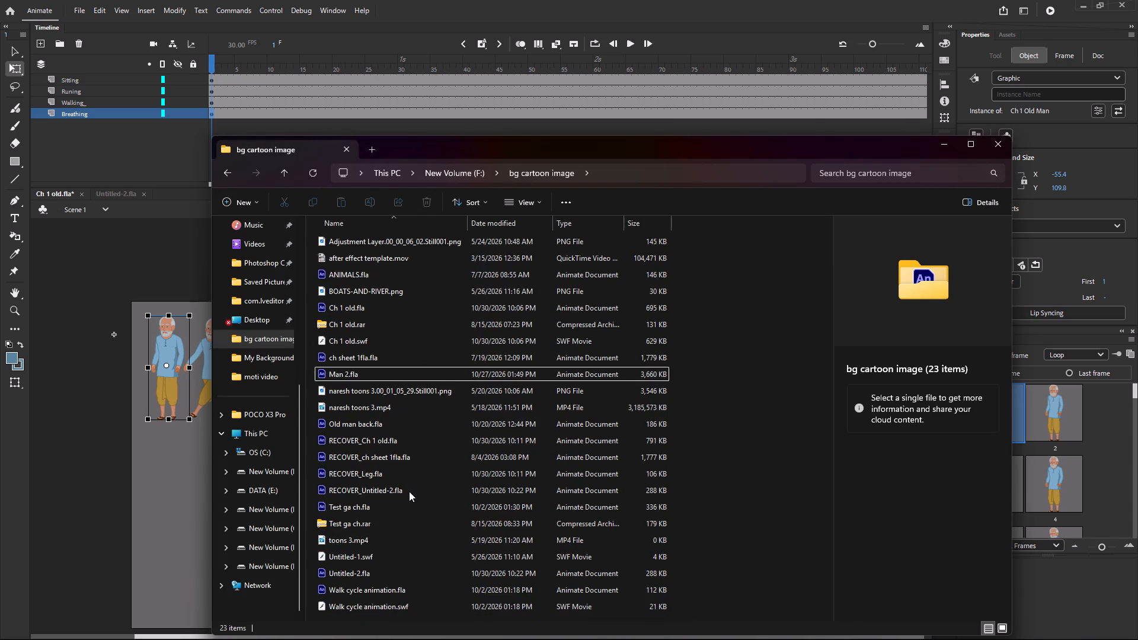
Look through the bg cartoon image folder and the C:, D:, E: and F: drives, and open F:'s ALL FLA MULTIPLE USE folder.
scroll(397, 515, "down", 1)
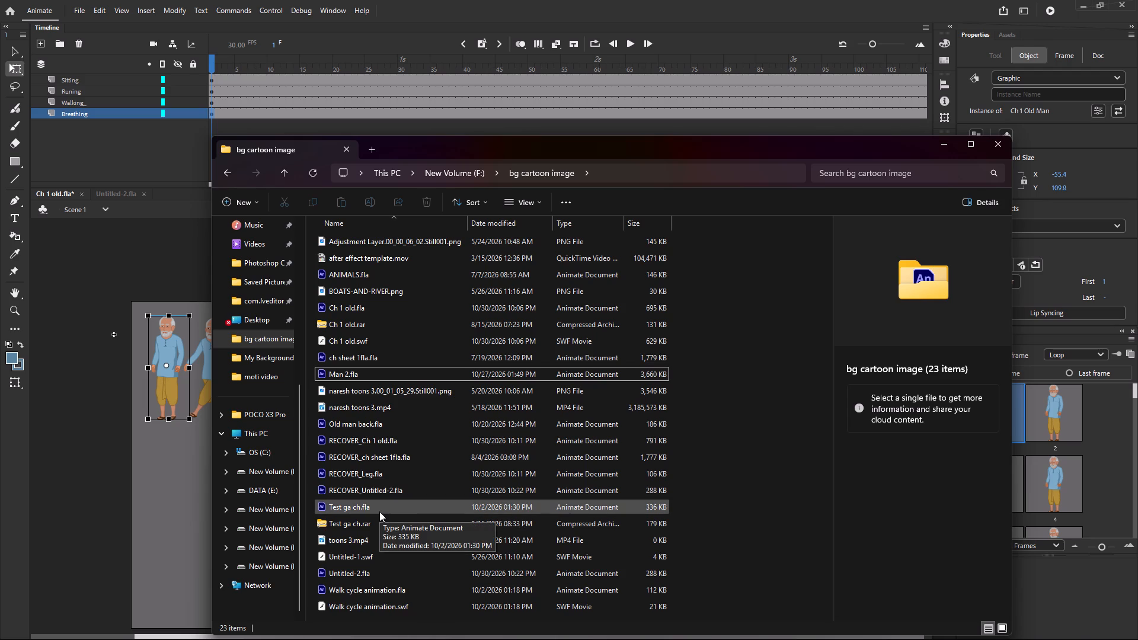
left_click(415, 446)
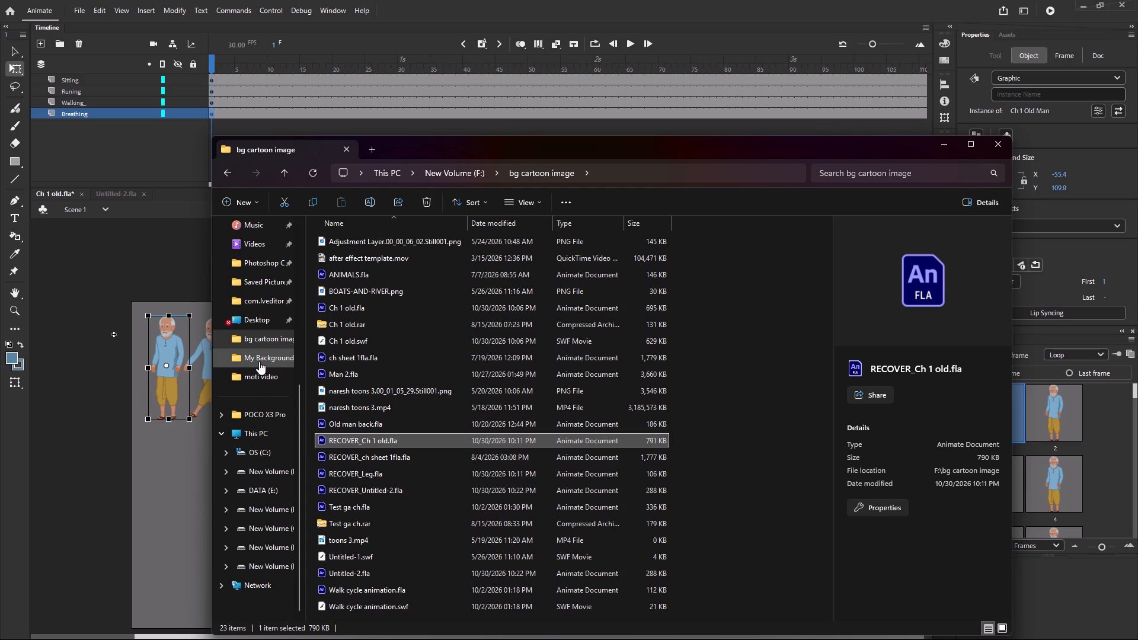
left_click(254, 430)
left_click(254, 453)
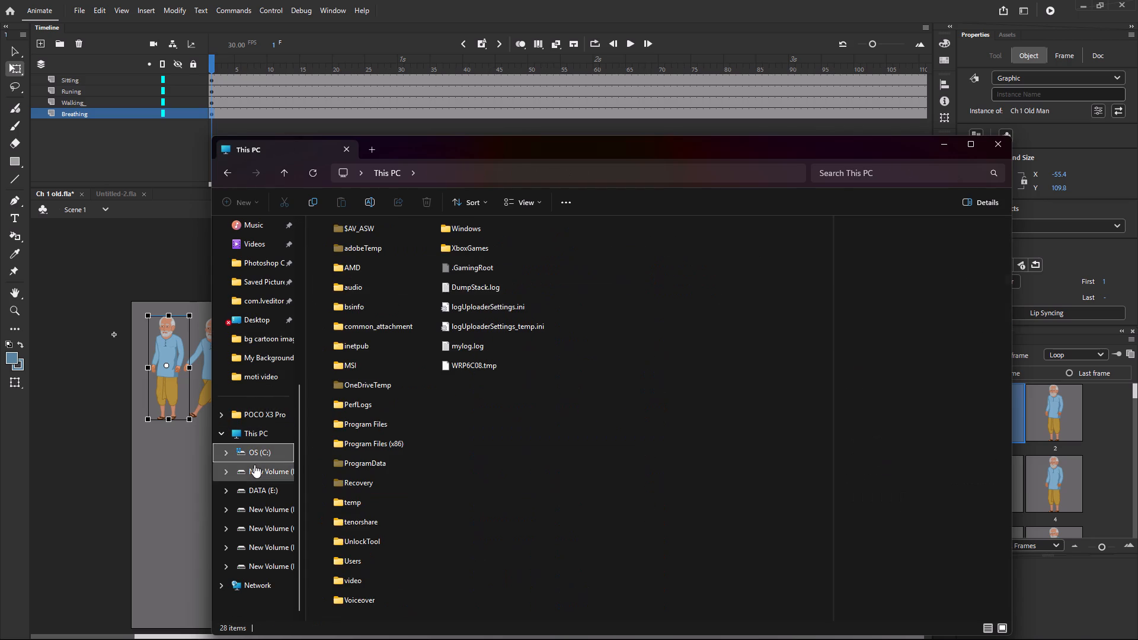
left_click(254, 465)
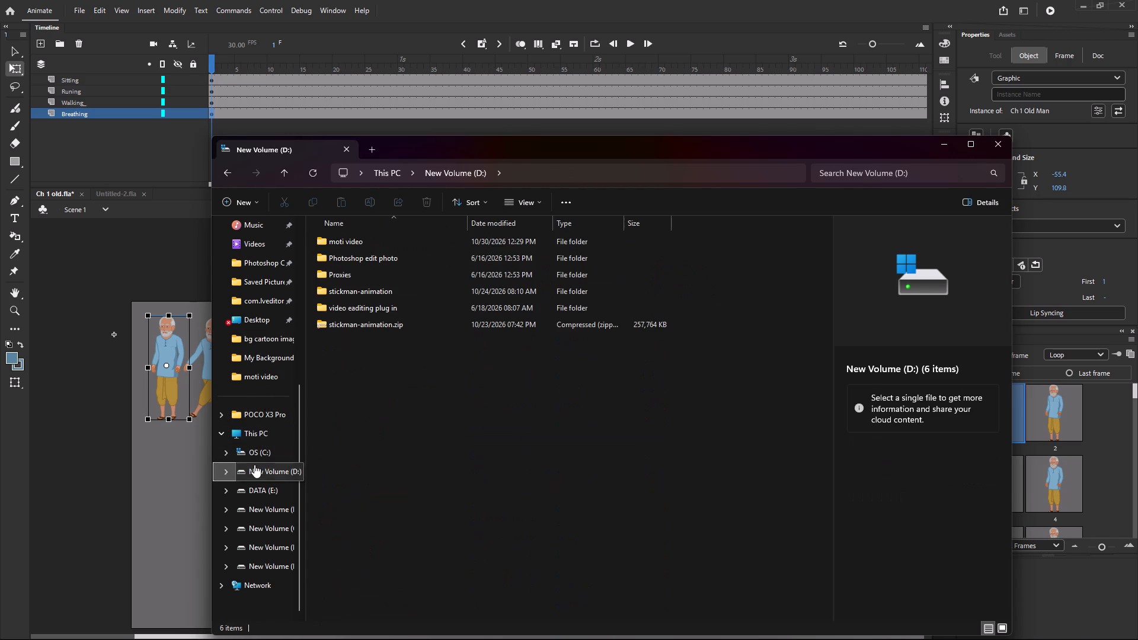
left_click(255, 478)
left_click(255, 485)
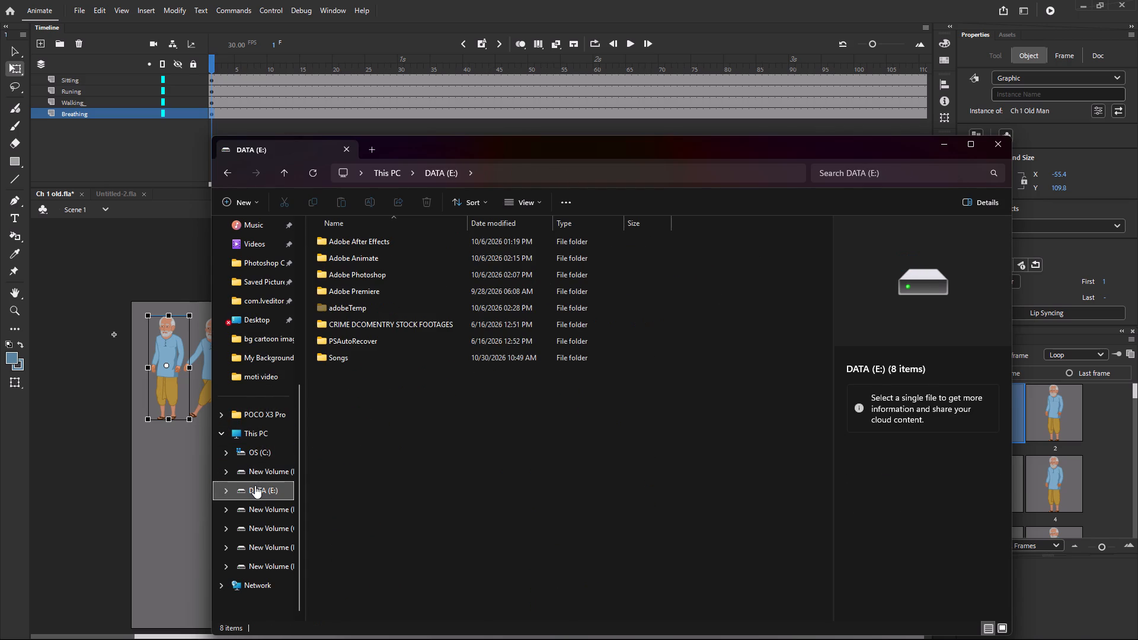
left_click(261, 515)
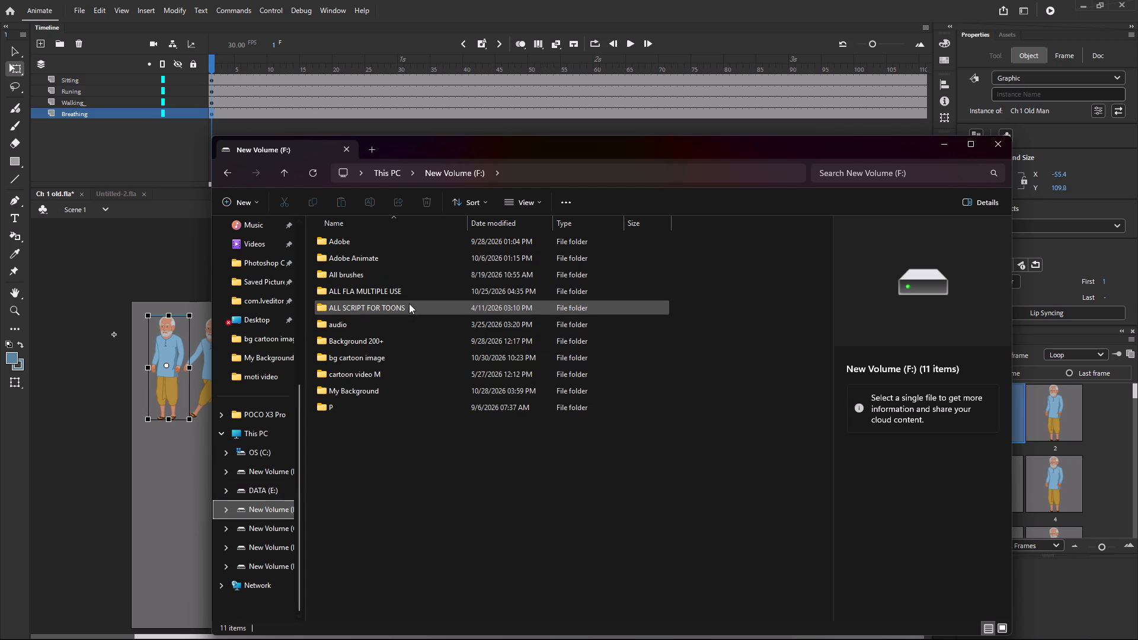
double_click(416, 290)
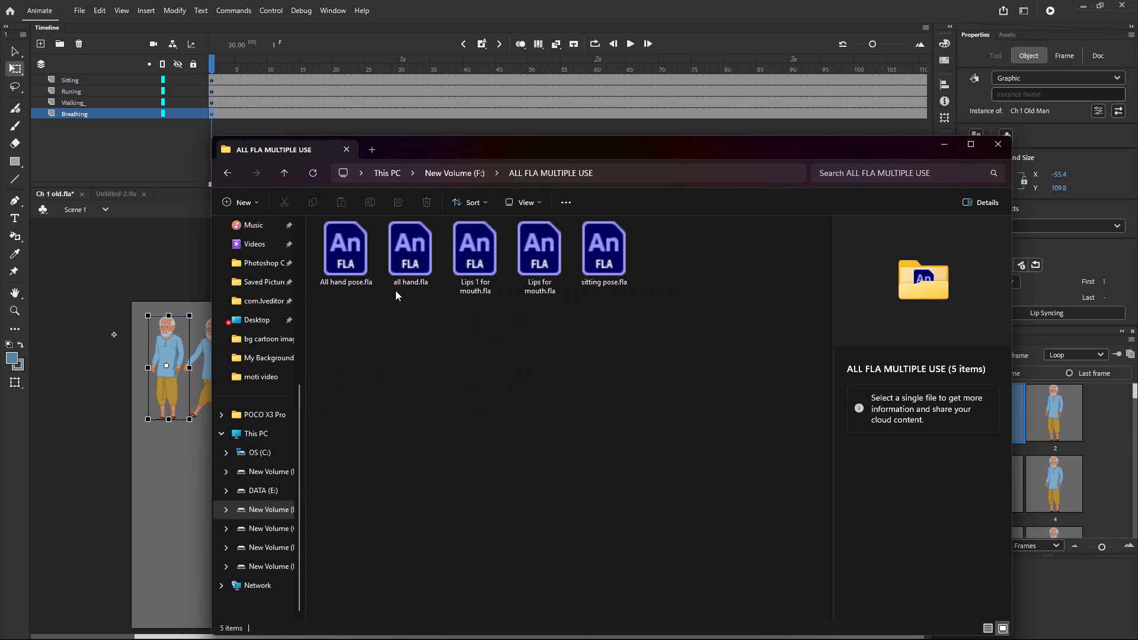
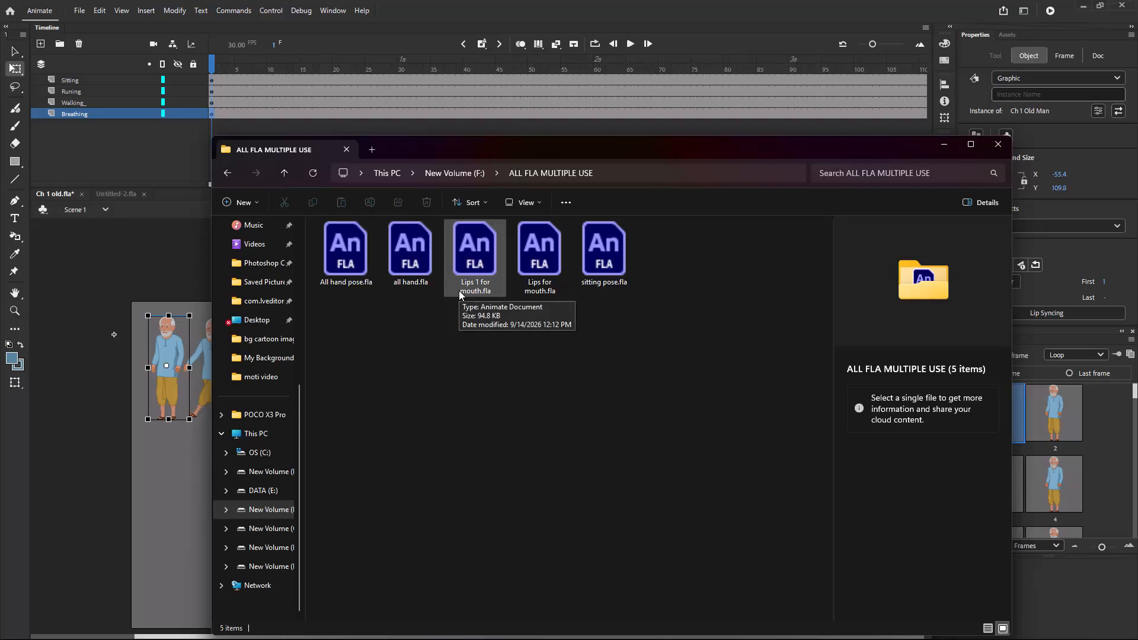
Open sitting pose.fla from the ALL FLA MULTIPLE USE folder and examine its sitting and standing leg drawings.
double_click(600, 278)
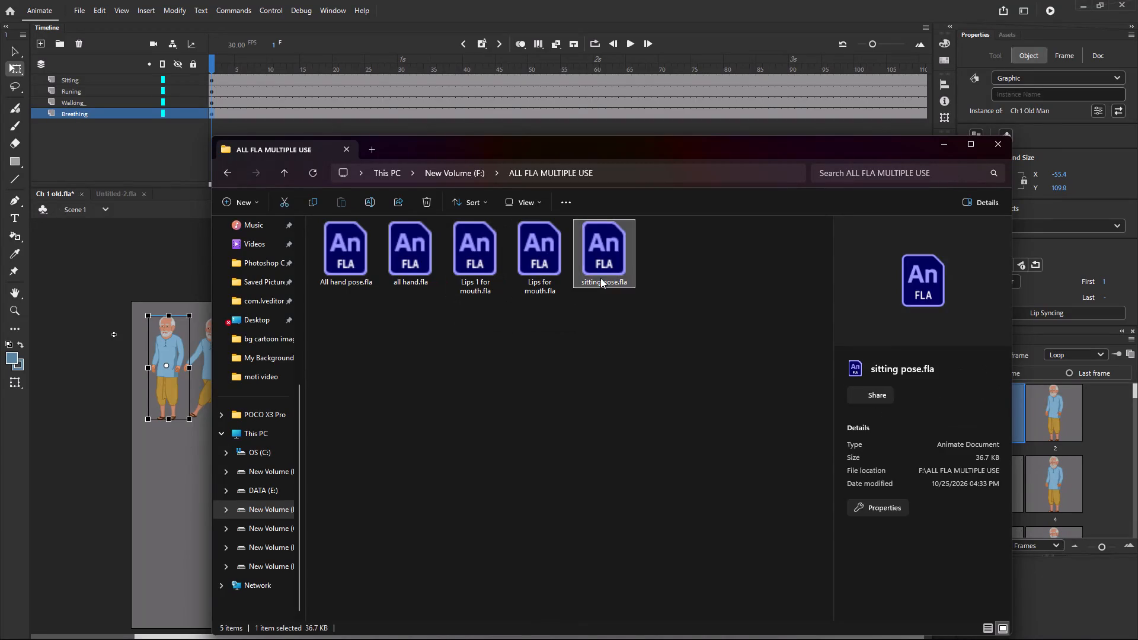
scroll(447, 356, "up", 1)
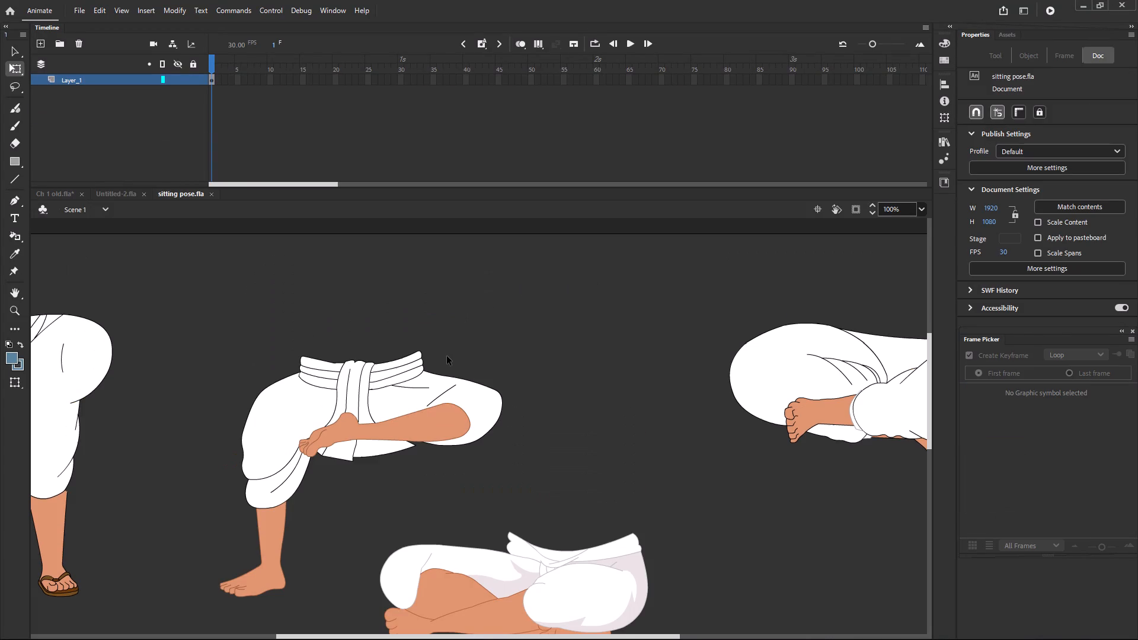
scroll(447, 357, "down", 3, "alt")
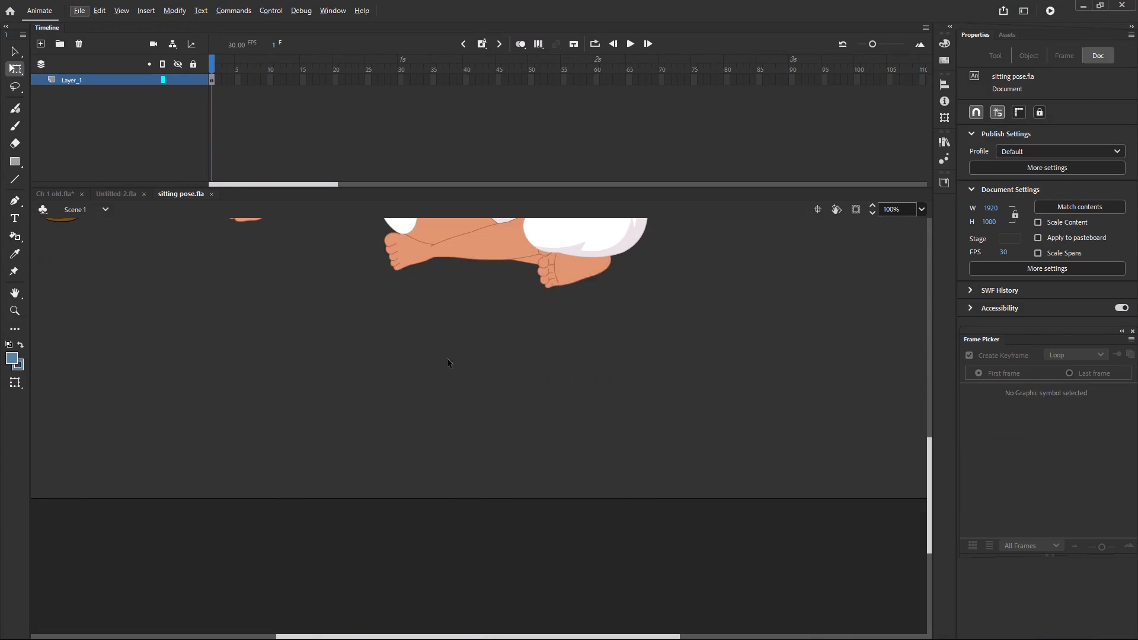
scroll(447, 359, "up", 2)
scroll(447, 360, "down", 5, "ctrl")
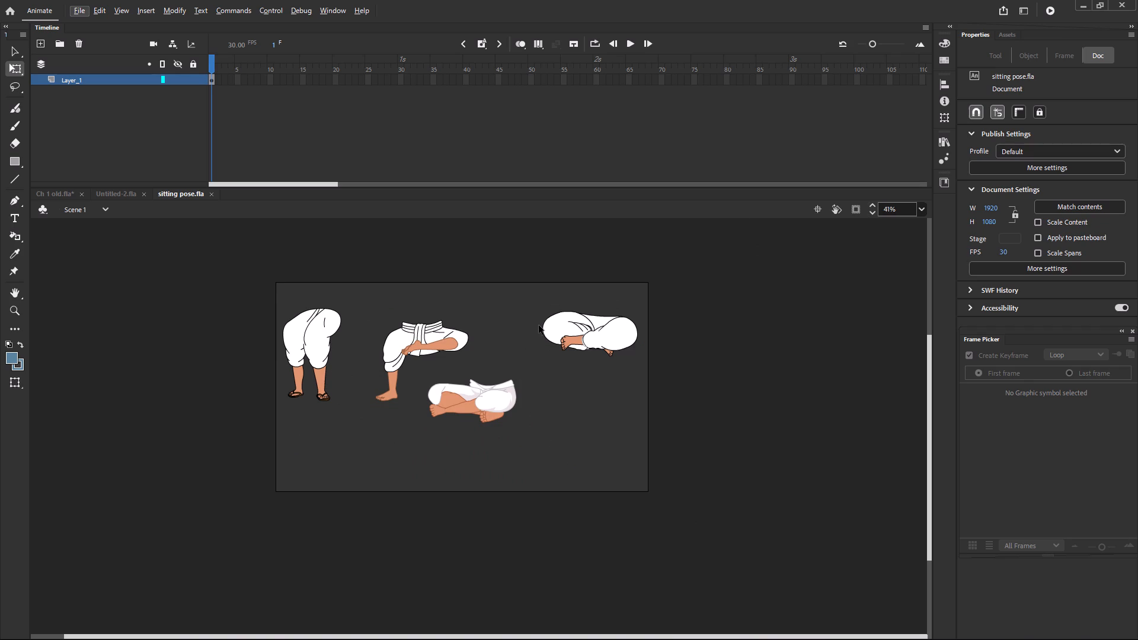
scroll(555, 335, "up", 5, "ctrl")
scroll(688, 345, "up", 1, "ctrl")
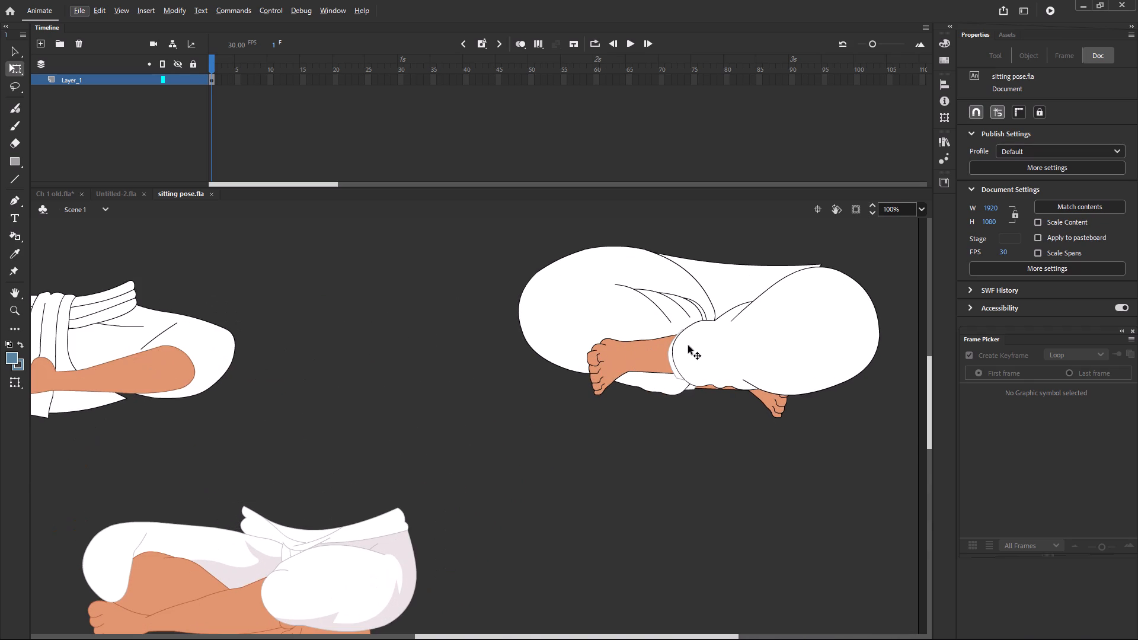
scroll(686, 346, "up", 1)
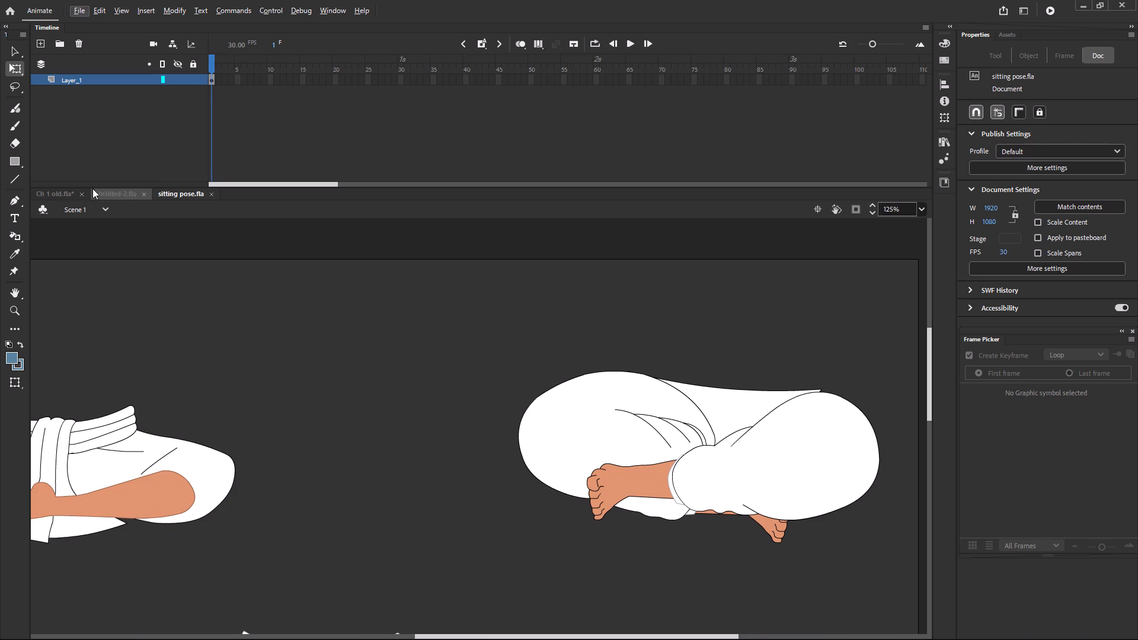
Switch to the Untitled-2.fla document with the old man lying on the bed and save it.
left_click(111, 196)
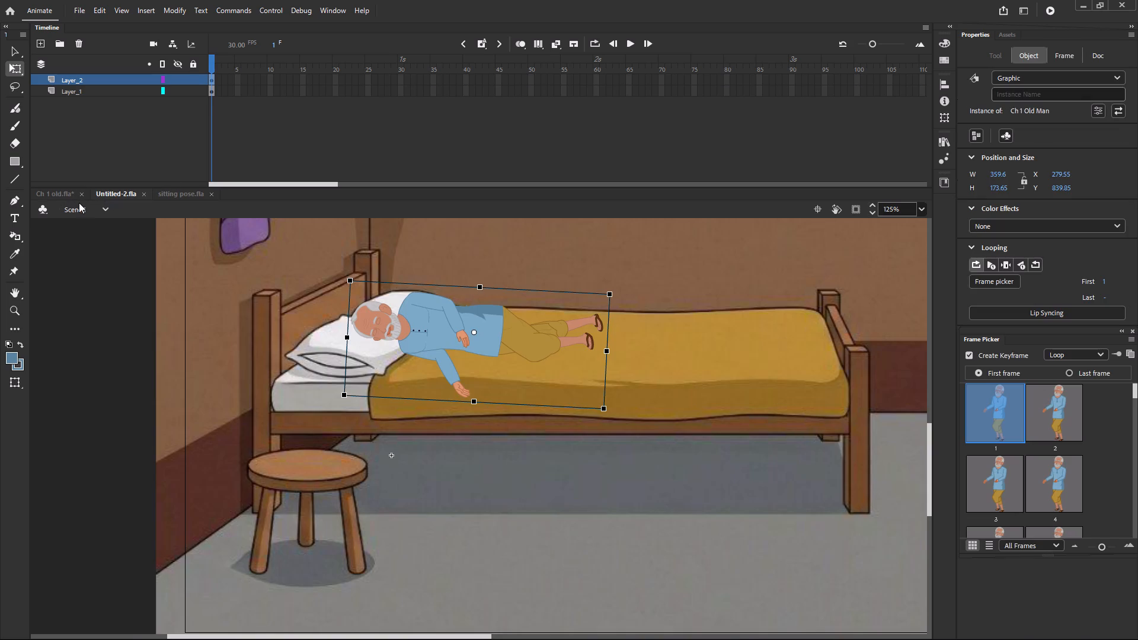
key("ctrl+s")
Save the changes to Ch 1 old.fla and close Adobe Animate.
left_click(1123, 3)
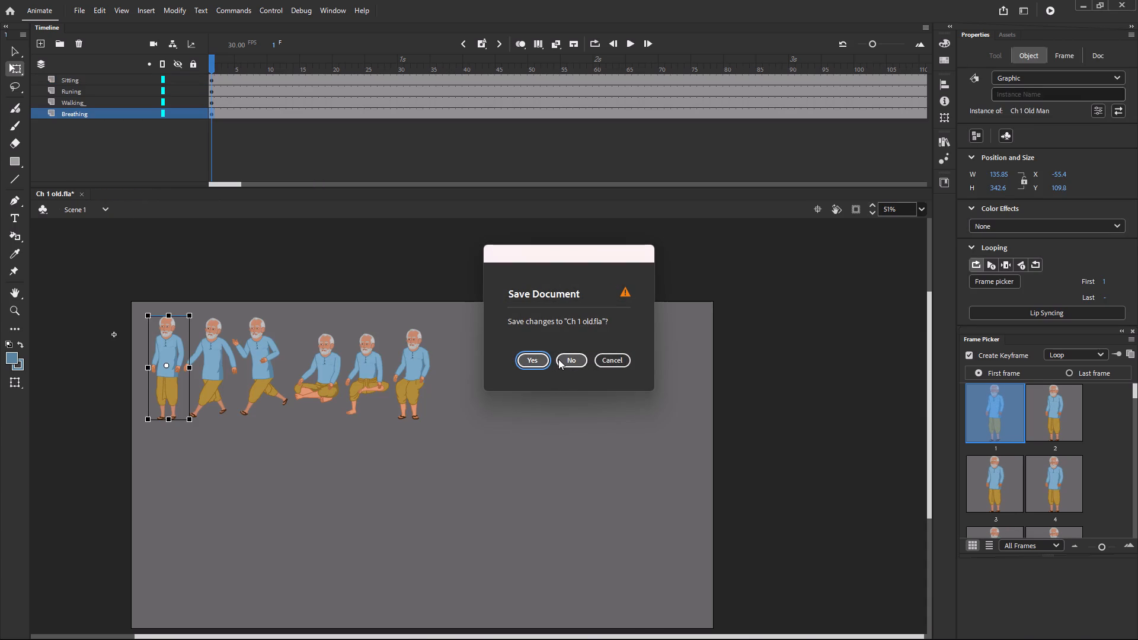
left_click(609, 359)
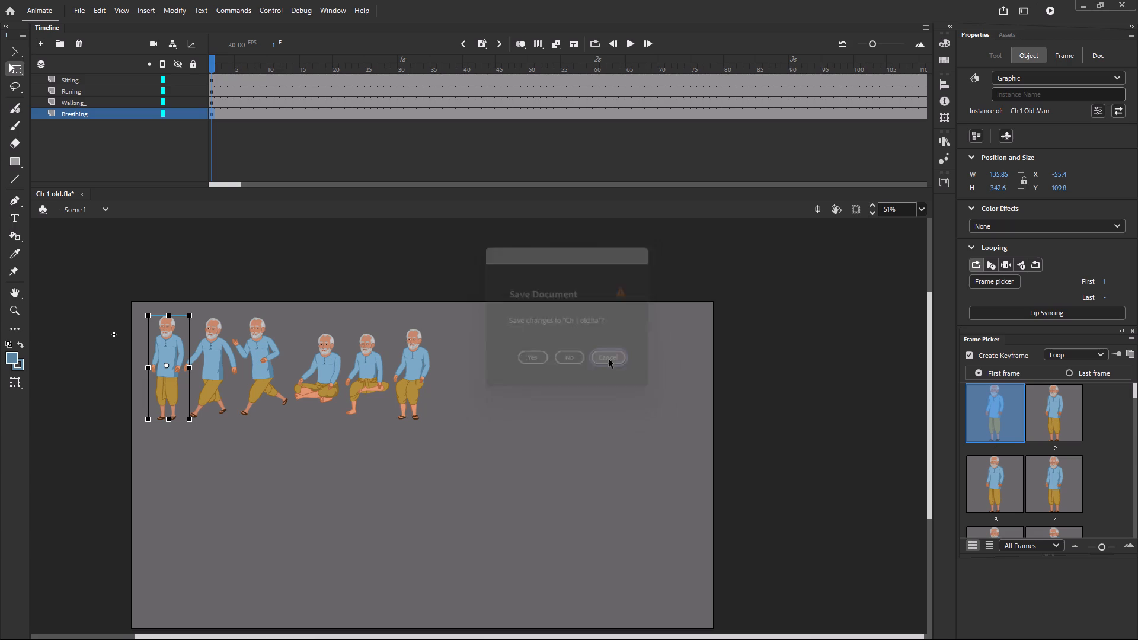
left_click(601, 414)
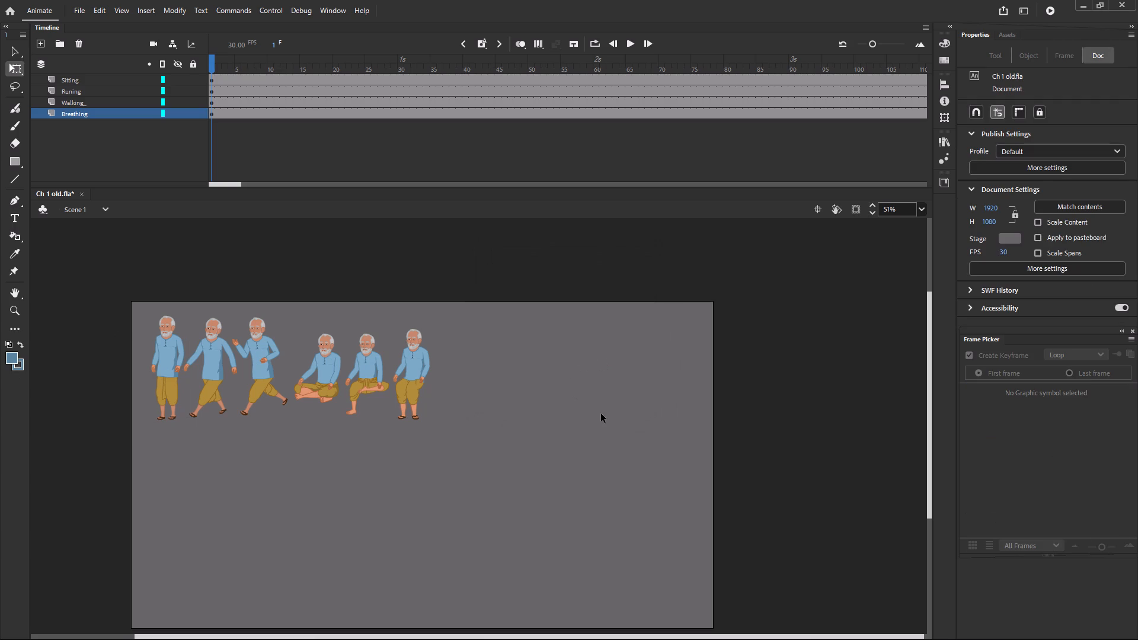
key("ctrl+s")
left_click(1125, 0)
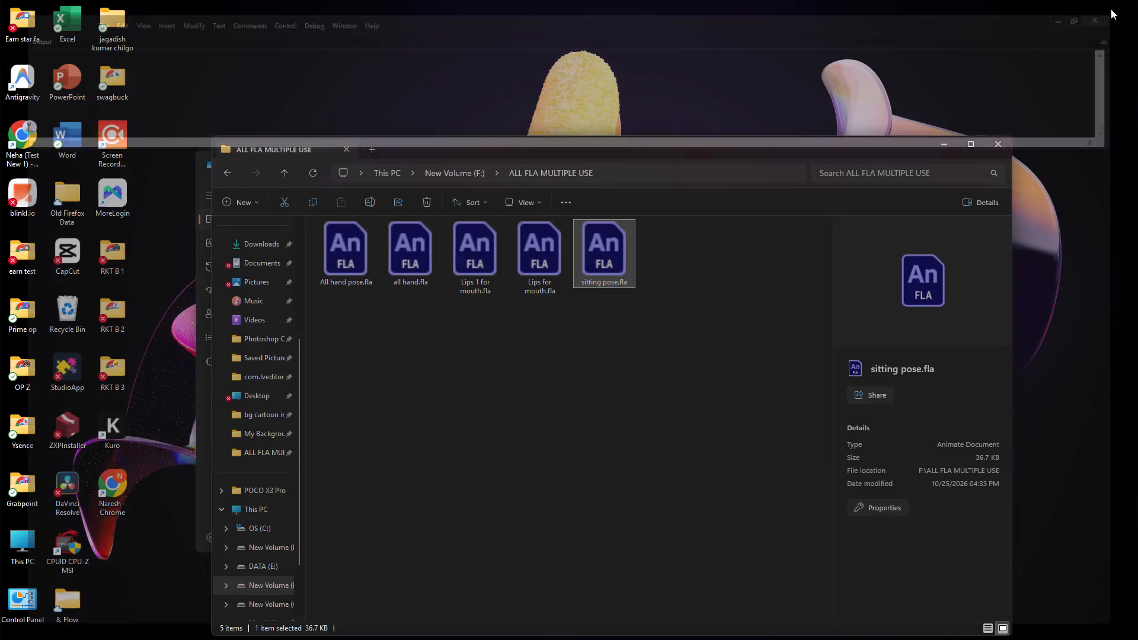